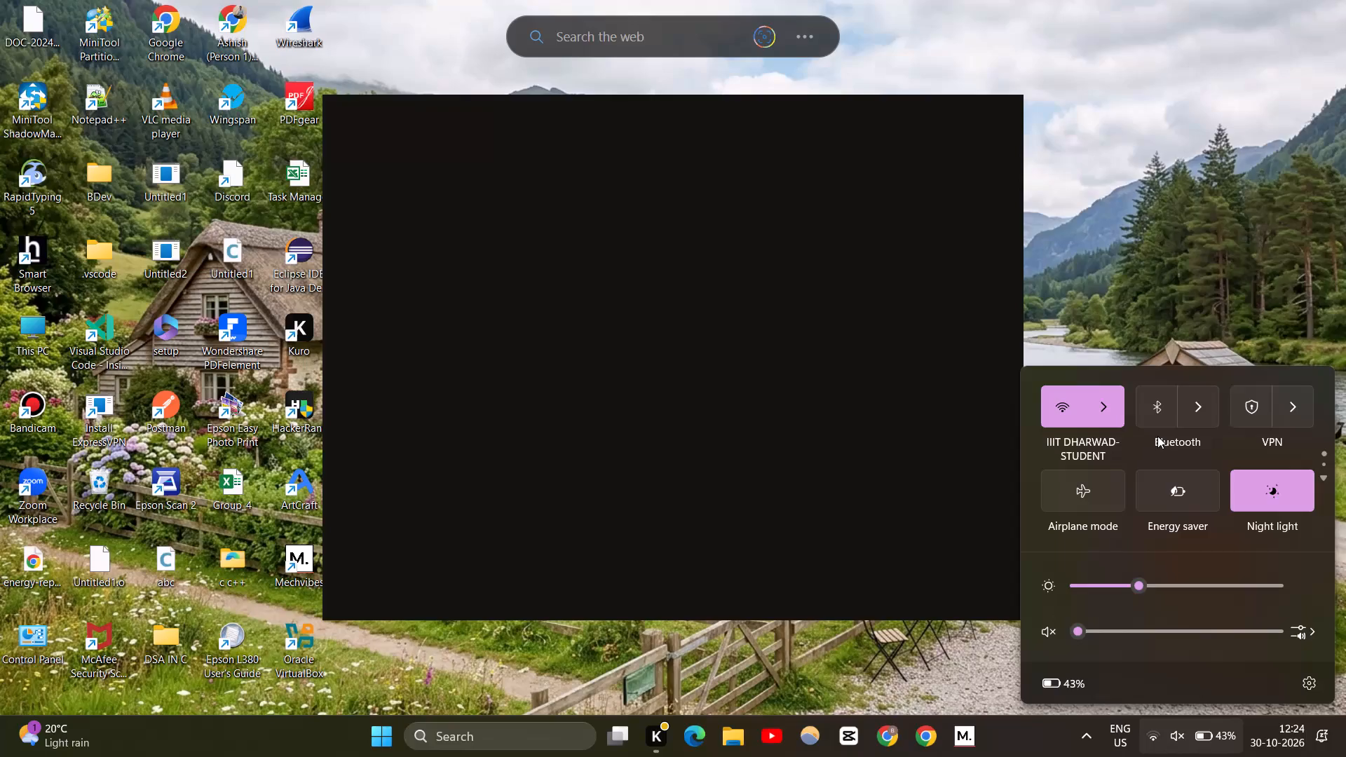
Turn on the VPN connection in the Windows quick settings.
{"action": "left_click", "coordinate": [1247, 415]}
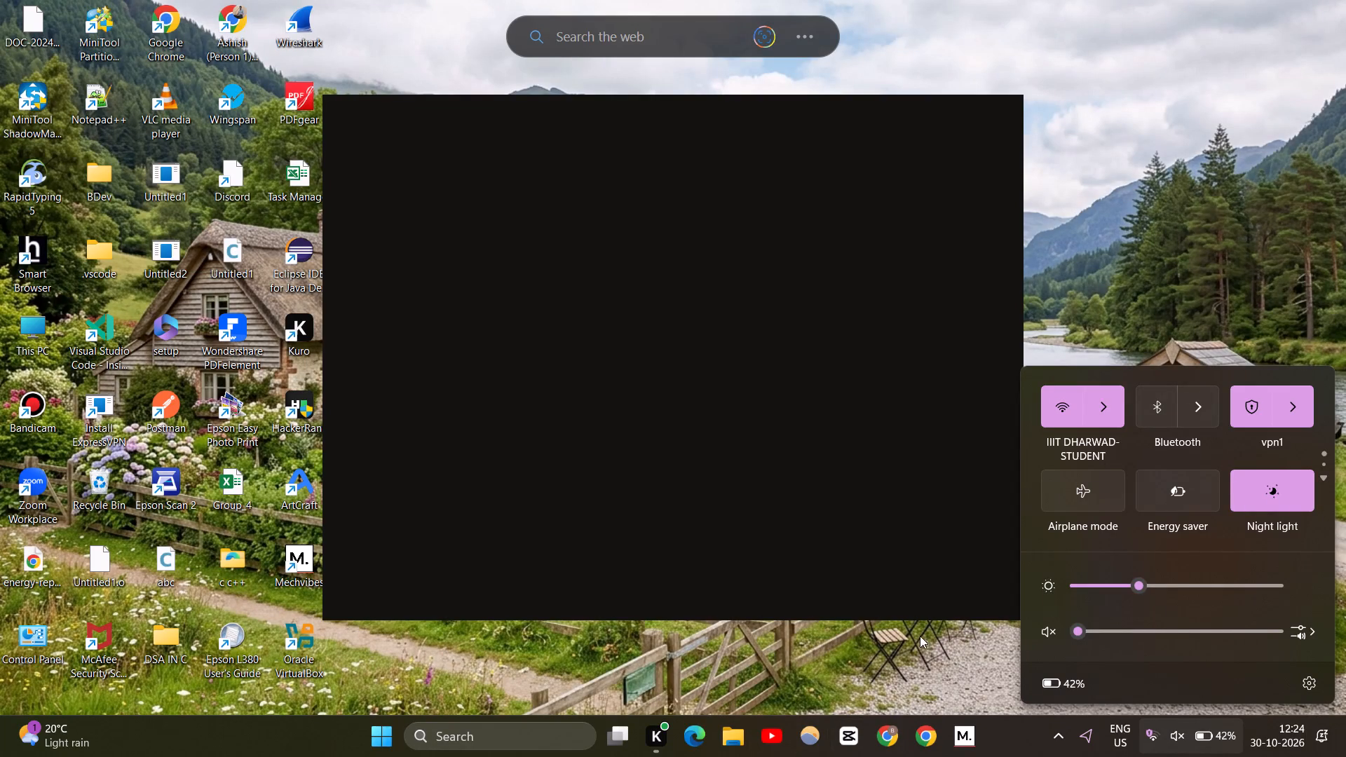
Launch the CapCut desktop app.
{"action": "left_click", "coordinate": [848, 730]}
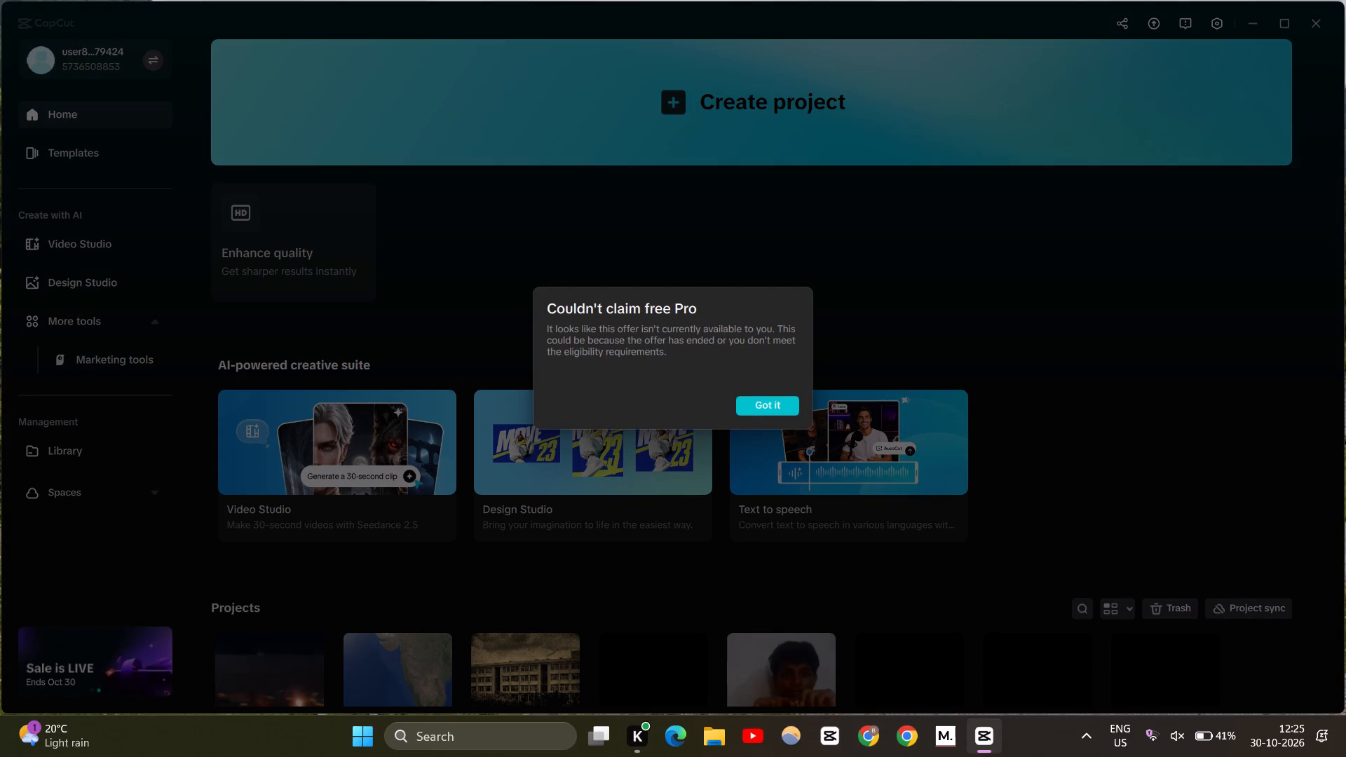
Dismiss the free Pro offer notice on the home screen.
{"action": "left_click", "coordinate": [769, 405]}
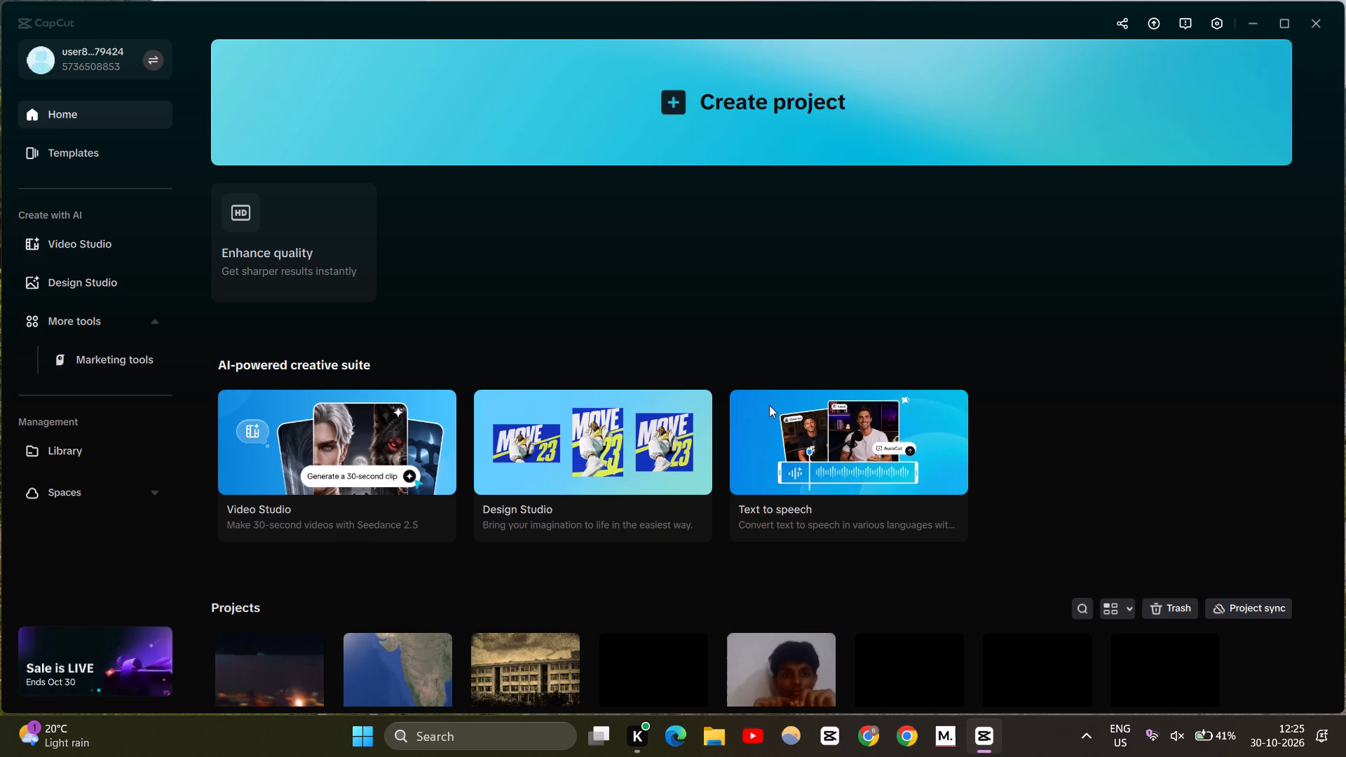
Browse the saved projects on the home page to find the one to work on.
{"action": "scroll", "coordinate": [468, 653], "scroll_direction": "down", "scroll_amount": 1}
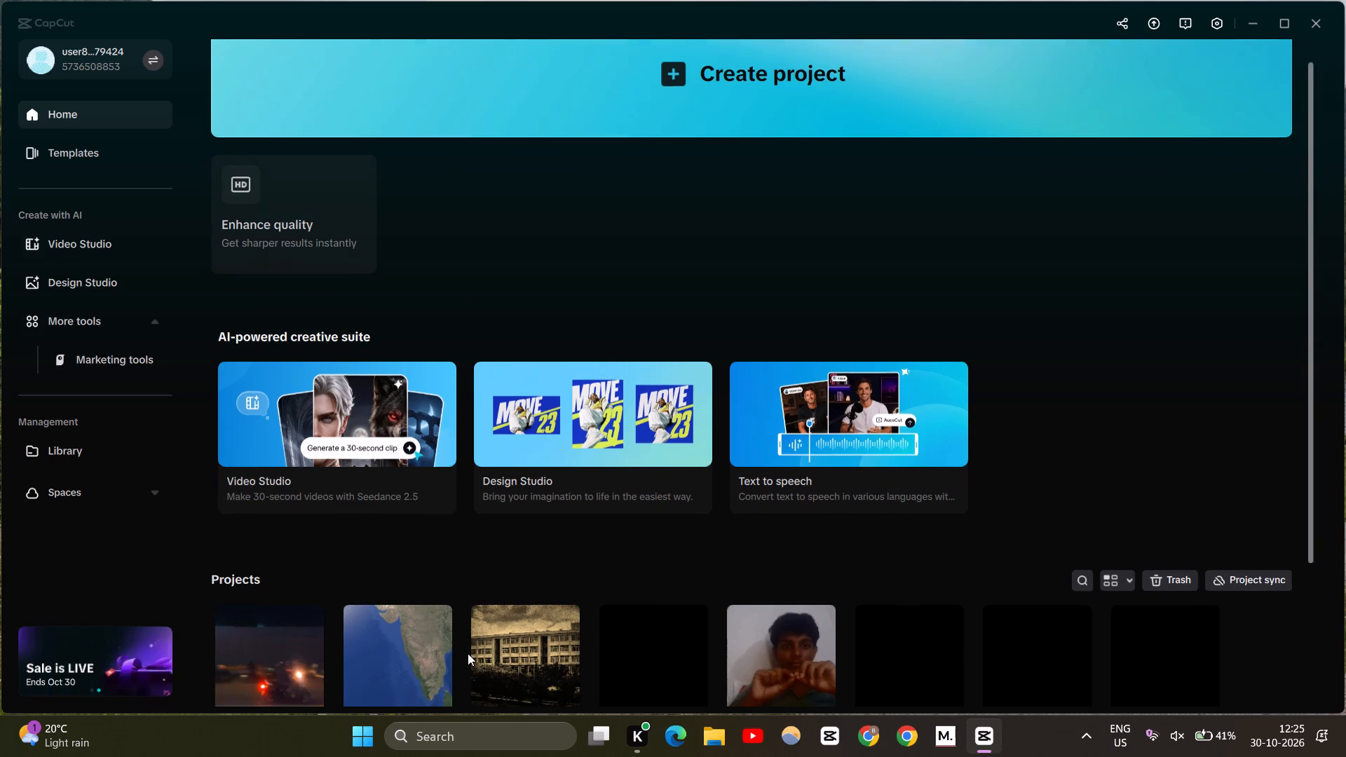
{"action": "scroll", "coordinate": [468, 653], "scroll_direction": "down", "scroll_amount": 1}
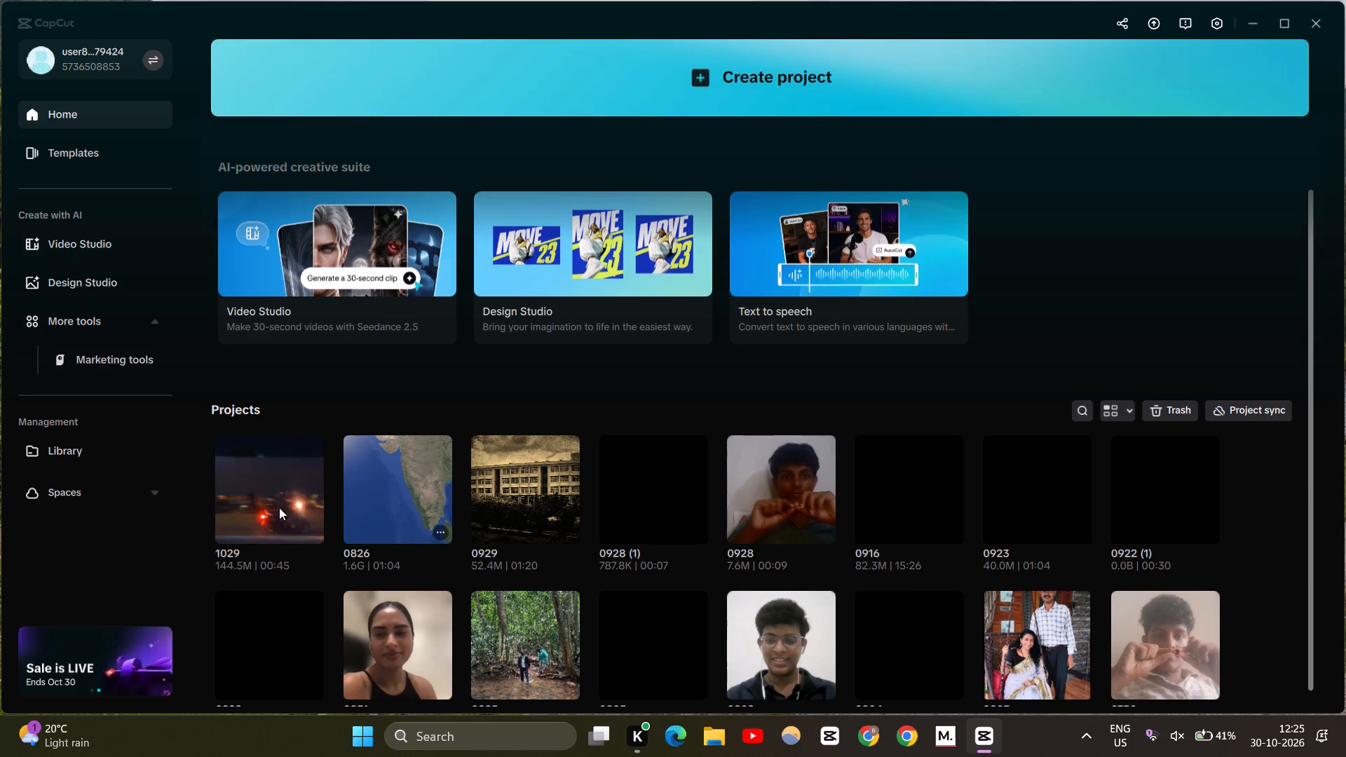
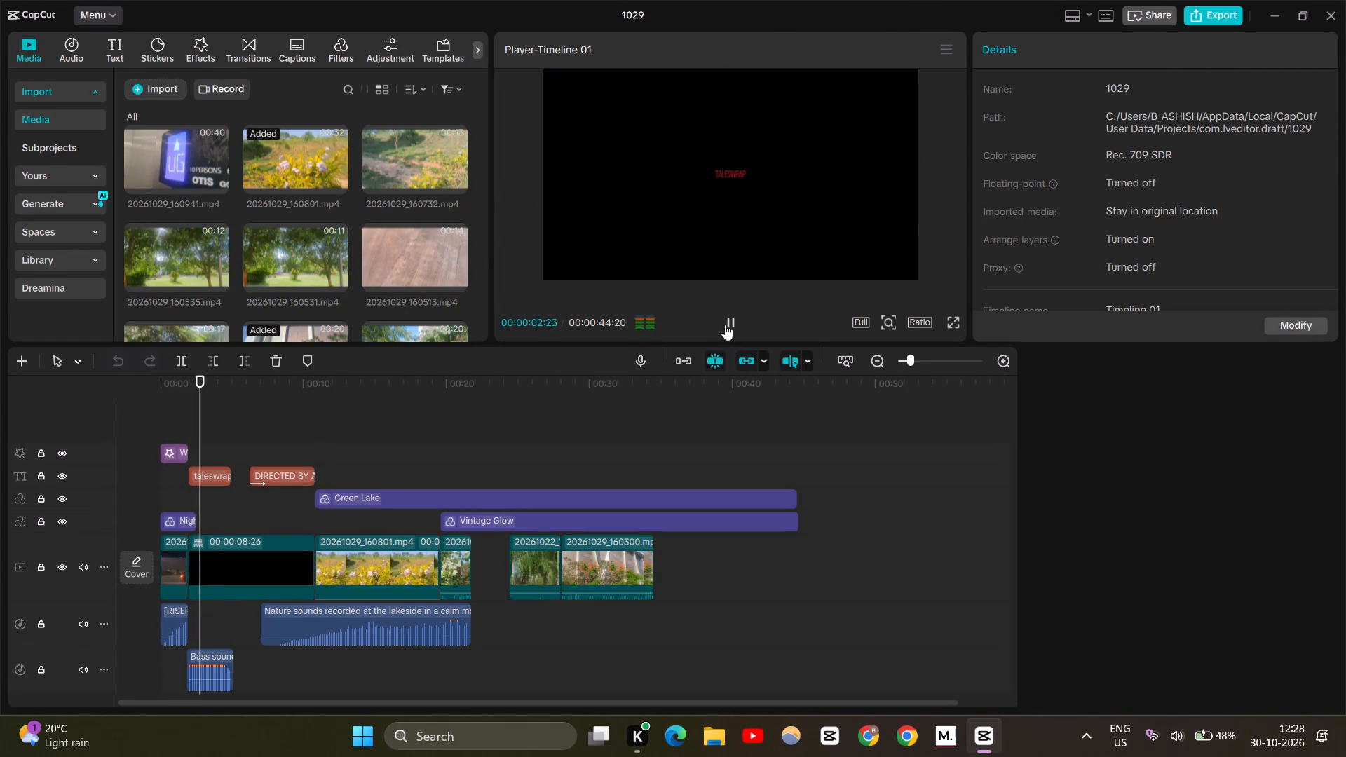
Play the timeline from the beginning, in full screen and in the player, to review the titles and flower clips.
{"action": "key", "text": "f"}
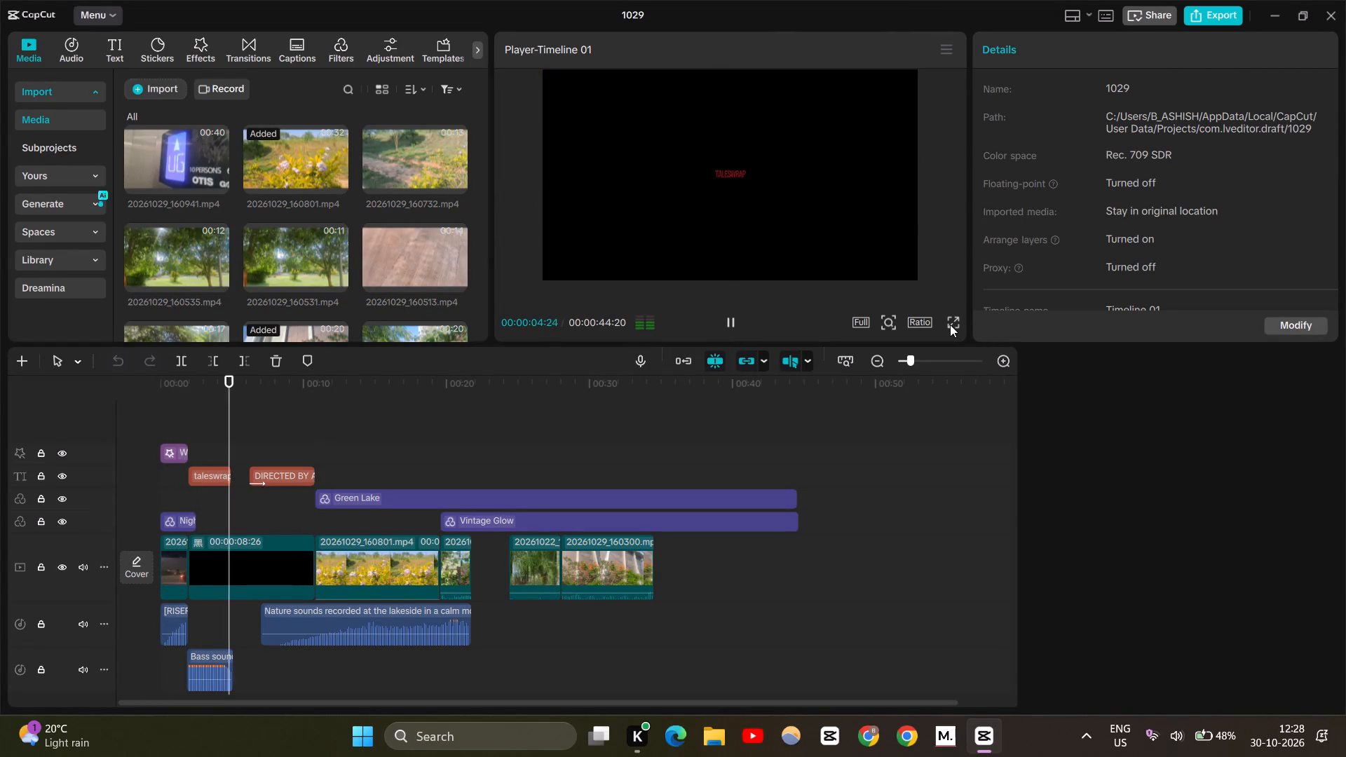
{"action": "left_click", "coordinate": [950, 325]}
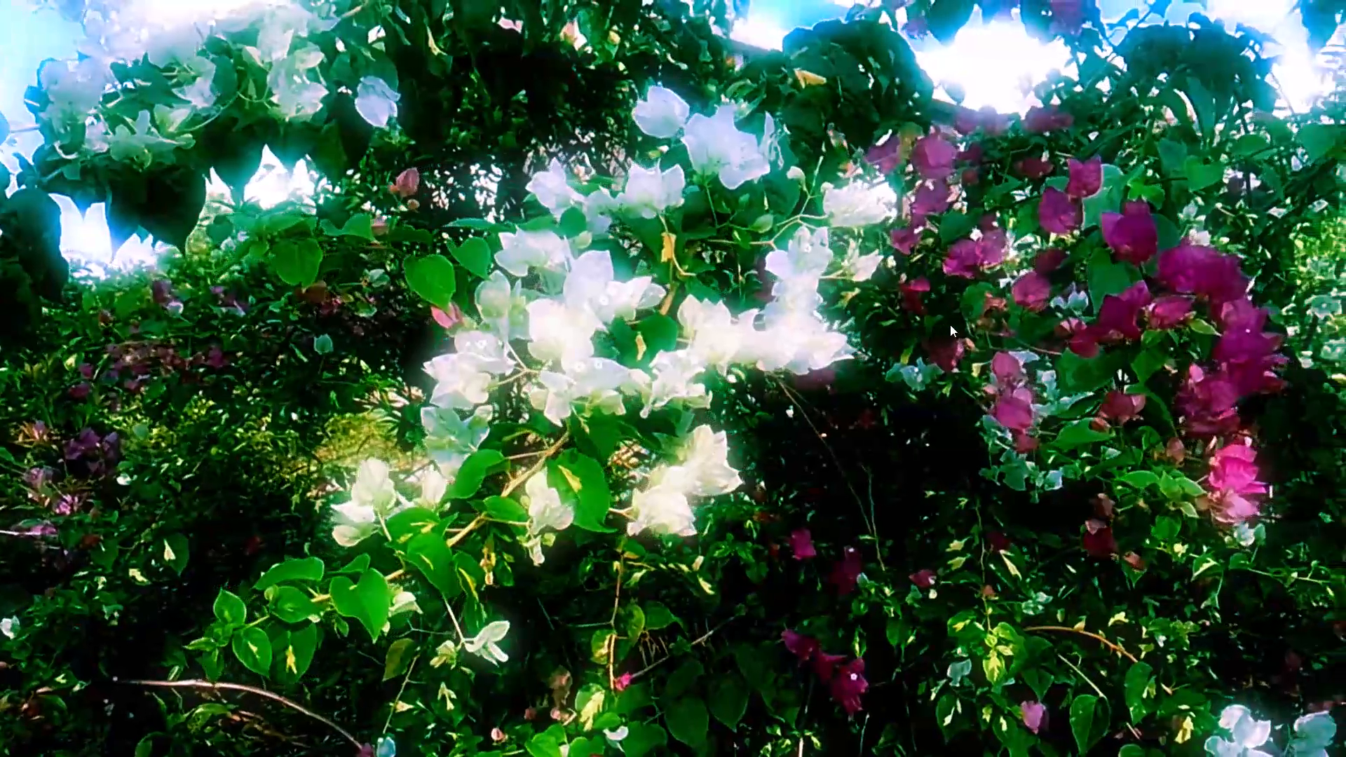
{"action": "key", "text": "space"}
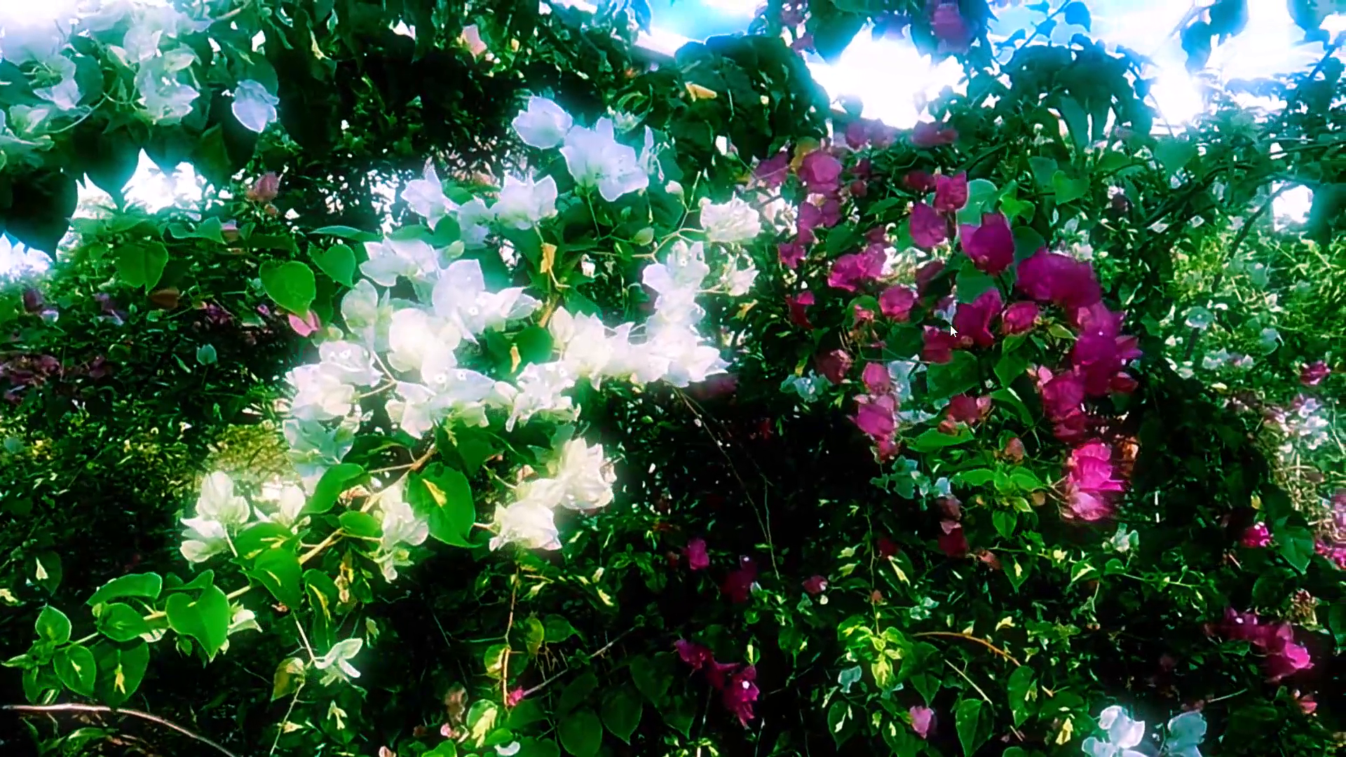
{"action": "key", "text": "Escape"}
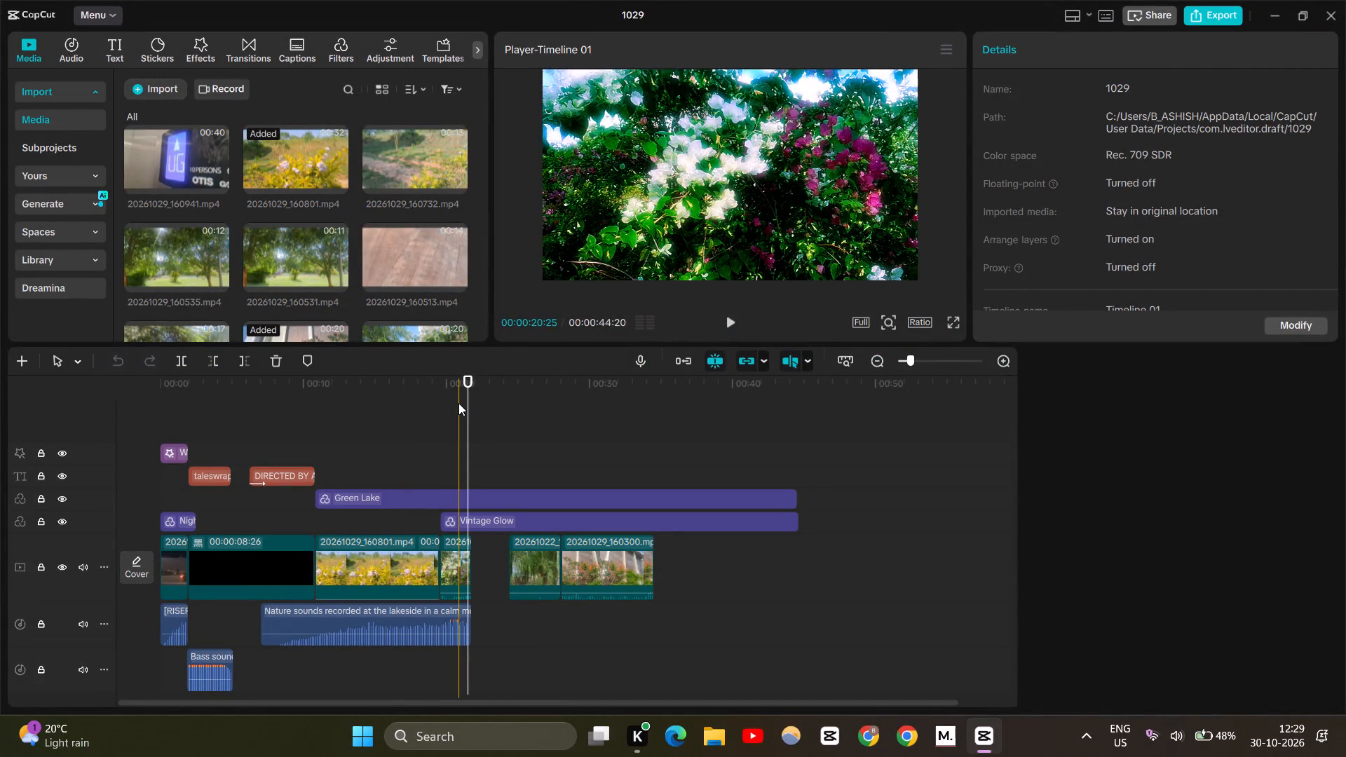
{"action": "left_click_drag", "start_coordinate": [468, 388], "coordinate": [462, 388]}
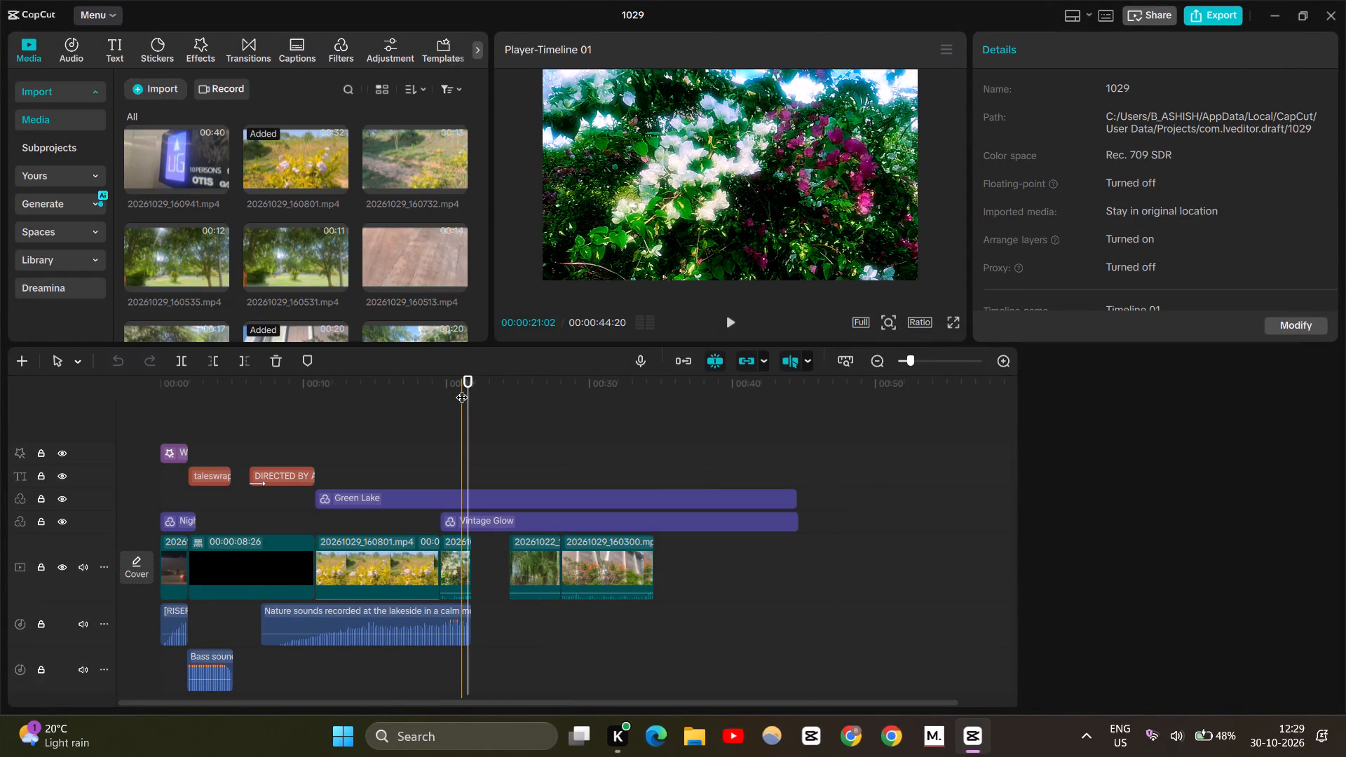
{"action": "left_click_drag", "start_coordinate": [468, 381], "coordinate": [0, 434]}
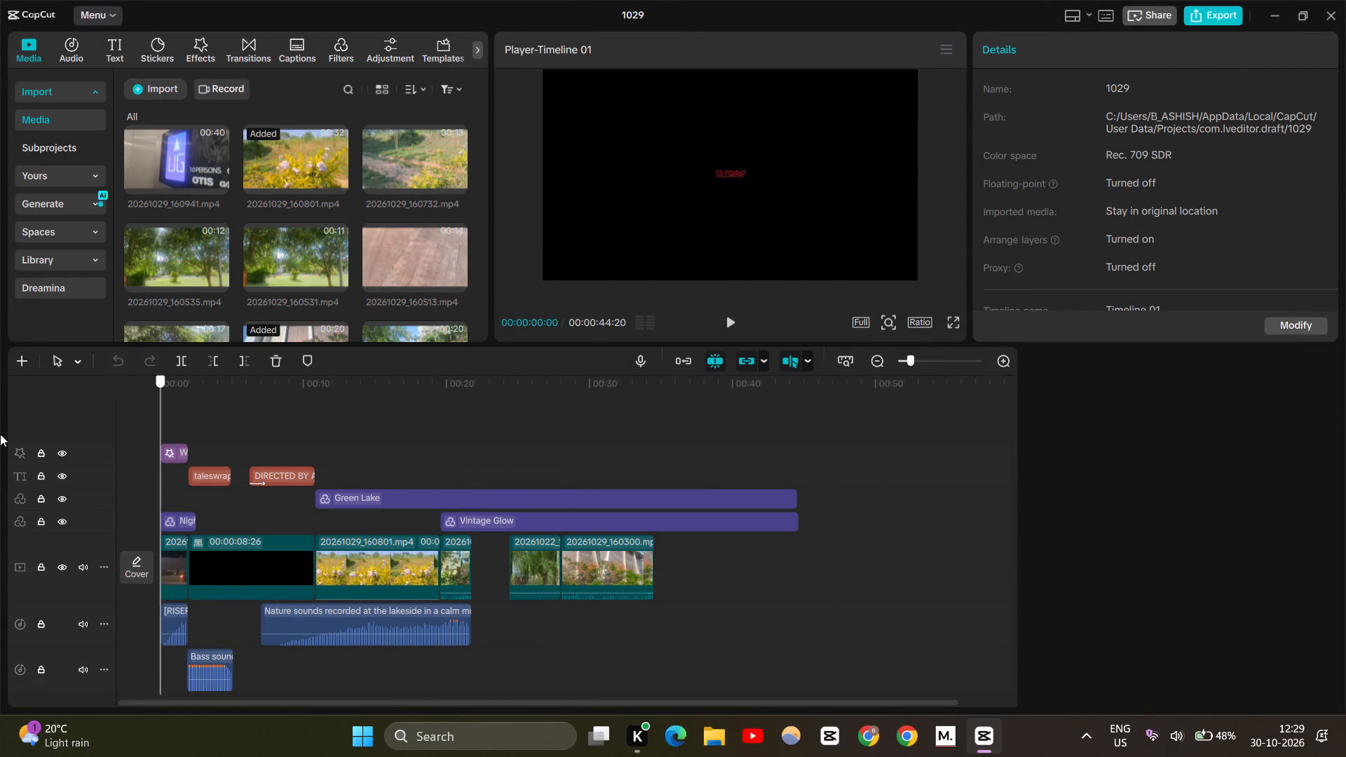
{"action": "key", "text": "space"}
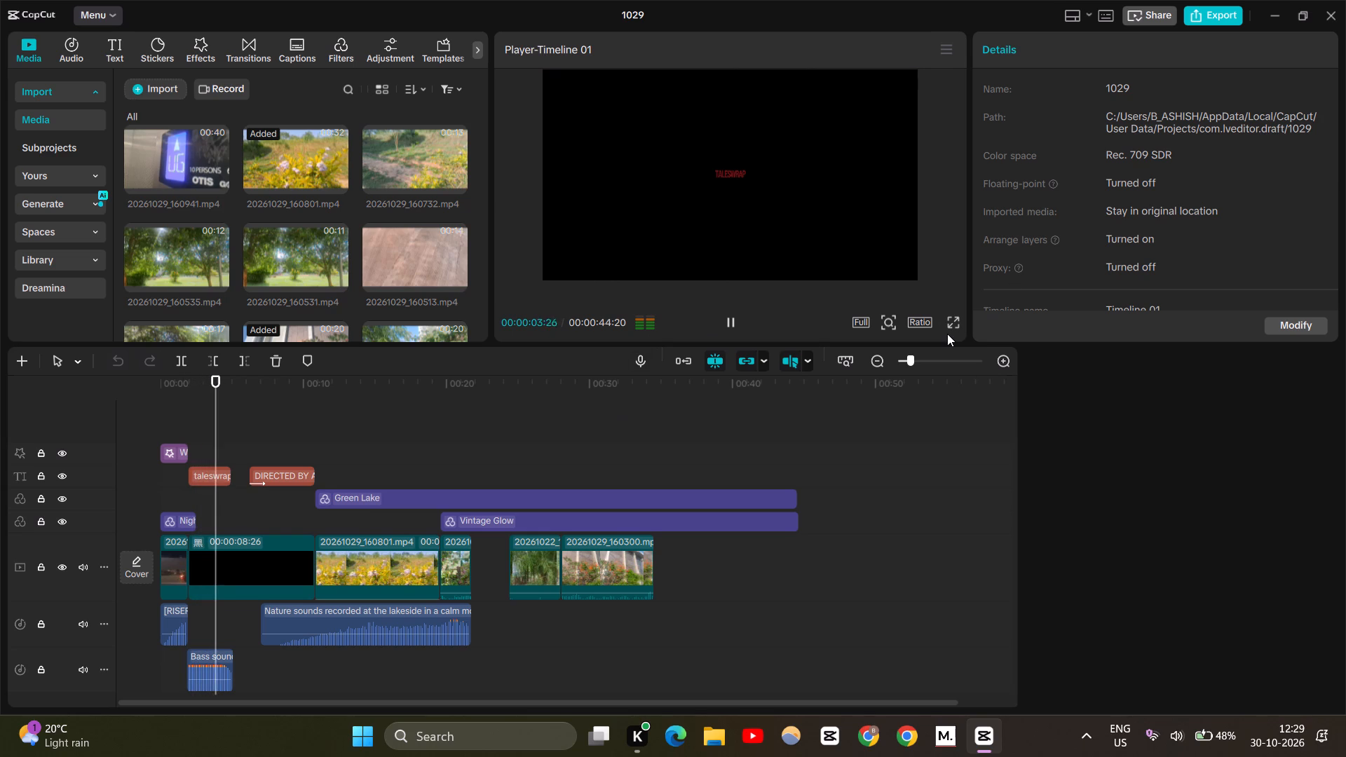
{"action": "left_click", "coordinate": [957, 318]}
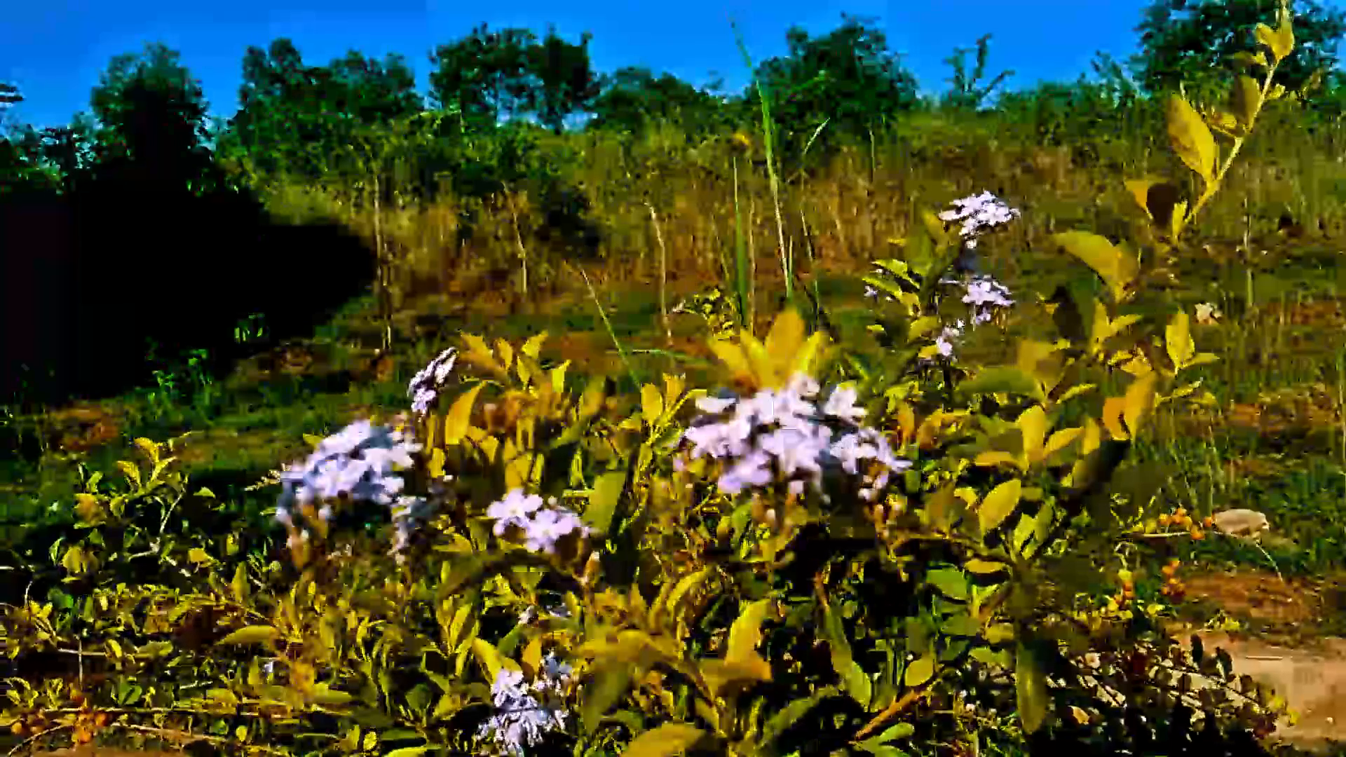
{"action": "key", "text": "Escape"}
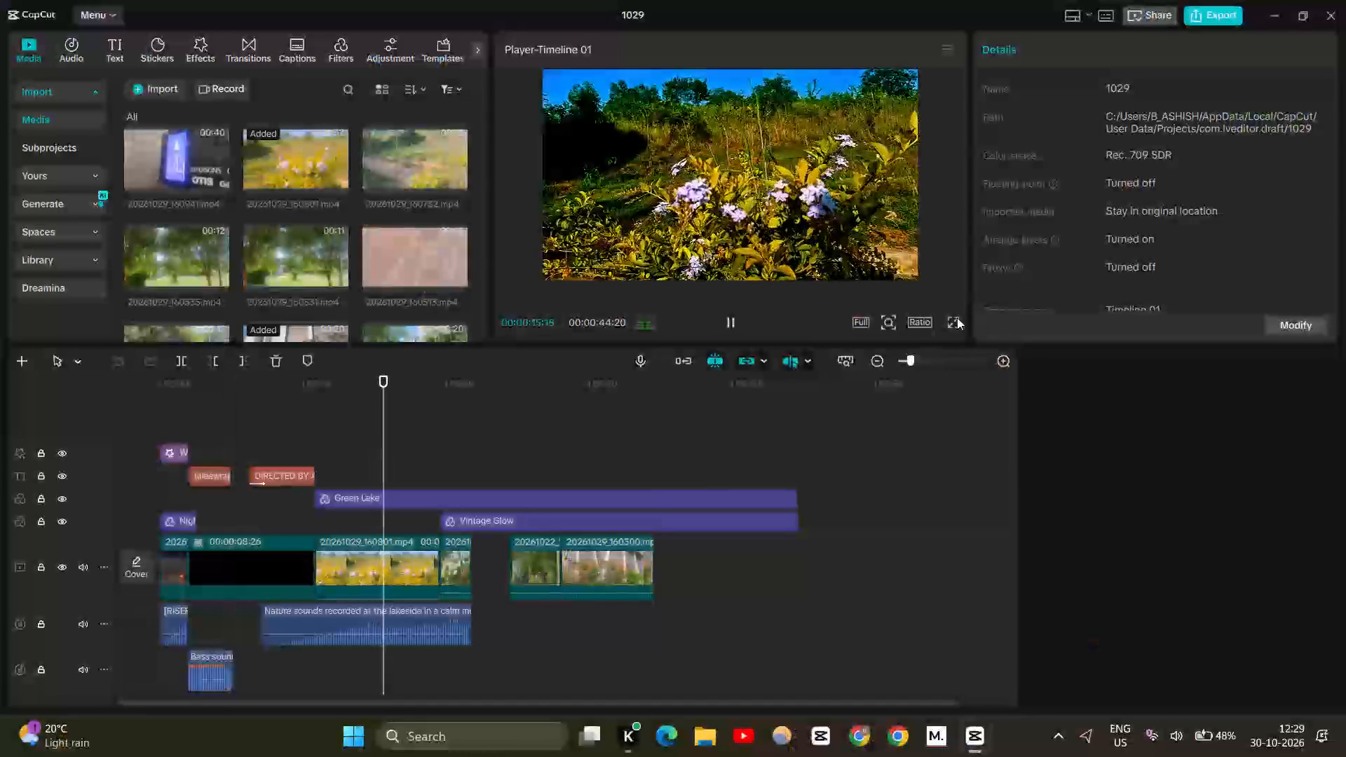
{"action": "left_click", "coordinate": [730, 315]}
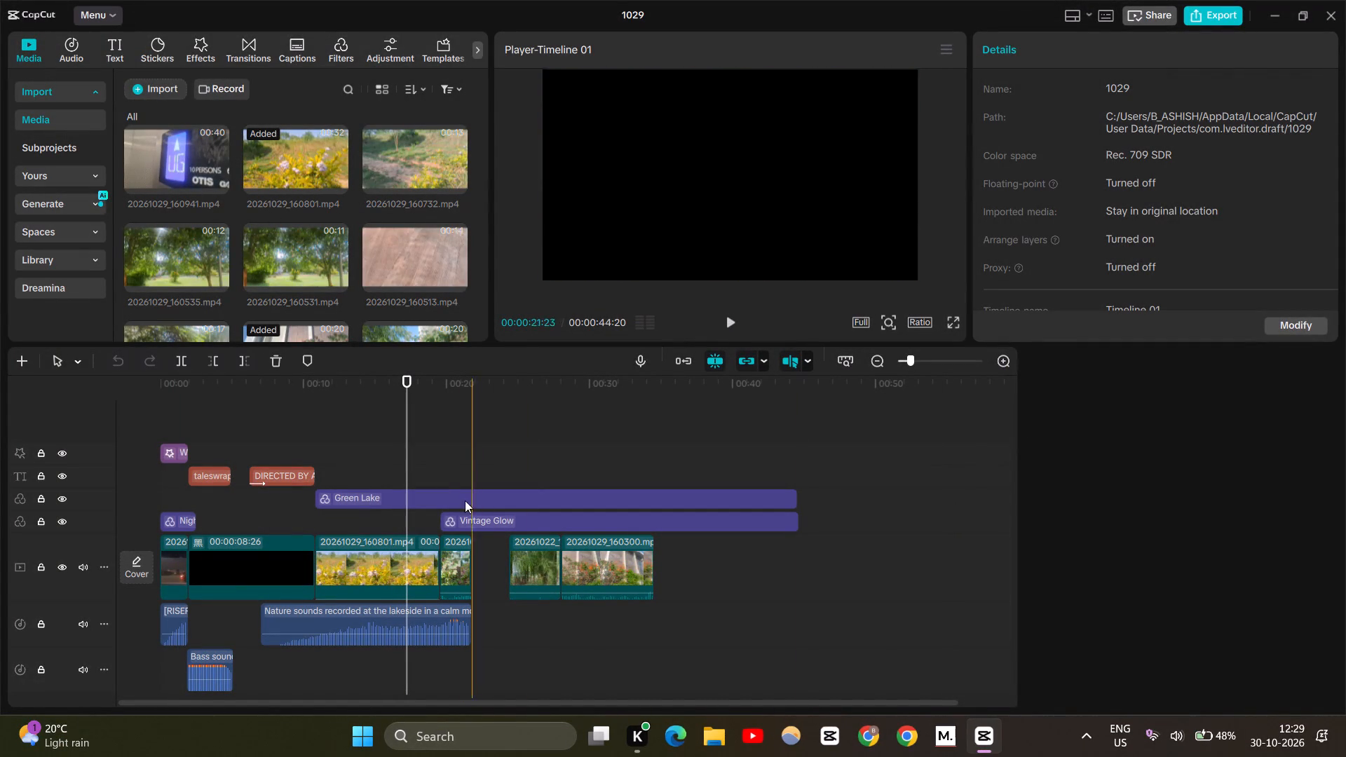
{"action": "left_click", "coordinate": [374, 444]}
{"action": "left_click_drag", "start_coordinate": [374, 444], "coordinate": [269, 446]}
{"action": "key", "text": "space"}
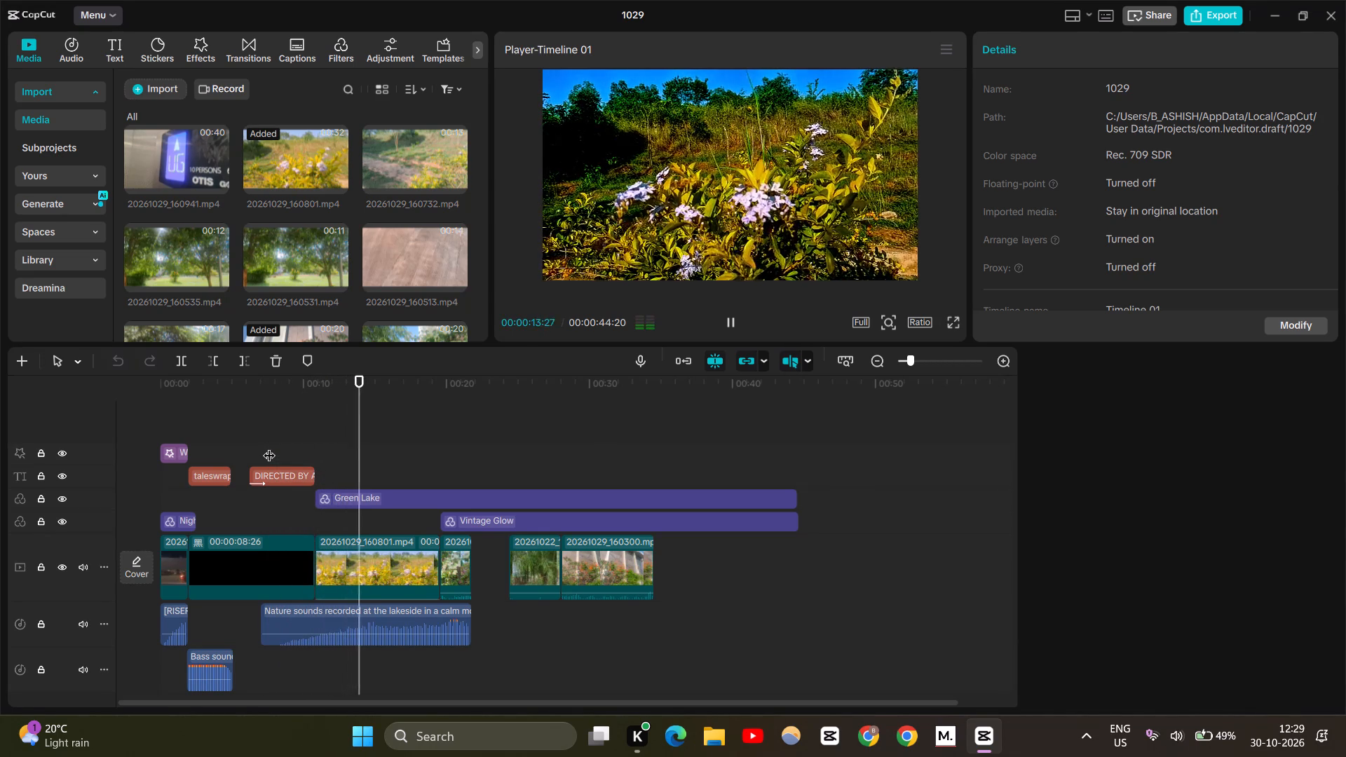
{"action": "key", "text": "space"}
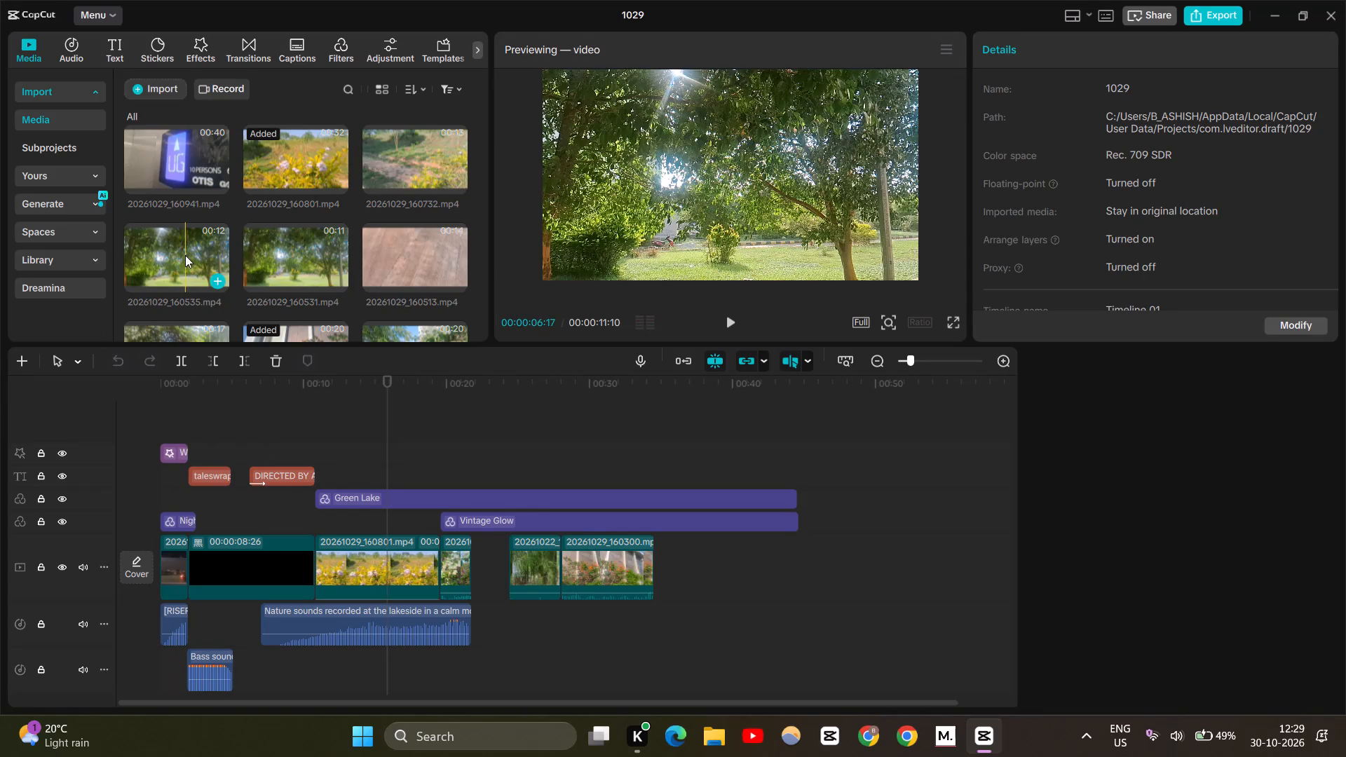
Look through the imported media clips for the project.
{"action": "scroll", "coordinate": [238, 261], "scroll_direction": "down", "scroll_amount": 1}
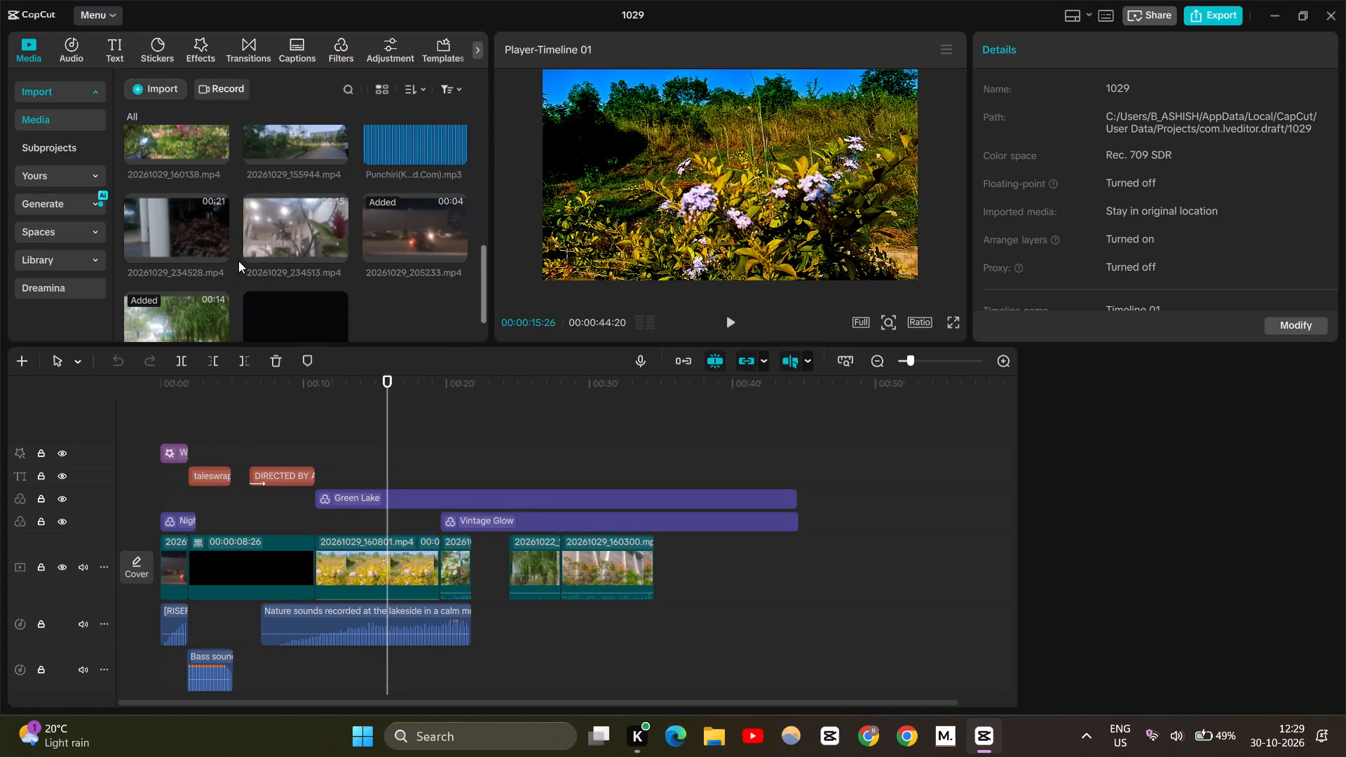
{"action": "scroll", "coordinate": [238, 261], "scroll_direction": "up", "scroll_amount": 3}
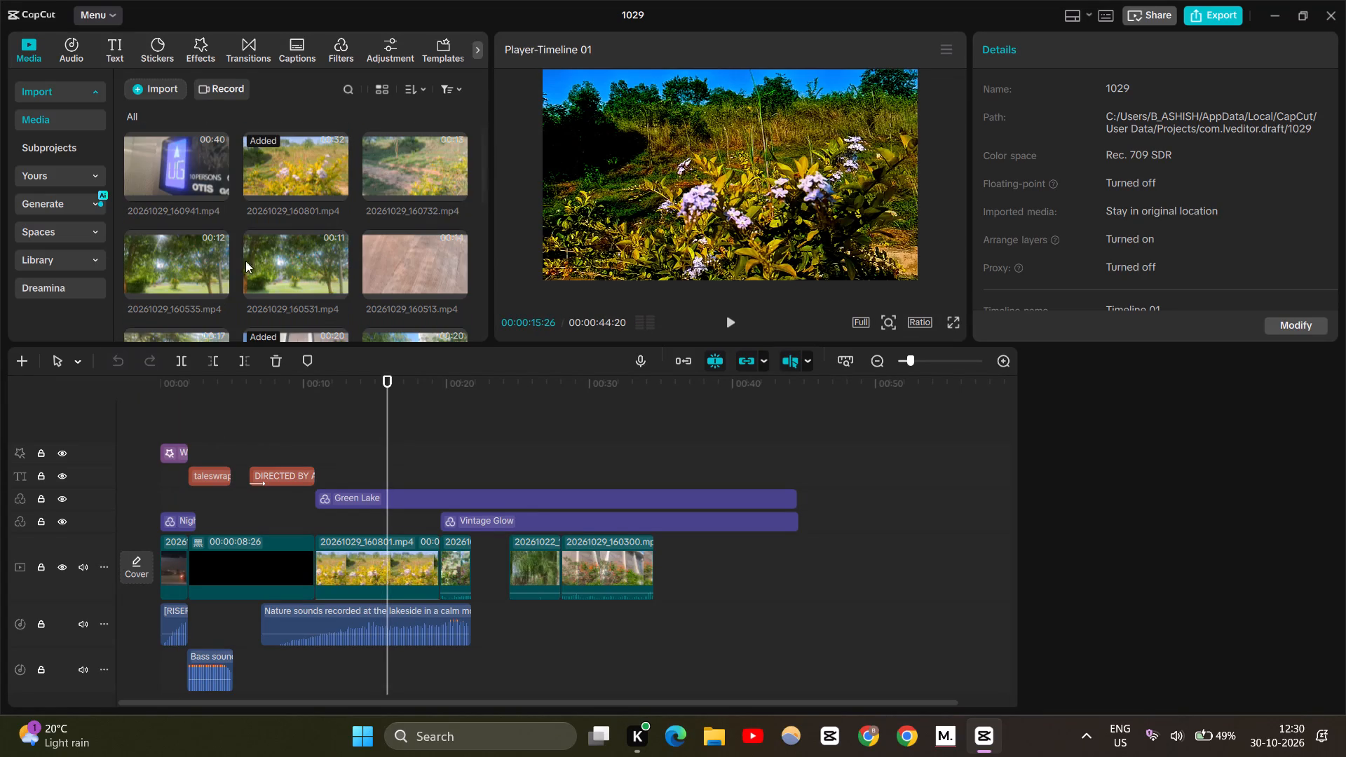
{"action": "scroll", "coordinate": [299, 203], "scroll_direction": "down", "scroll_amount": 4}
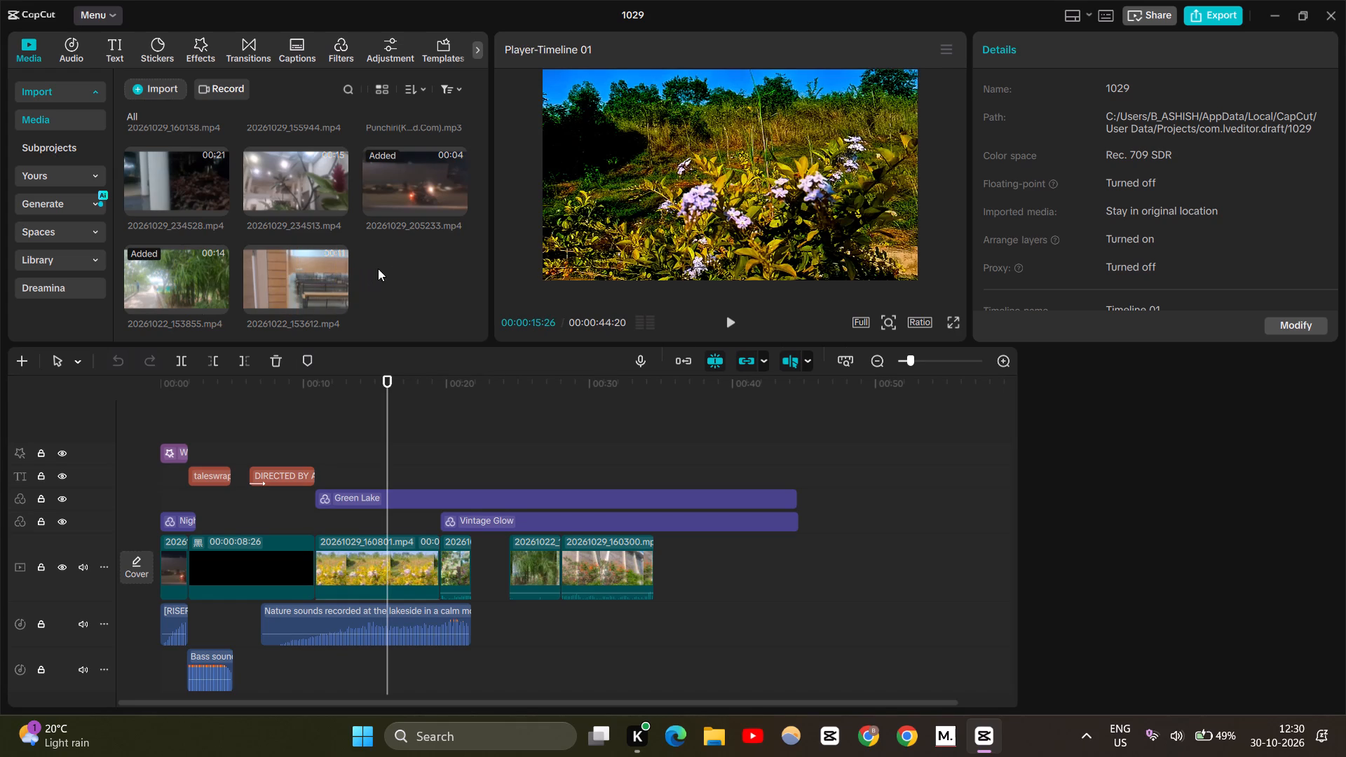
{"action": "scroll", "coordinate": [389, 254], "scroll_direction": "up", "scroll_amount": 1}
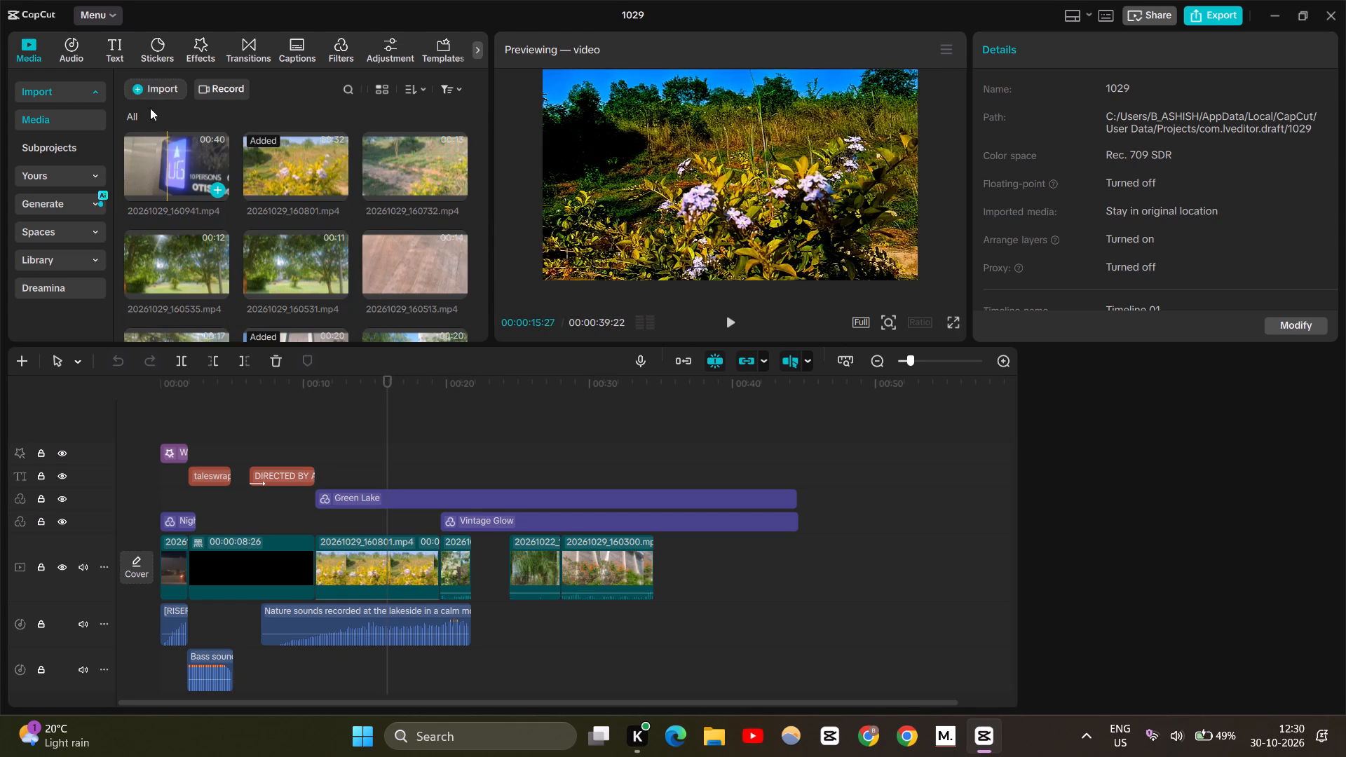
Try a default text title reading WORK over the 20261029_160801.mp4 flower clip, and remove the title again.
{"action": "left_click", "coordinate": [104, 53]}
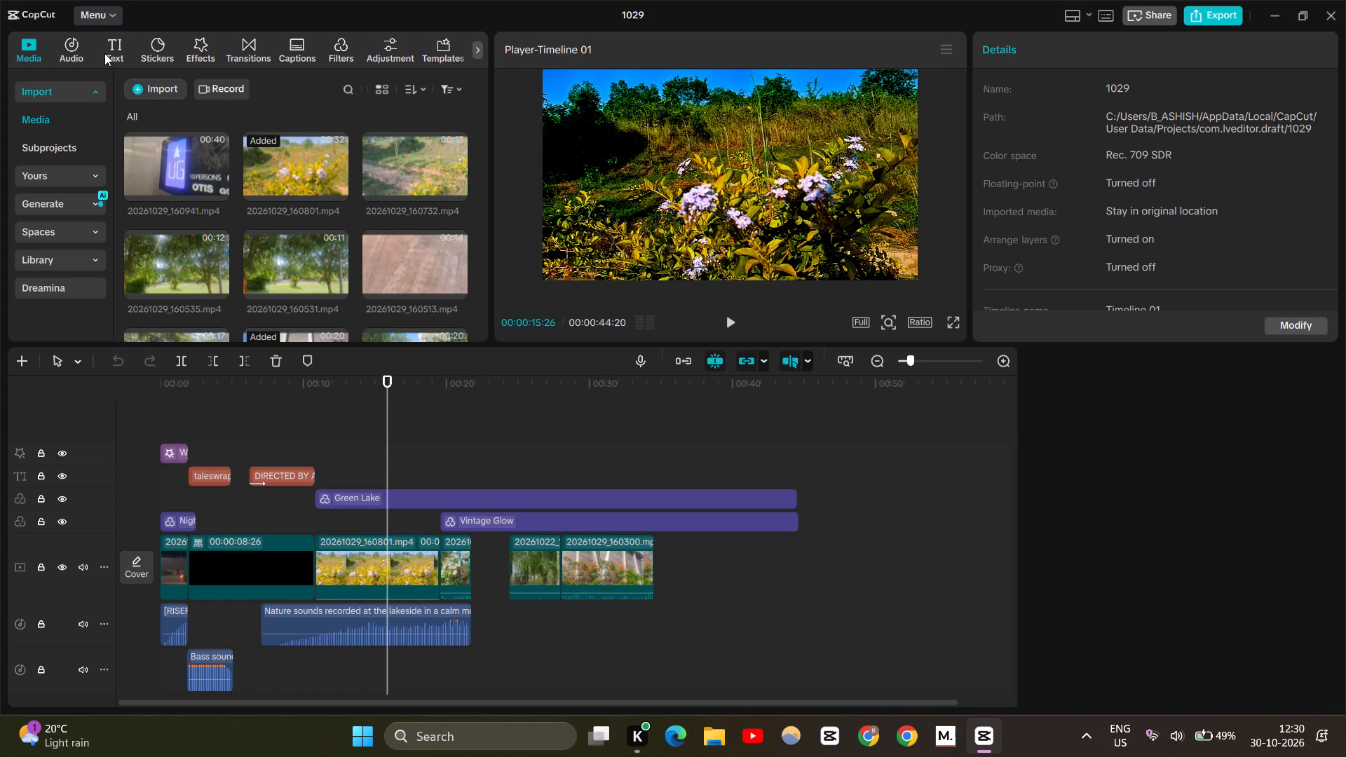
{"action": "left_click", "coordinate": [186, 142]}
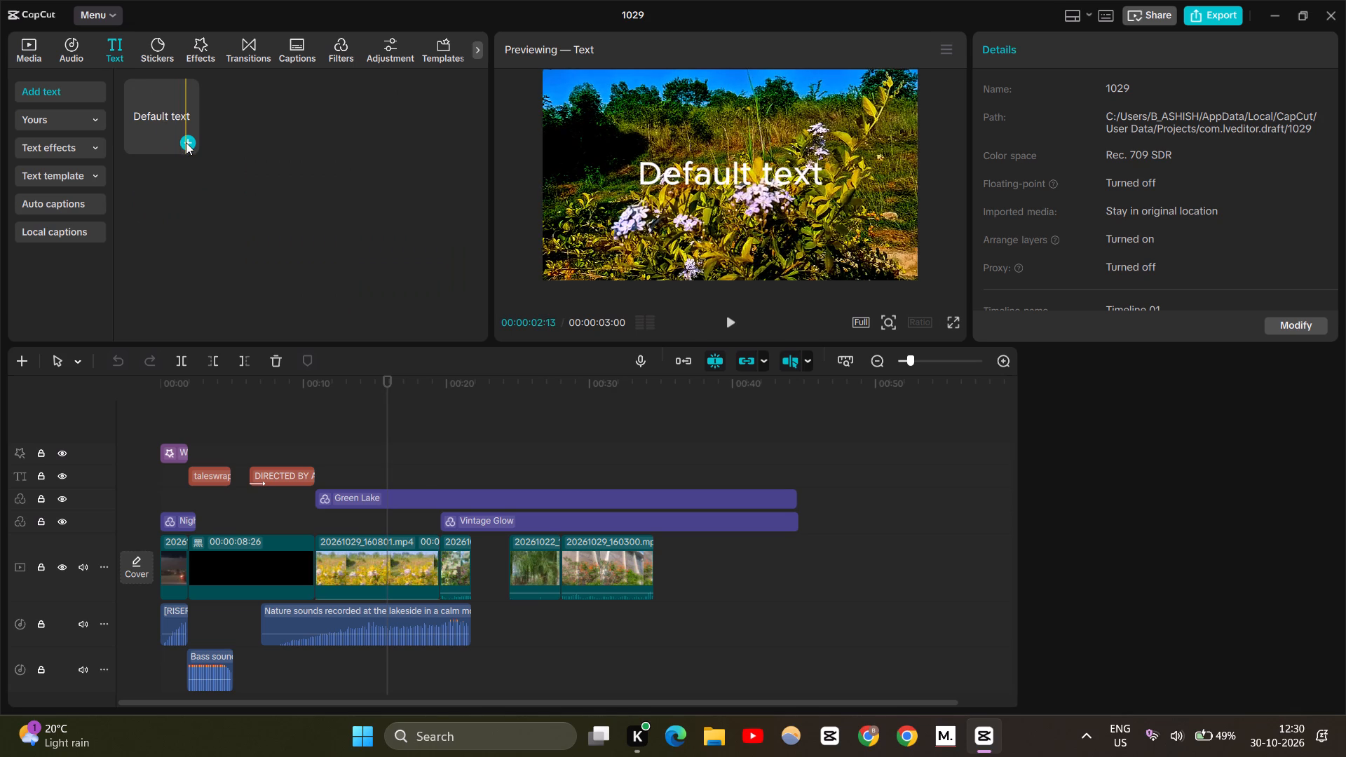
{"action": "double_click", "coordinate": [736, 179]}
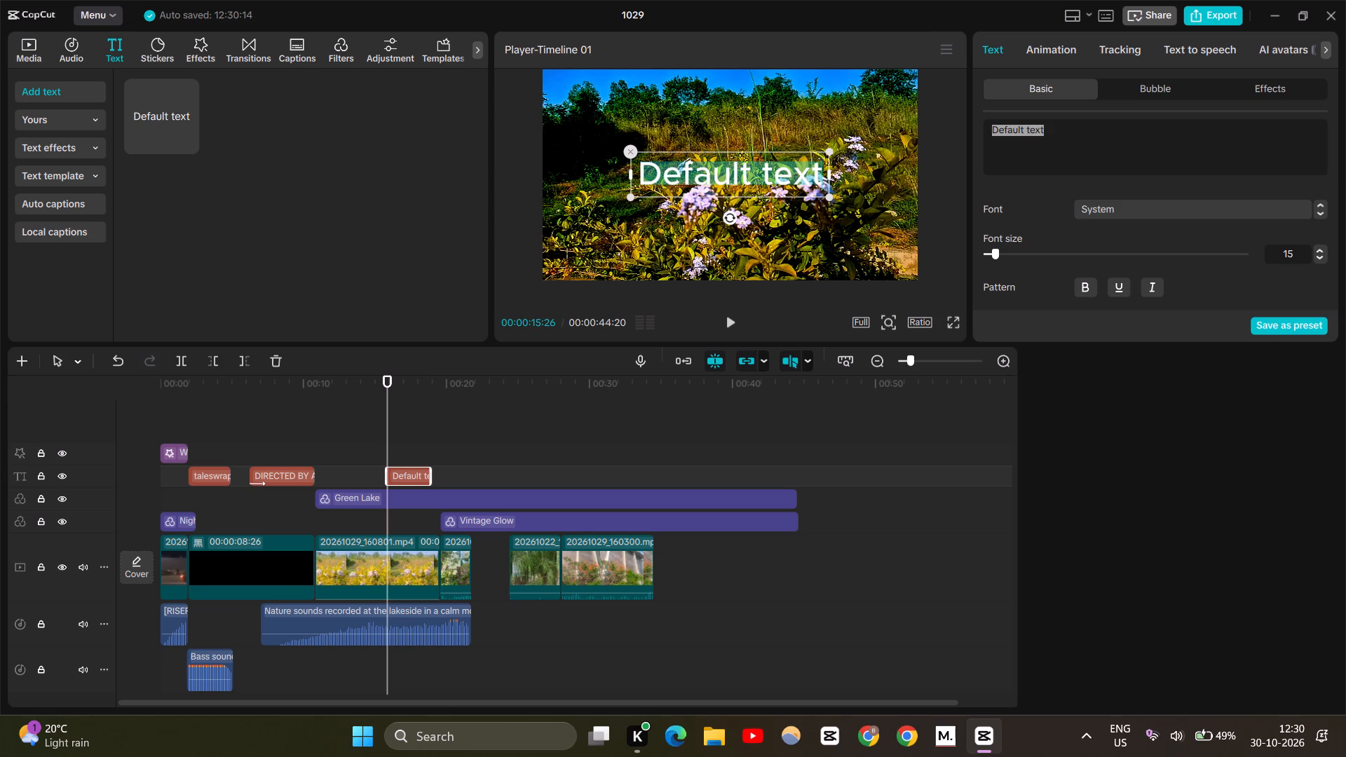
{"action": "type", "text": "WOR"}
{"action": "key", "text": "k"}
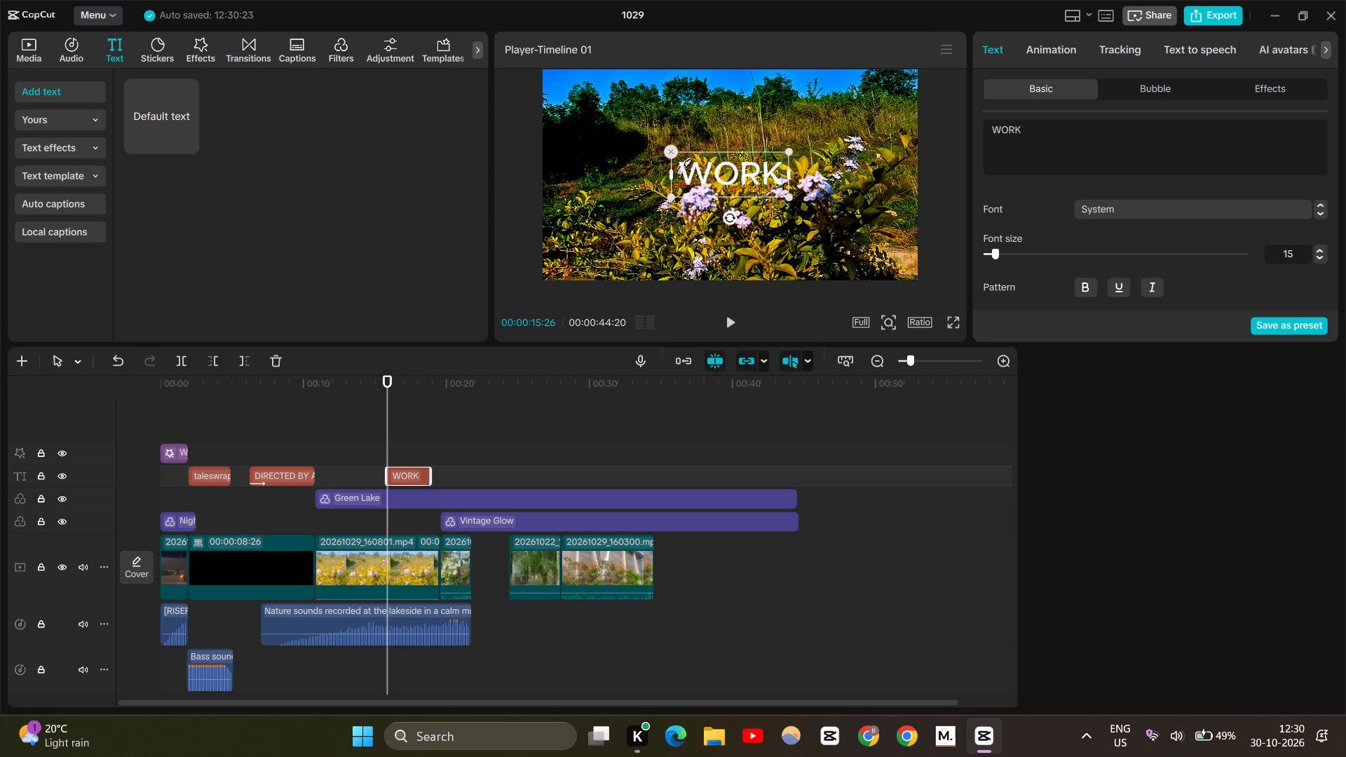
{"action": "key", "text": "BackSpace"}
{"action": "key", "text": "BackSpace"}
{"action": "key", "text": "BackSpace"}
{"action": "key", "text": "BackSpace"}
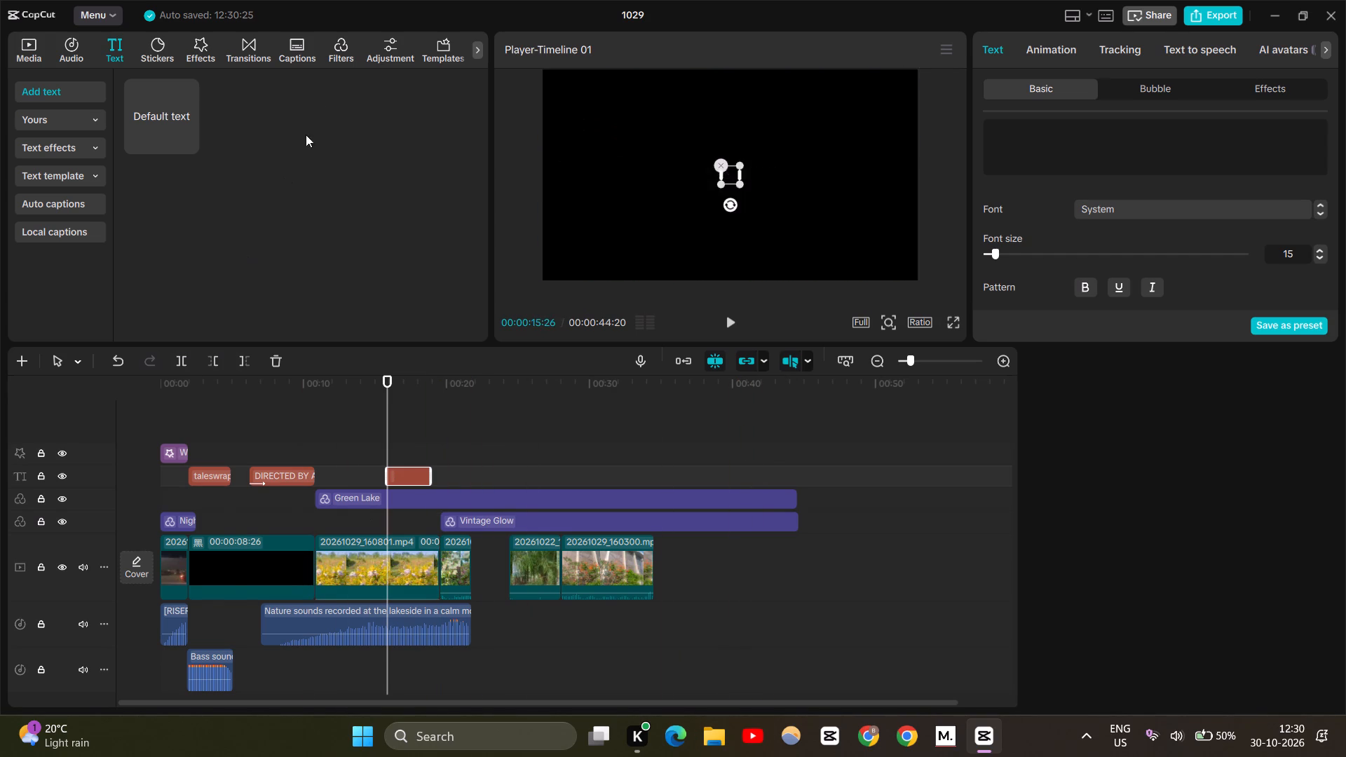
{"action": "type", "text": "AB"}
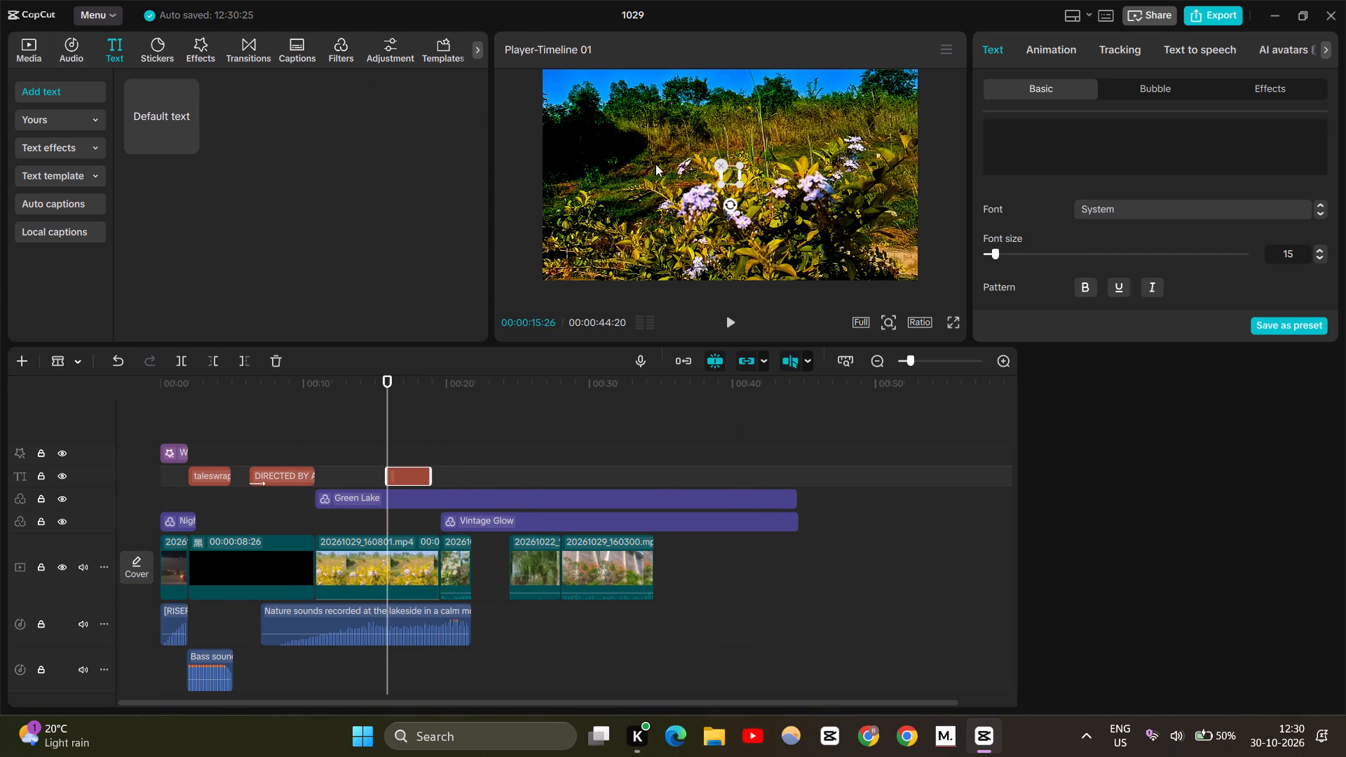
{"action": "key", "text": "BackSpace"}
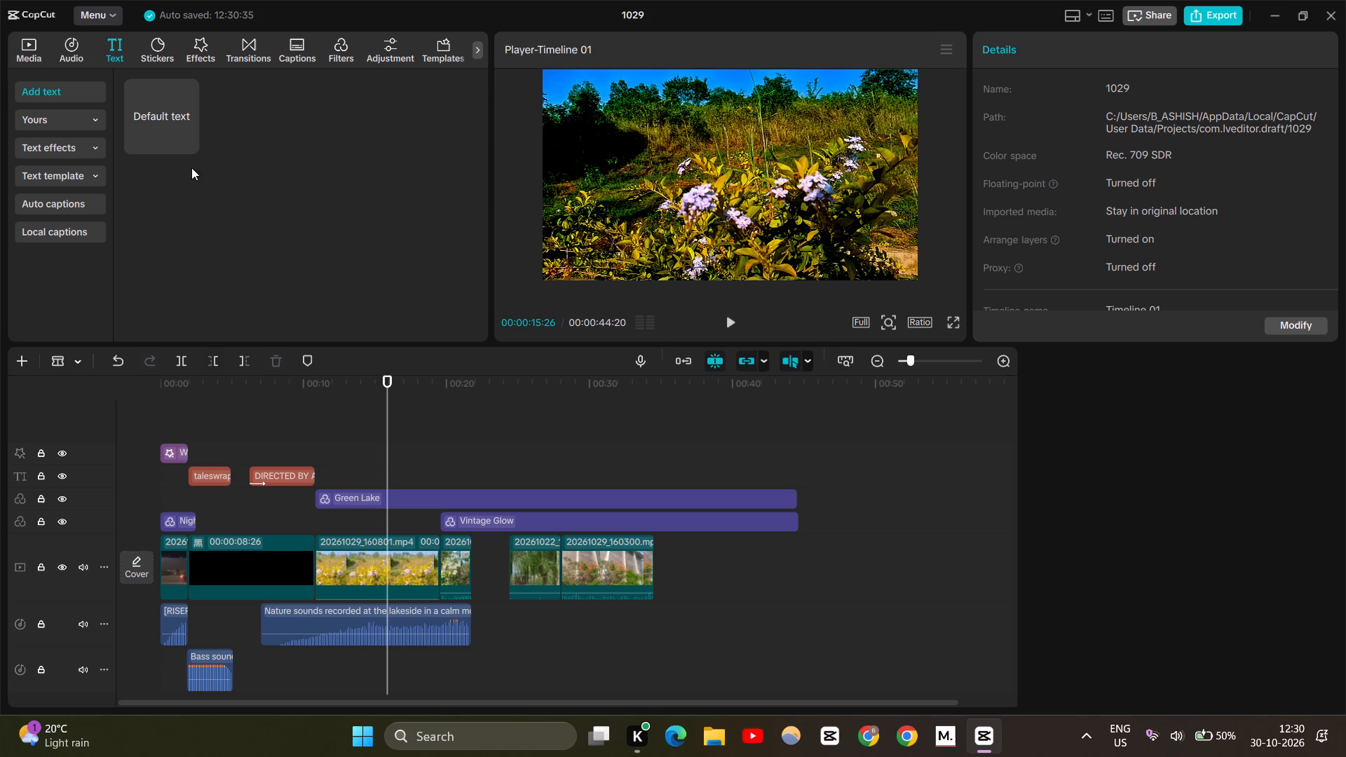
Add a default text title at the playhead over the flower clip, reading AN AMBIGUOUS DREAM.
{"action": "left_click", "coordinate": [189, 139]}
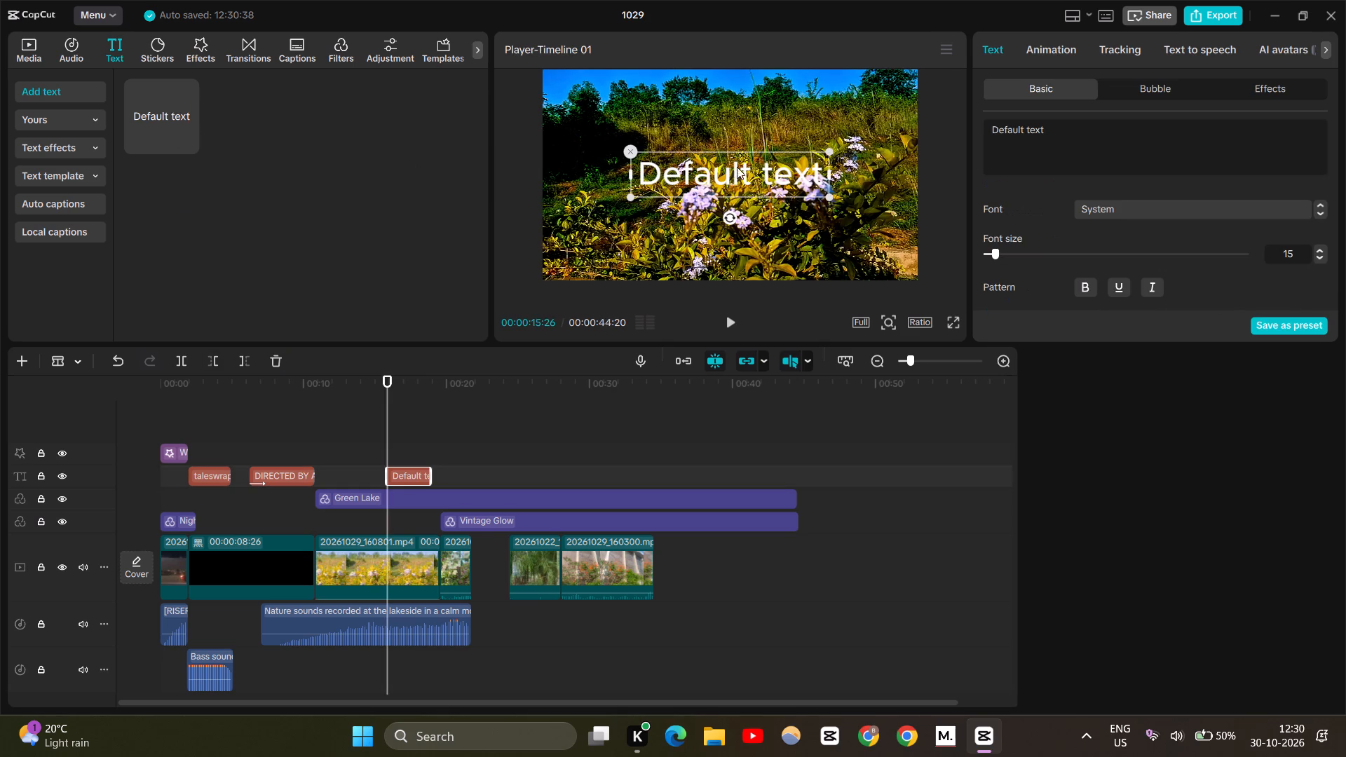
{"action": "double_click", "coordinate": [742, 186]}
{"action": "type", "text": "AN"}
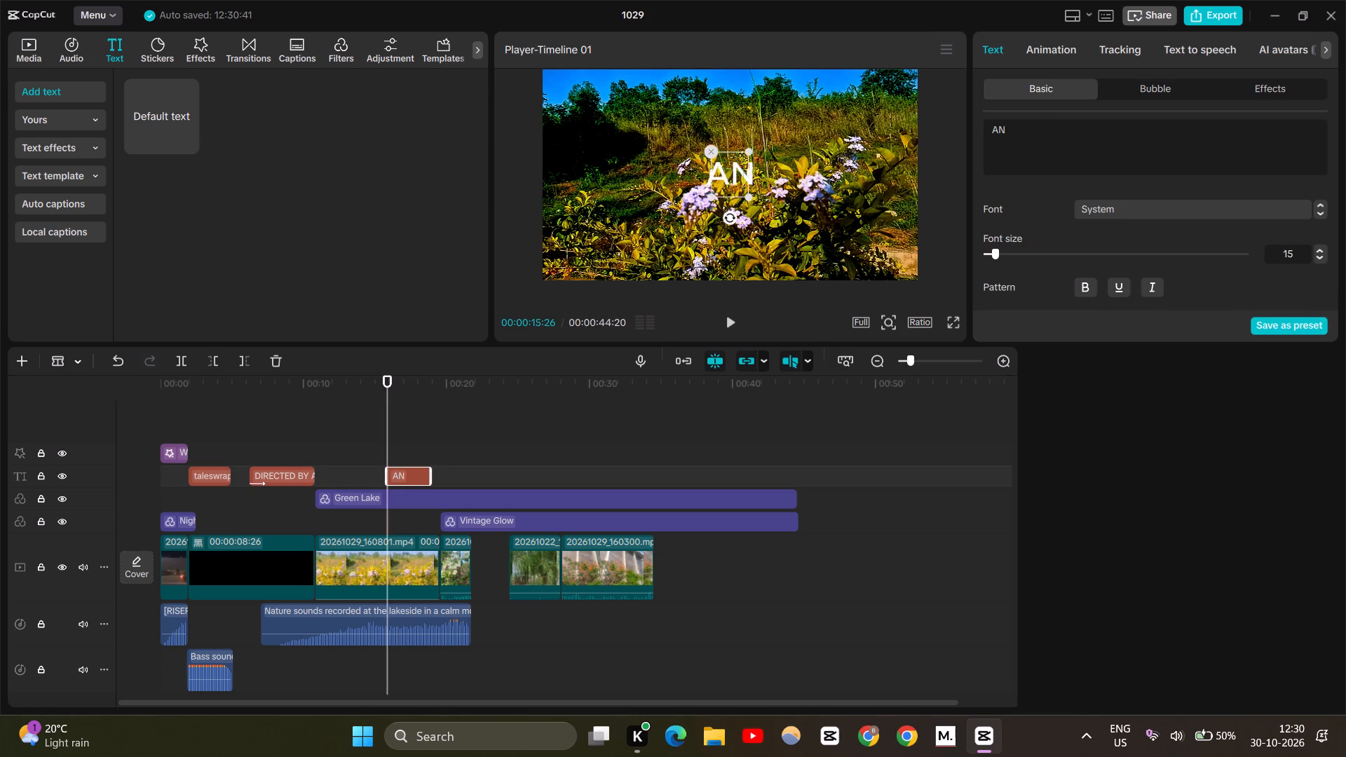
{"action": "key", "text": "space"}
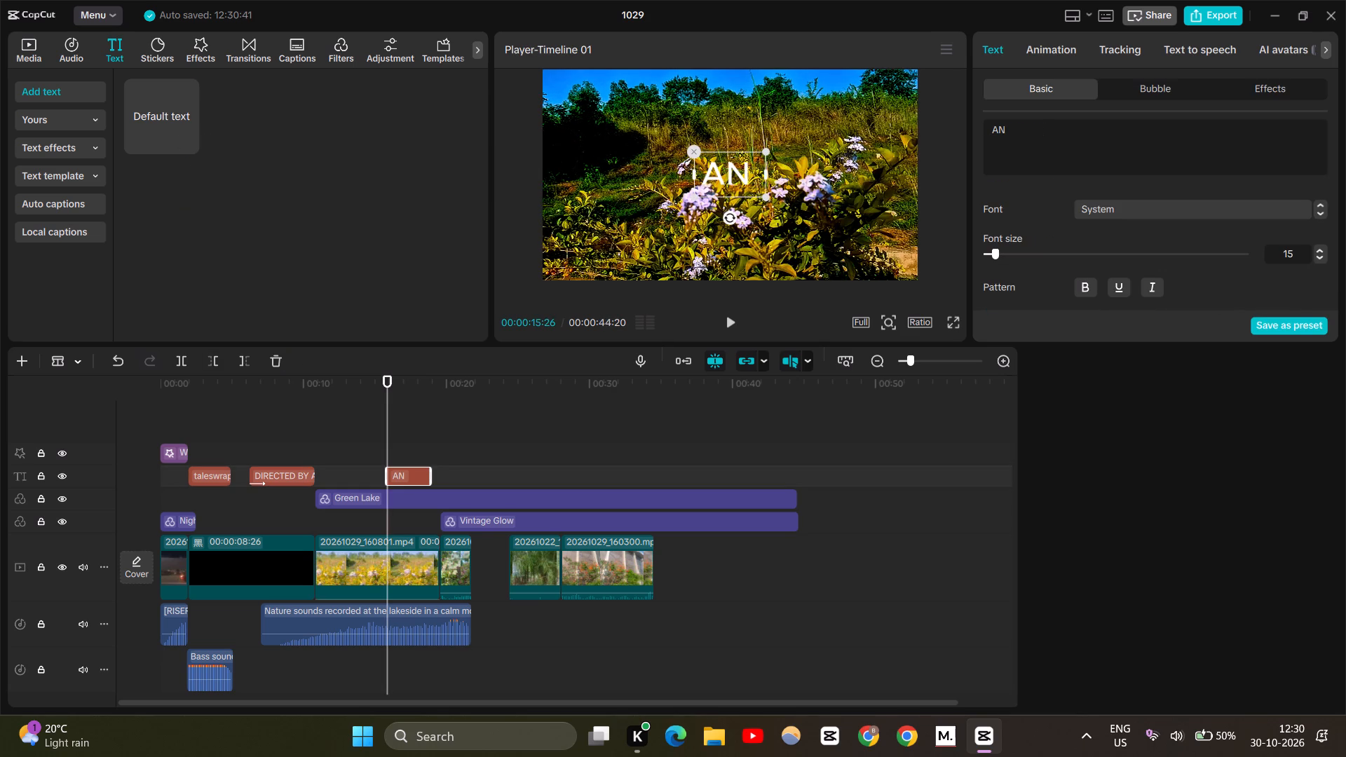
{"action": "type", "text": "AMBIGUOUS"}
{"action": "key", "text": "space"}
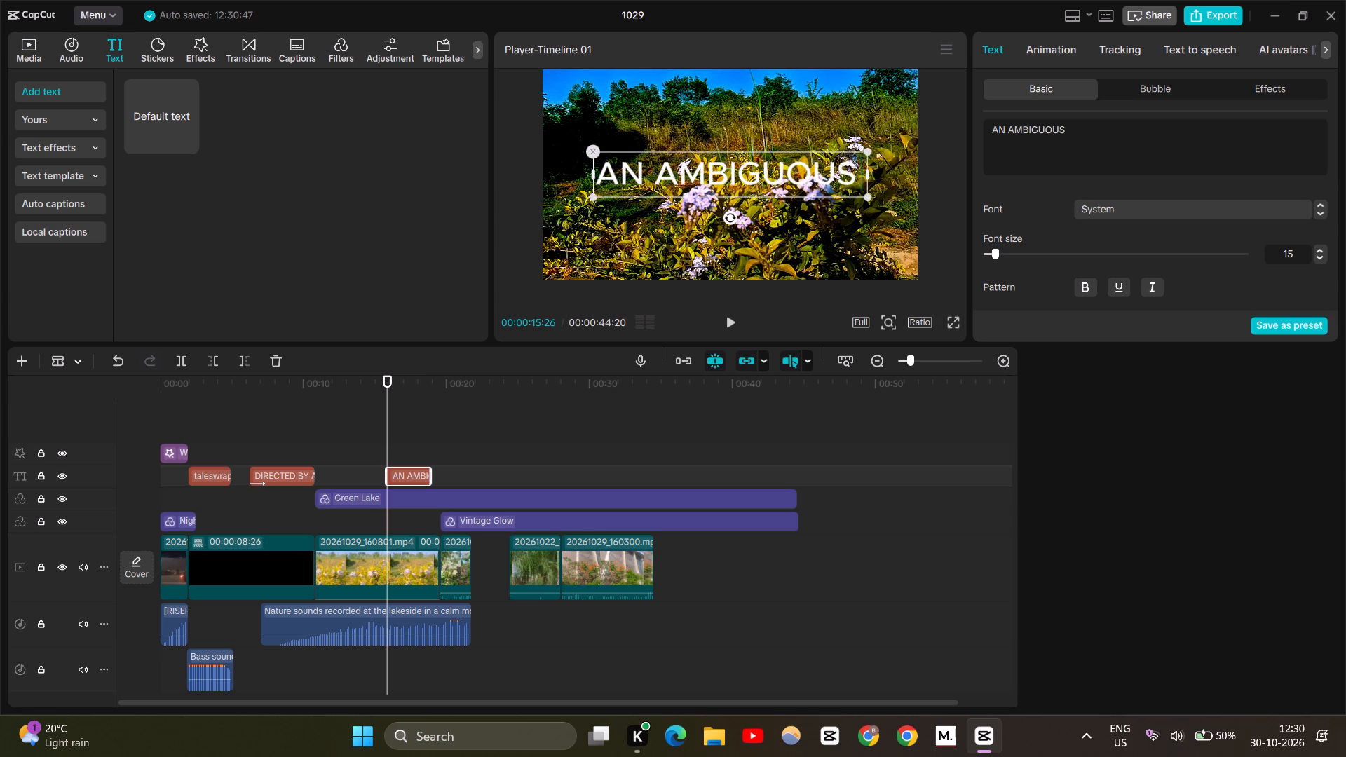
{"action": "type", "text": "DREAM"}
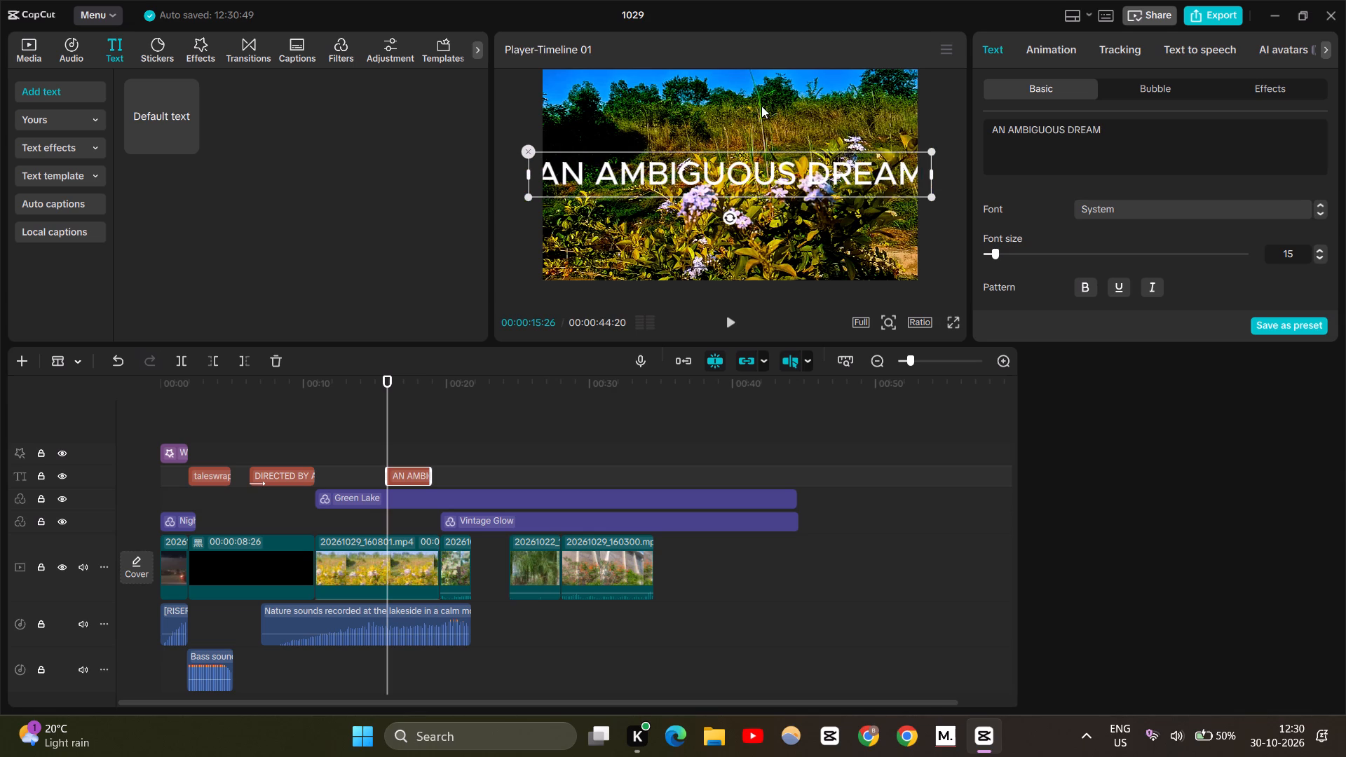
Reduce the font size of the whole AN AMBIGUOUS DREAM title to 9.
{"action": "key", "text": "ctrl+a"}
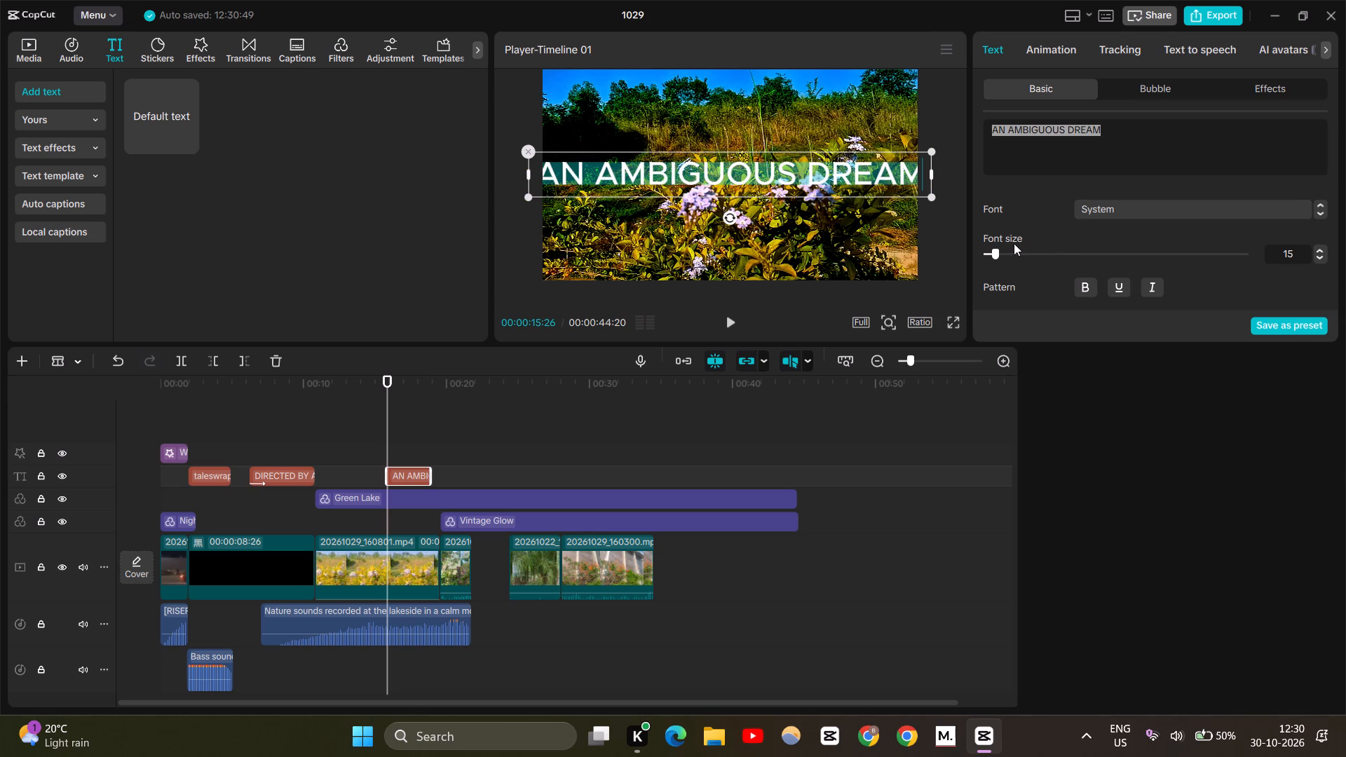
{"action": "triple_click", "coordinate": [1317, 257]}
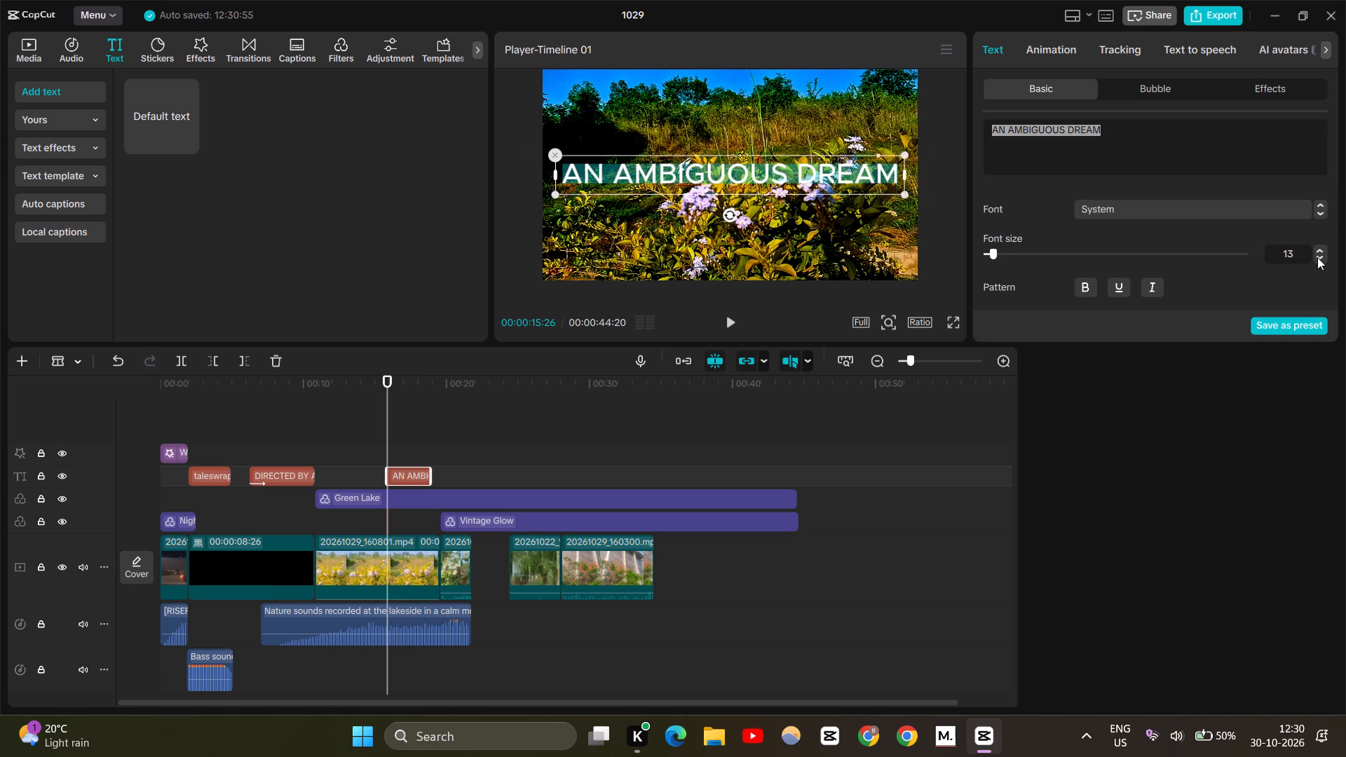
{"action": "double_click", "coordinate": [1317, 257]}
{"action": "left_click", "coordinate": [1317, 257]}
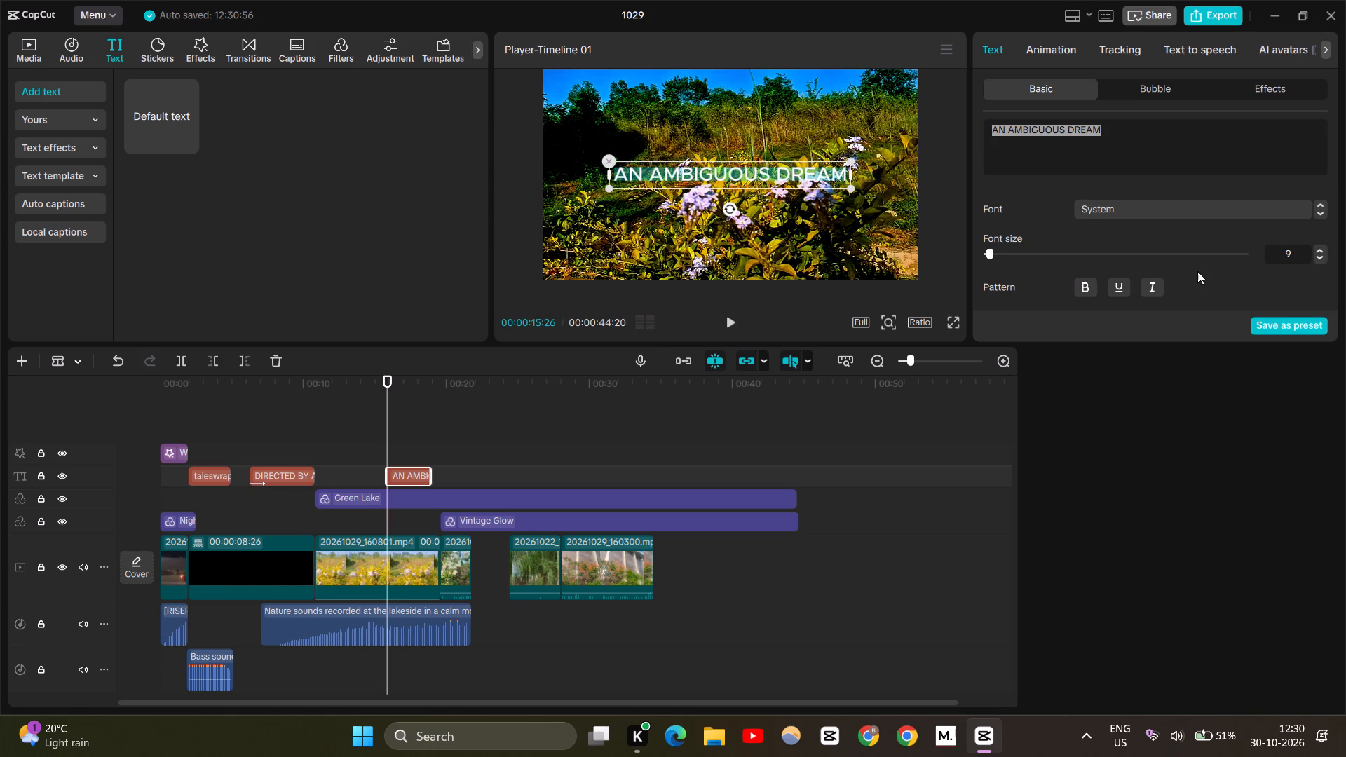
Set the AN AMBIGUOUS DREAM title's font to Montserrat-Light and apply bold to it.
{"action": "scroll", "coordinate": [1197, 271], "scroll_direction": "down", "scroll_amount": 1}
{"action": "scroll", "coordinate": [1192, 200], "scroll_direction": "up", "scroll_amount": 1}
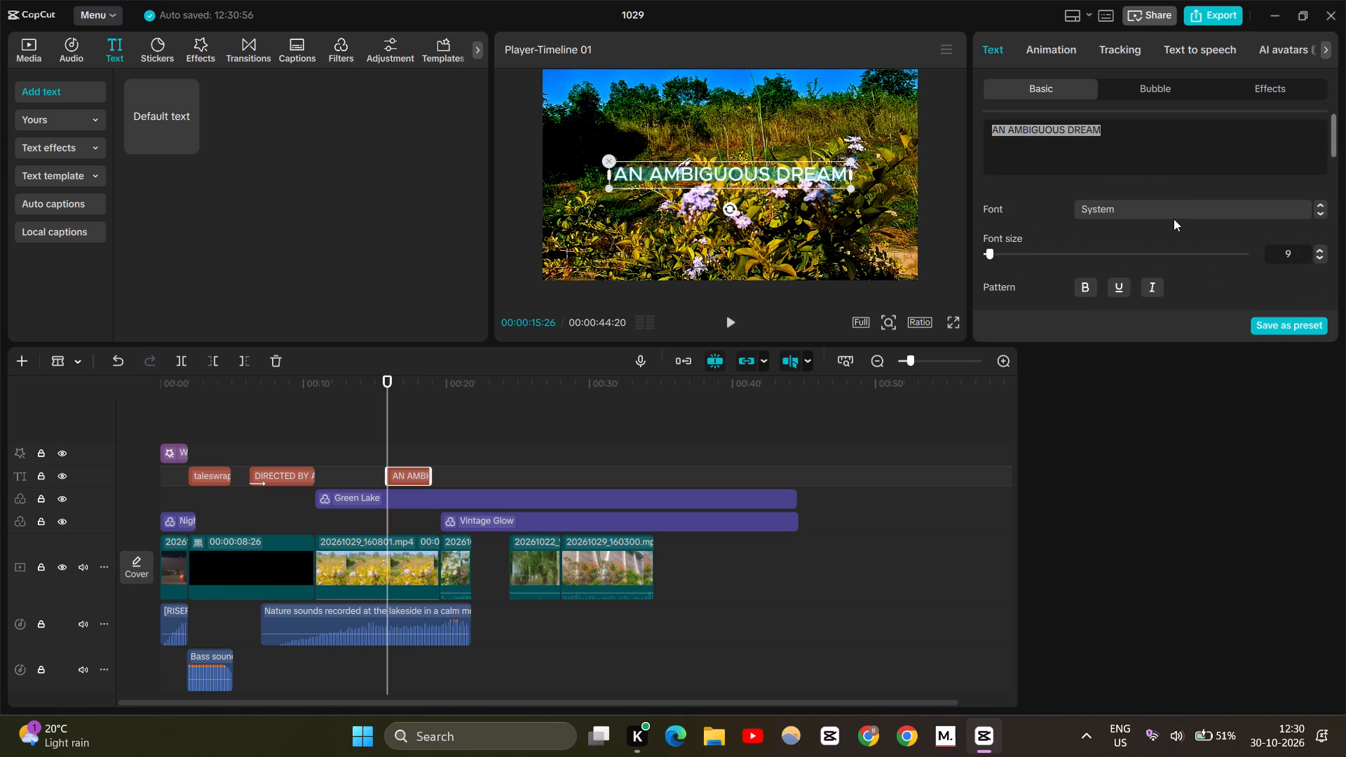
{"action": "left_click", "coordinate": [1174, 219]}
{"action": "left_click_drag", "start_coordinate": [1174, 219], "coordinate": [1181, 205]}
{"action": "left_click", "coordinate": [1181, 205]}
{"action": "left_click", "coordinate": [1181, 205]}
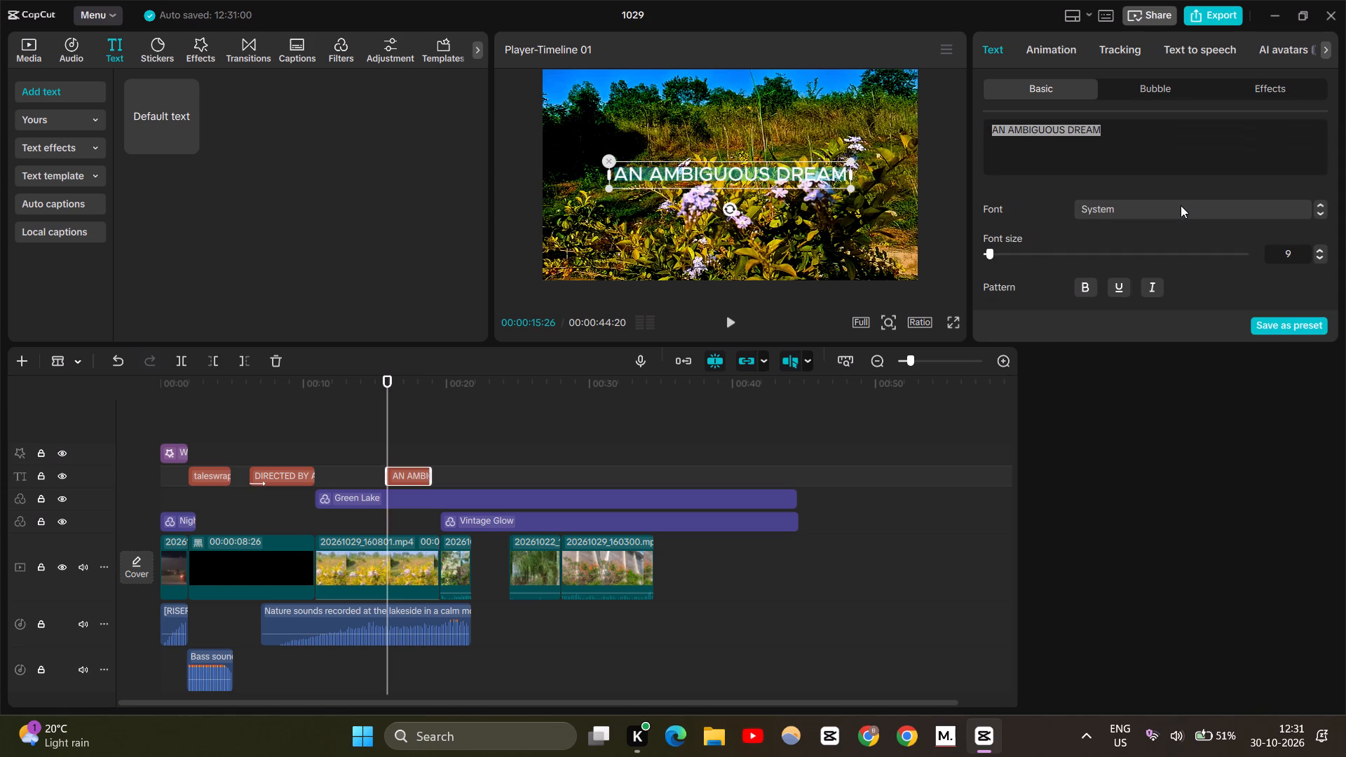
{"action": "left_click", "coordinate": [1167, 210]}
{"action": "left_click", "coordinate": [1151, 200]}
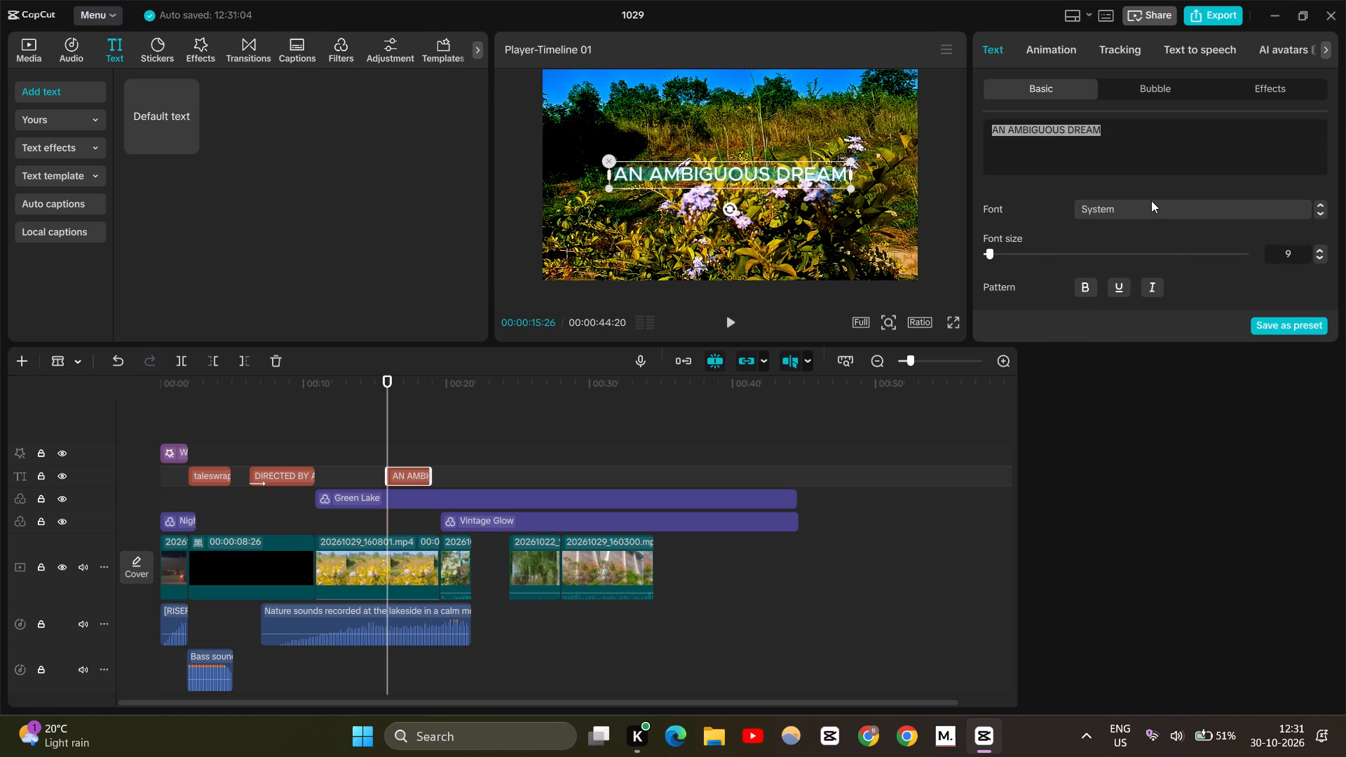
{"action": "left_click", "coordinate": [1149, 199]}
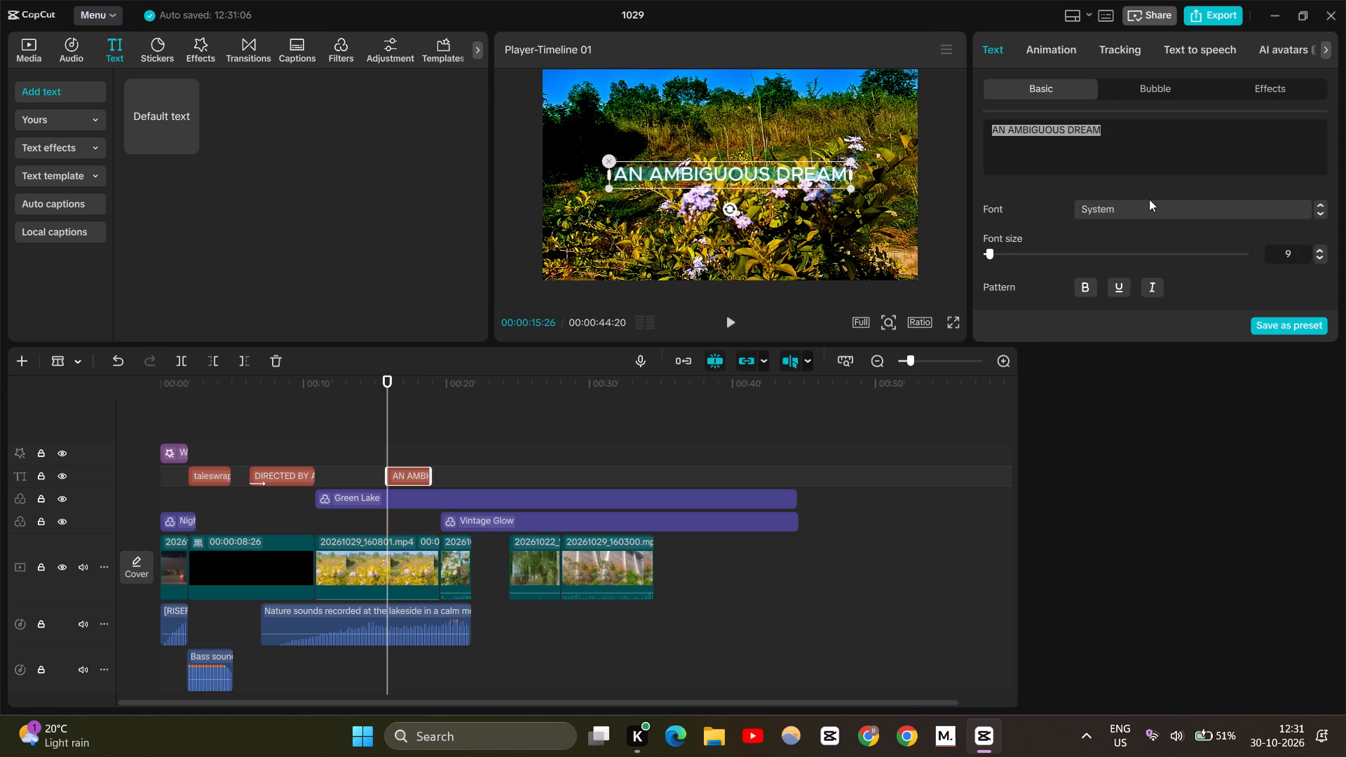
{"action": "left_click", "coordinate": [1158, 206]}
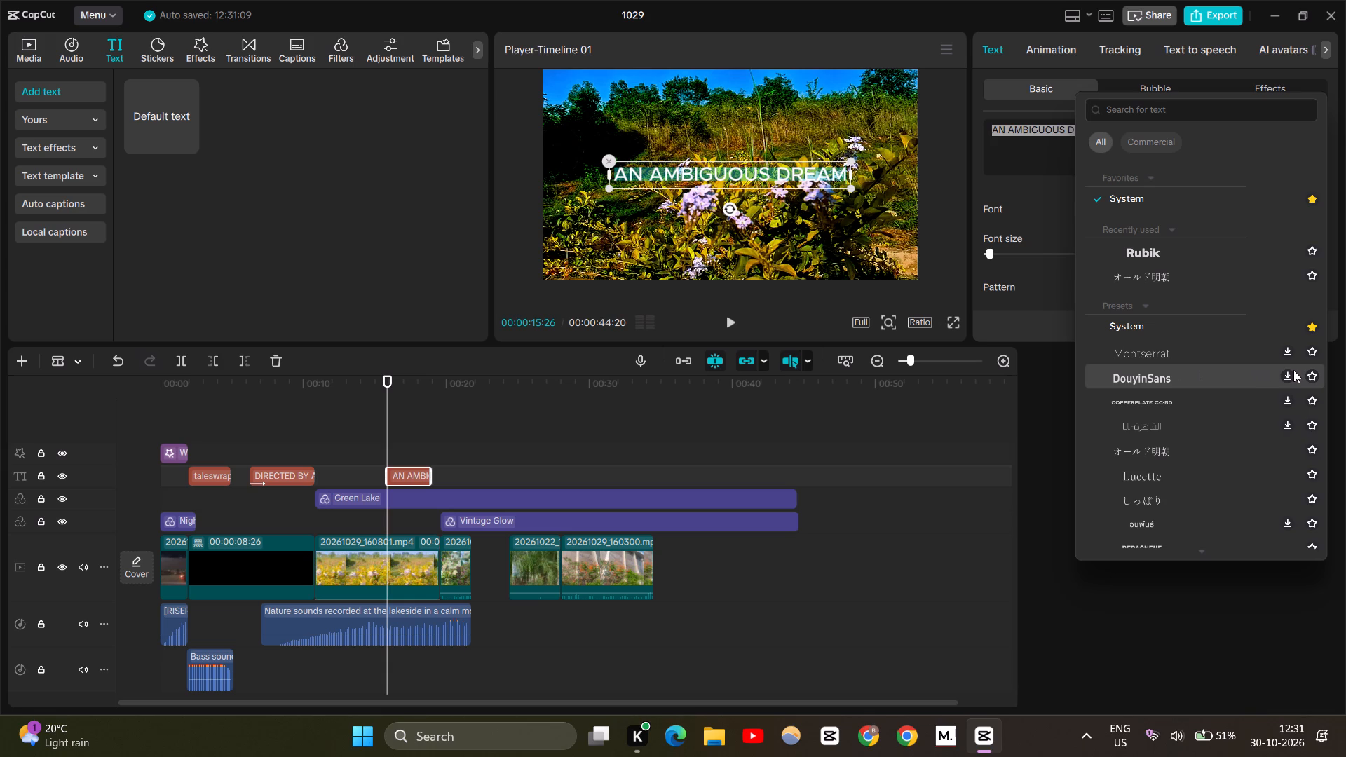
{"action": "right_click", "coordinate": [1288, 349]}
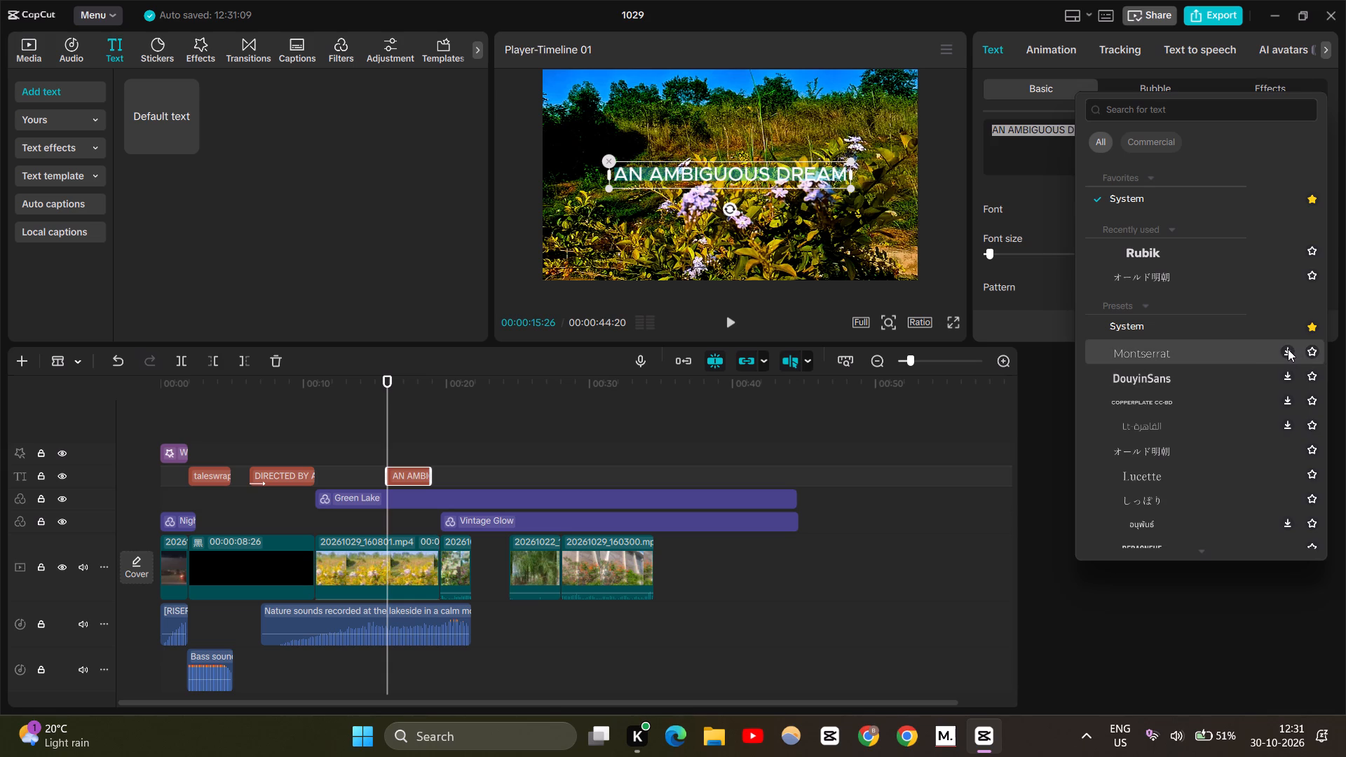
{"action": "right_click", "coordinate": [1287, 349]}
{"action": "right_click", "coordinate": [1287, 349]}
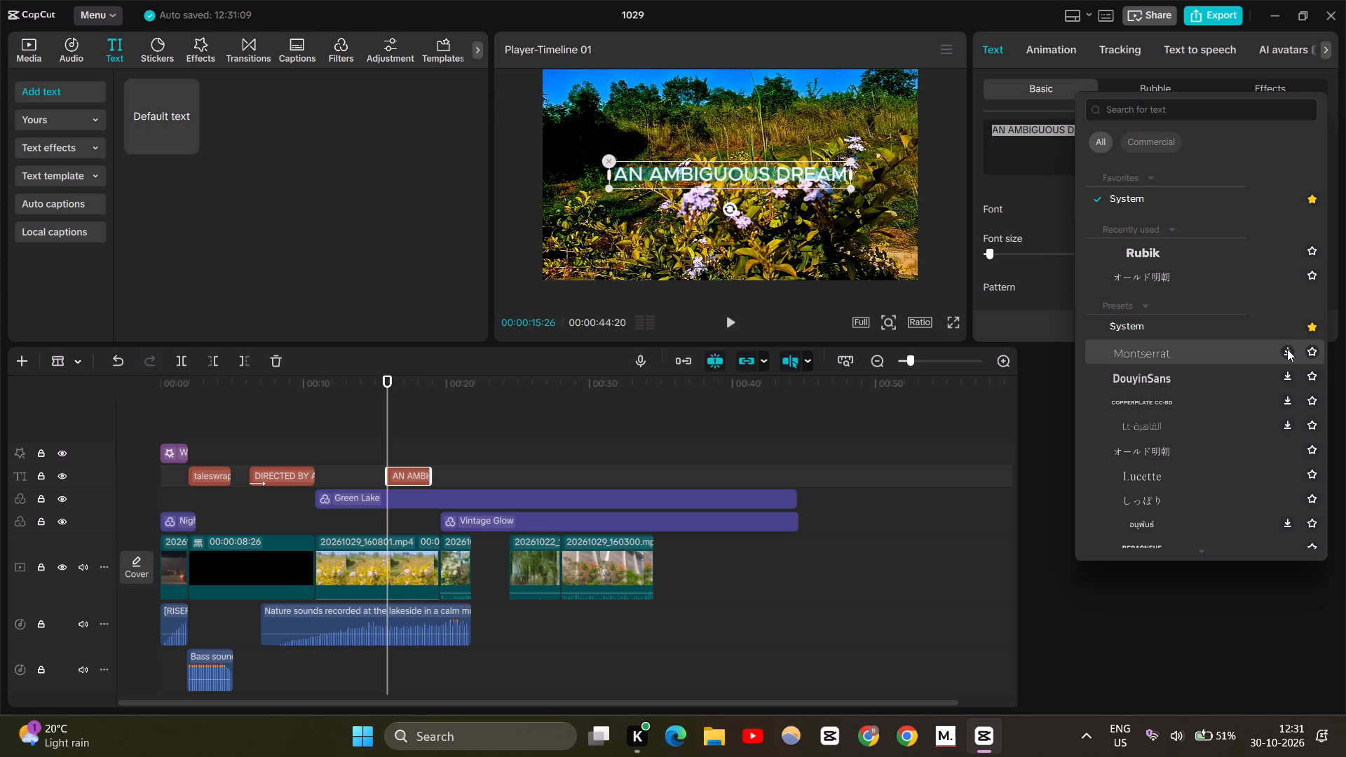
{"action": "left_click", "coordinate": [1287, 349]}
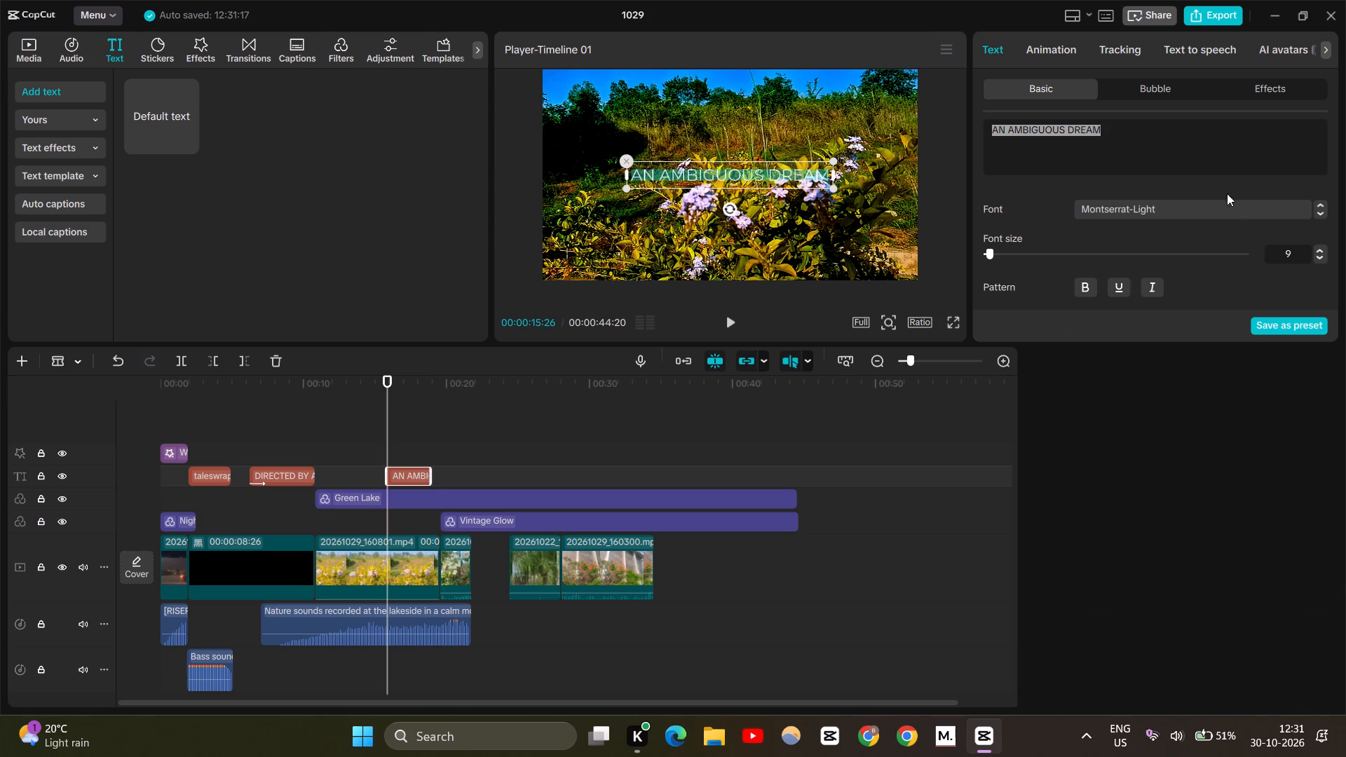
{"action": "left_click", "coordinate": [1093, 286]}
Play back the AN AMBIGUOUS DREAM title over the flower clip, and review the opening titles in full screen.
{"action": "left_click", "coordinate": [449, 457]}
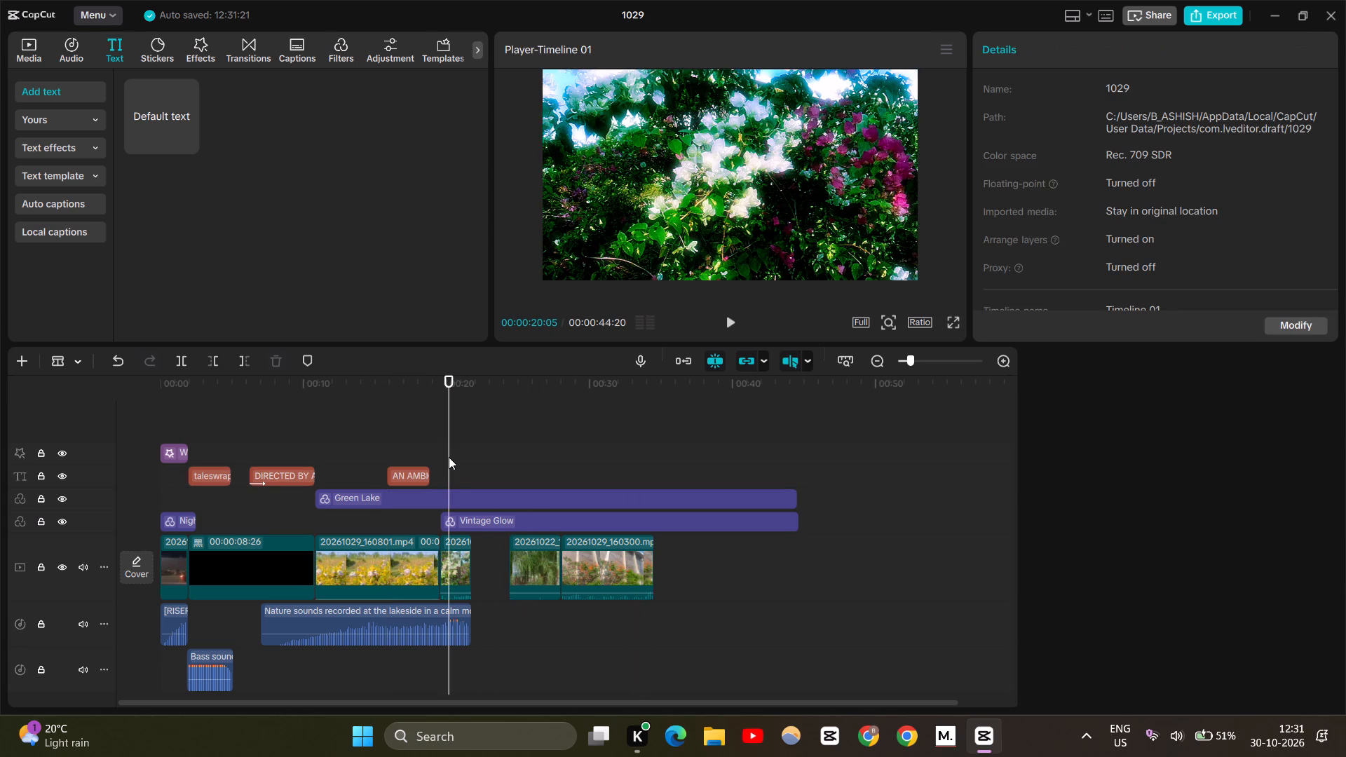
{"action": "left_click_drag", "start_coordinate": [449, 457], "coordinate": [376, 446]}
{"action": "key", "text": "space"}
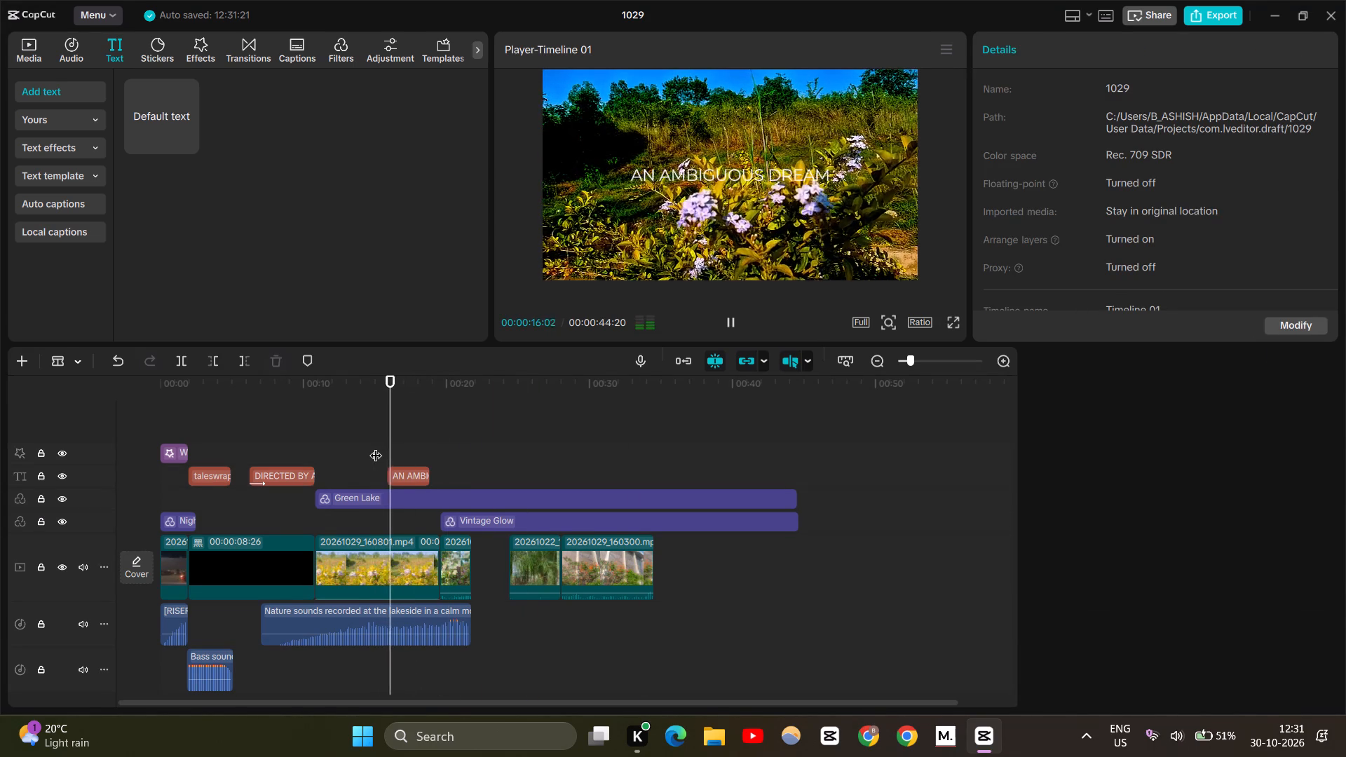
{"action": "key", "text": "space"}
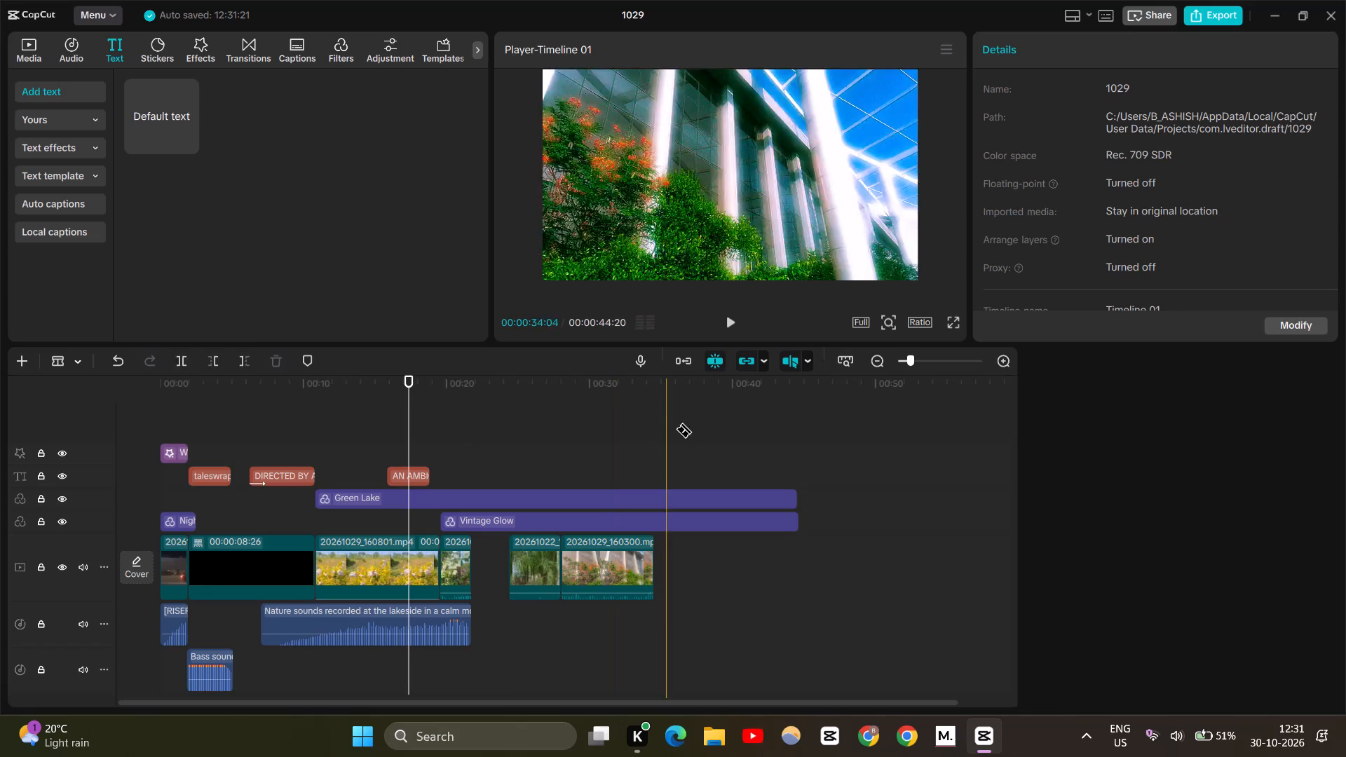
{"action": "left_click", "coordinate": [957, 325]}
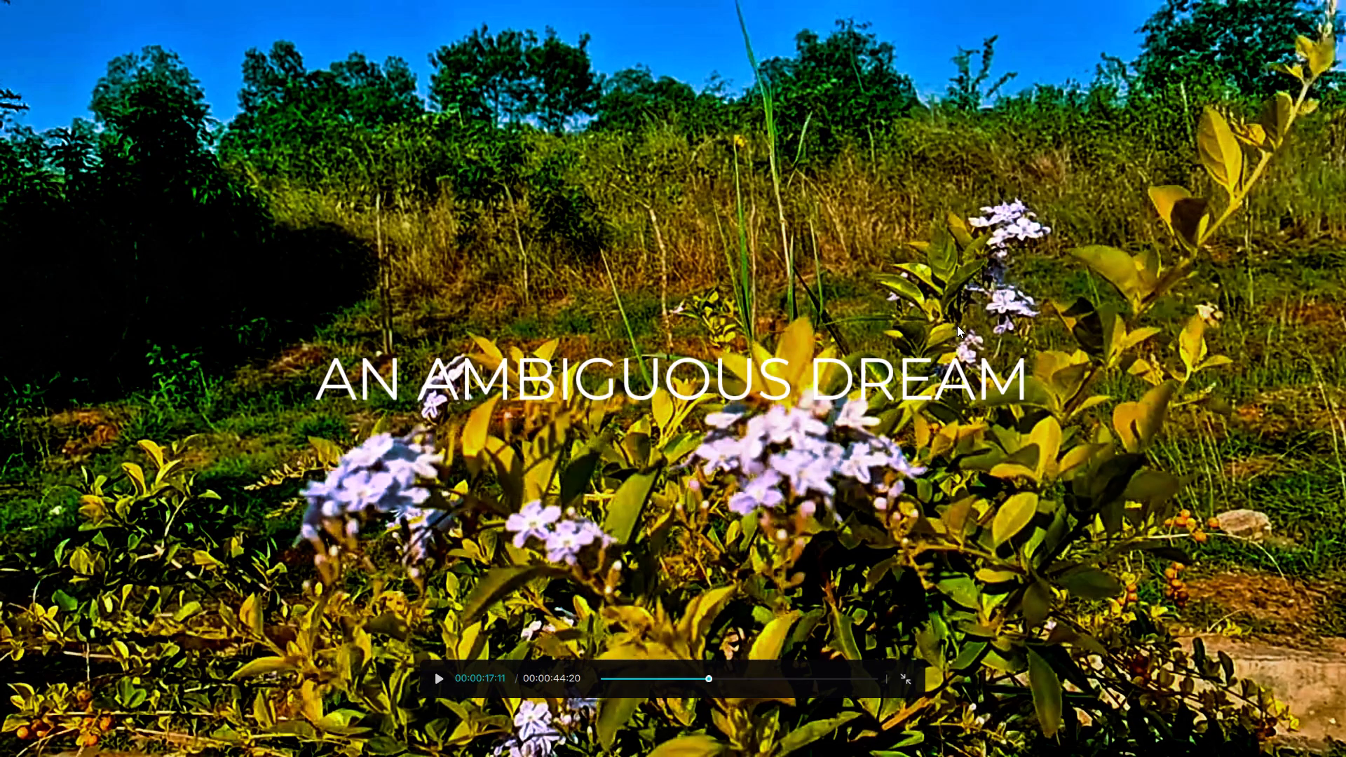
{"action": "left_click", "coordinate": [623, 679]}
{"action": "key", "text": "space"}
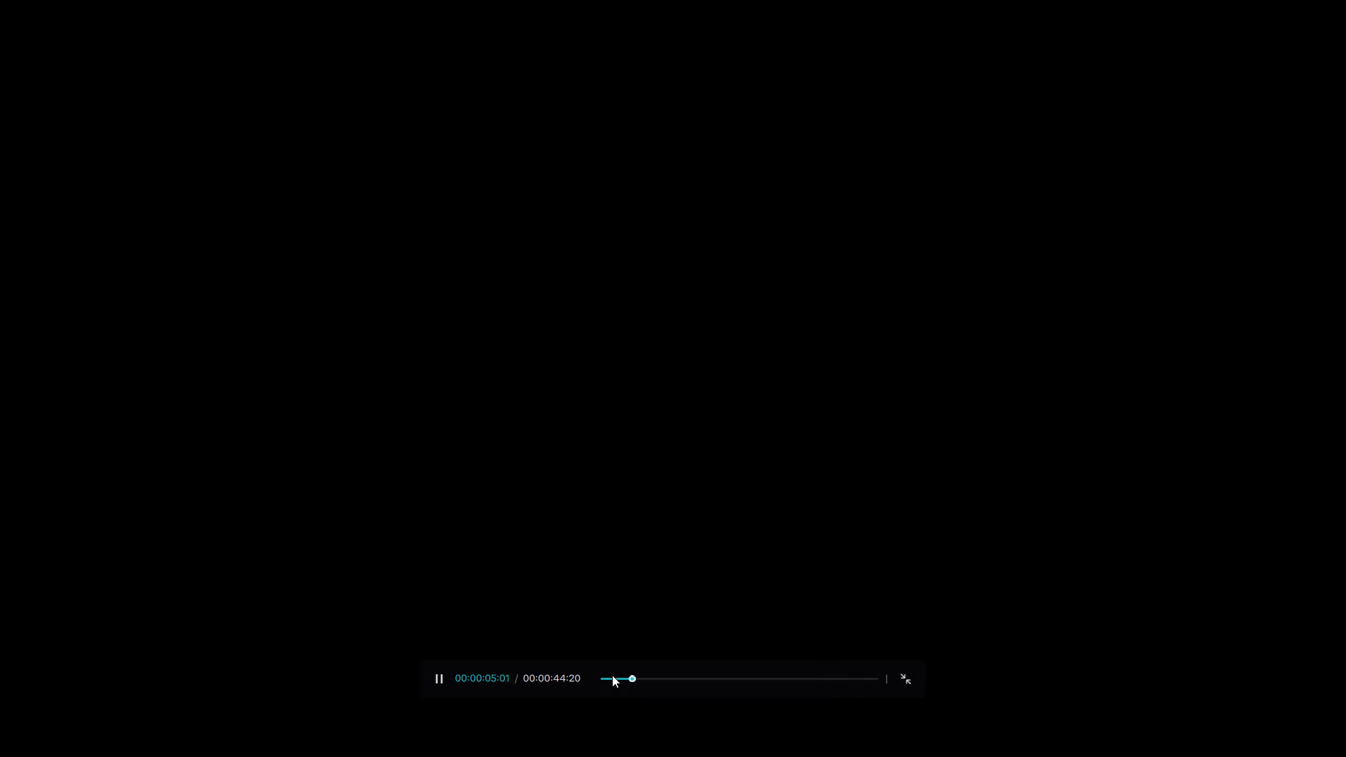
{"action": "left_click", "coordinate": [612, 675]}
{"action": "key", "text": "space"}
{"action": "left_click_drag", "start_coordinate": [612, 675], "coordinate": [585, 676]}
{"action": "key", "text": "space"}
{"action": "key", "text": "space"}
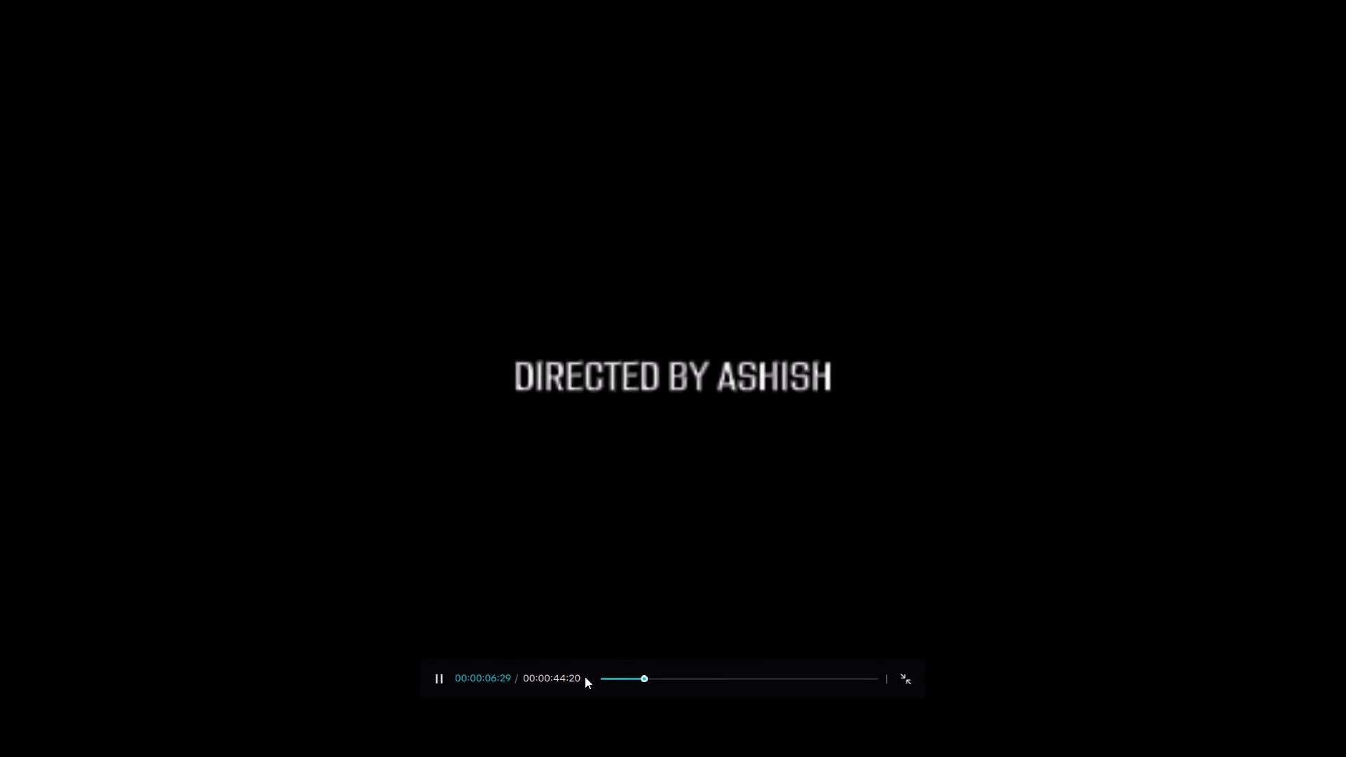
{"action": "key", "text": "space"}
{"action": "key", "text": "Escape"}
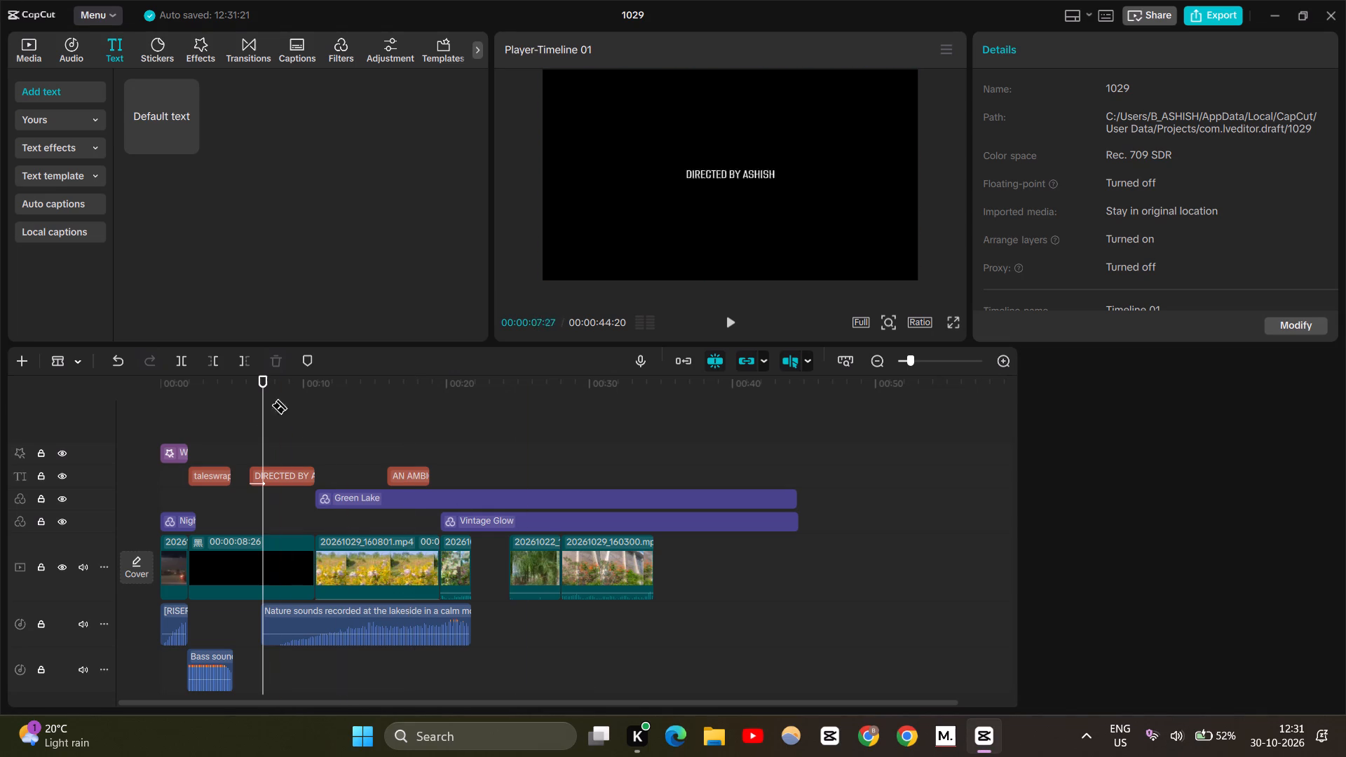
Delete the DIRECTED BY title over the black clip from the timeline.
{"action": "key", "text": "a"}
{"action": "left_click", "coordinate": [403, 476]}
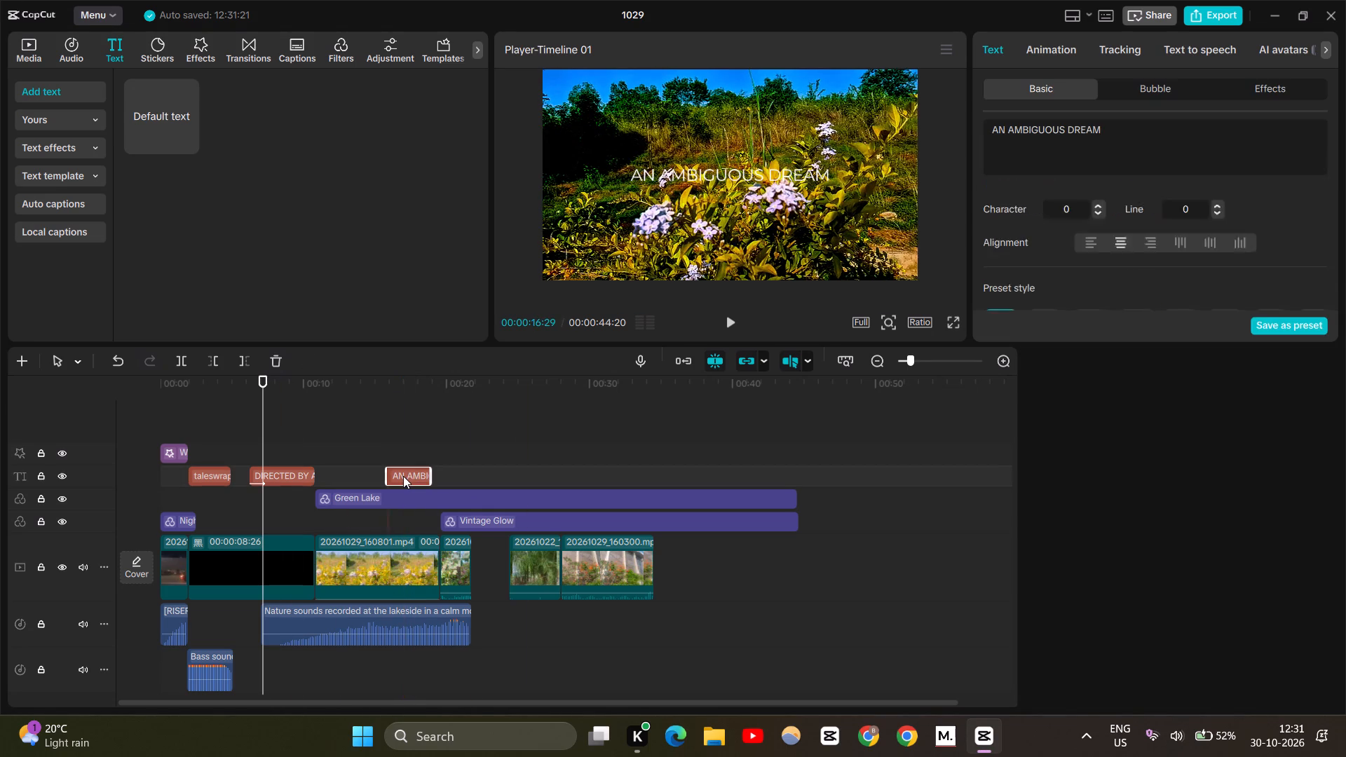
{"action": "scroll", "coordinate": [284, 471], "scroll_direction": "right", "scroll_amount": 1}
{"action": "left_click", "coordinate": [289, 475]}
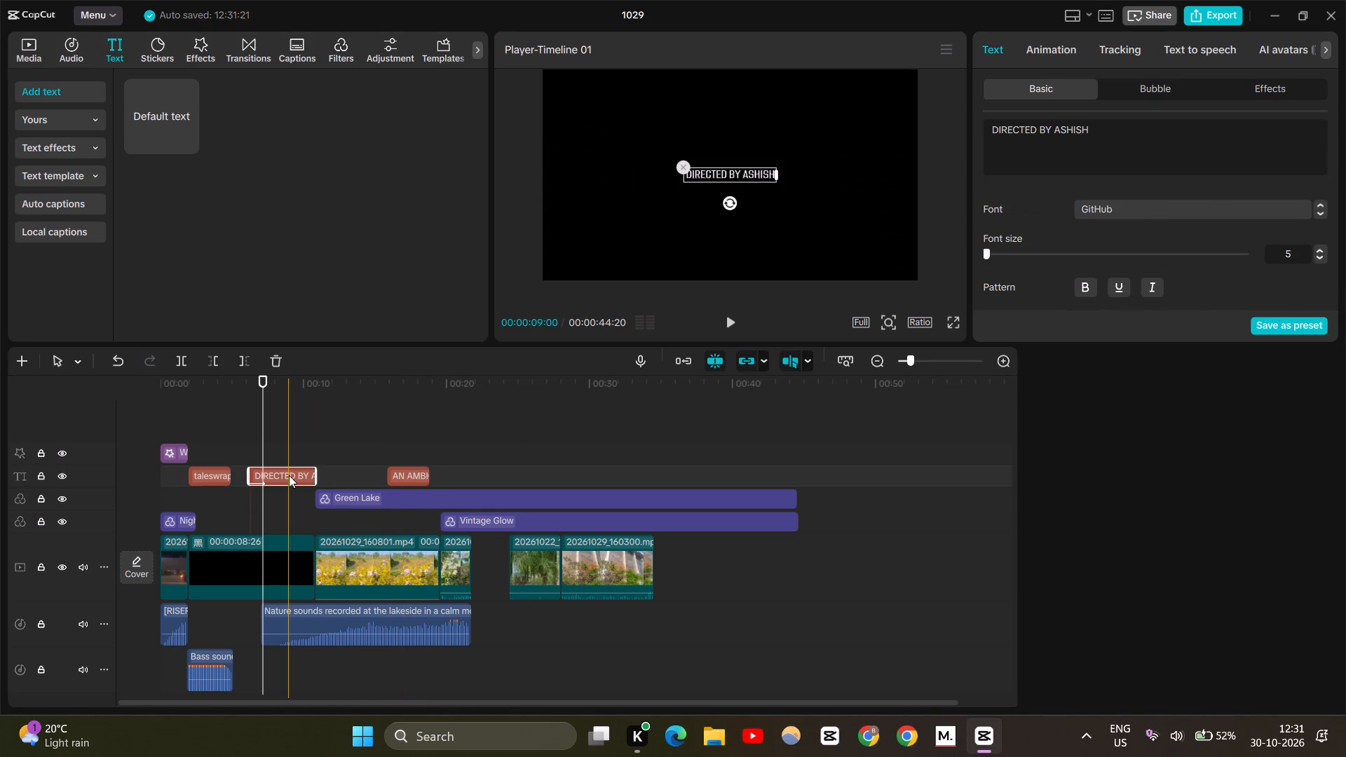
{"action": "key", "text": "Delete"}
Duplicate the taleswrap title and place the copy over the black clip, starting at about 6 seconds.
{"action": "left_click", "coordinate": [214, 476]}
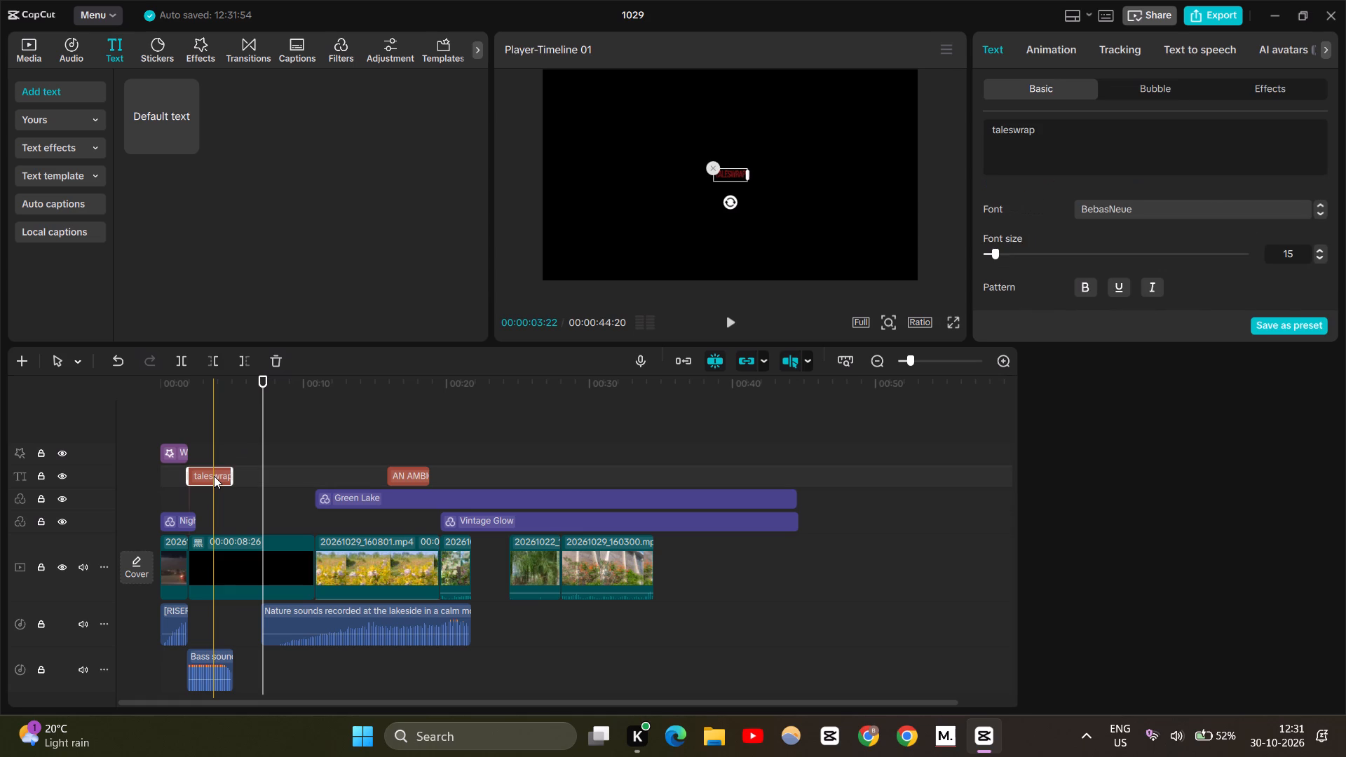
{"action": "key", "text": "ctrl+c"}
{"action": "key", "text": "ctrl+v"}
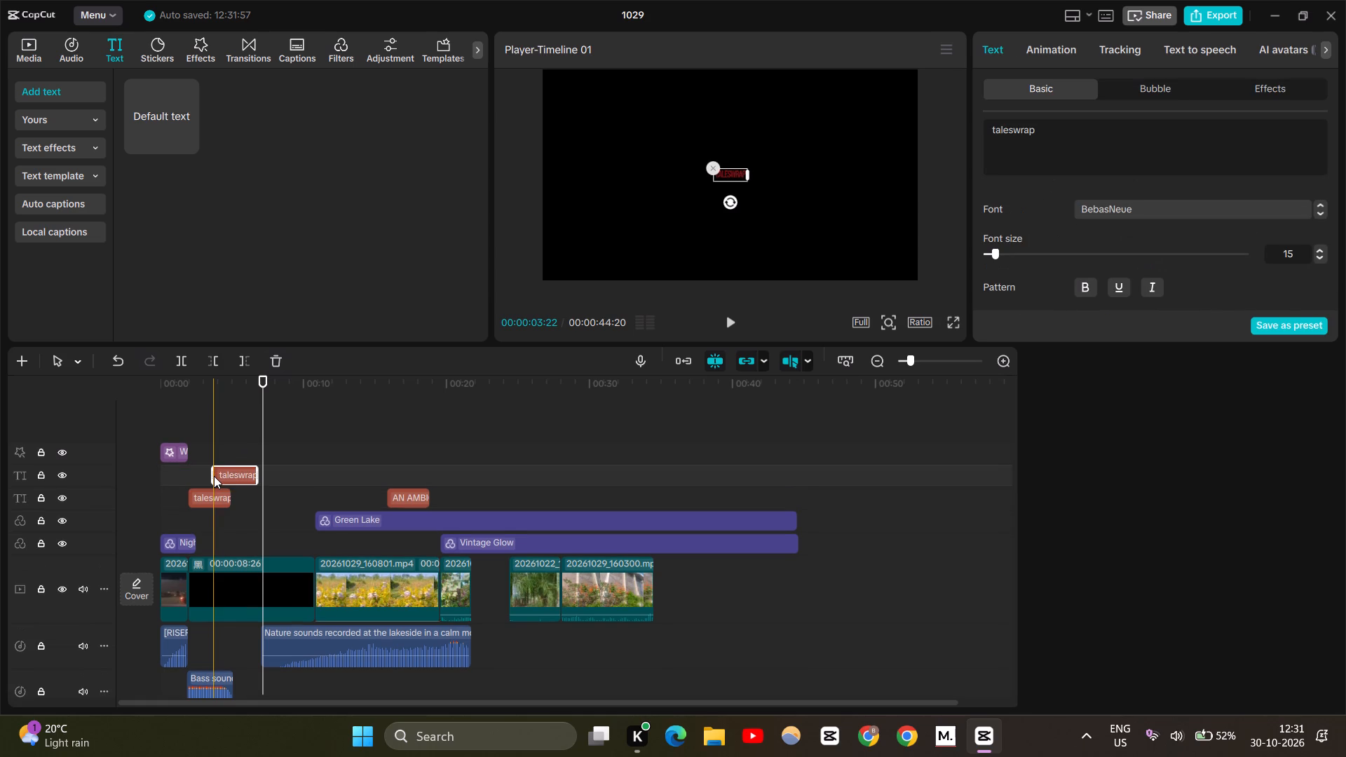
{"action": "left_click_drag", "start_coordinate": [226, 478], "coordinate": [260, 476]}
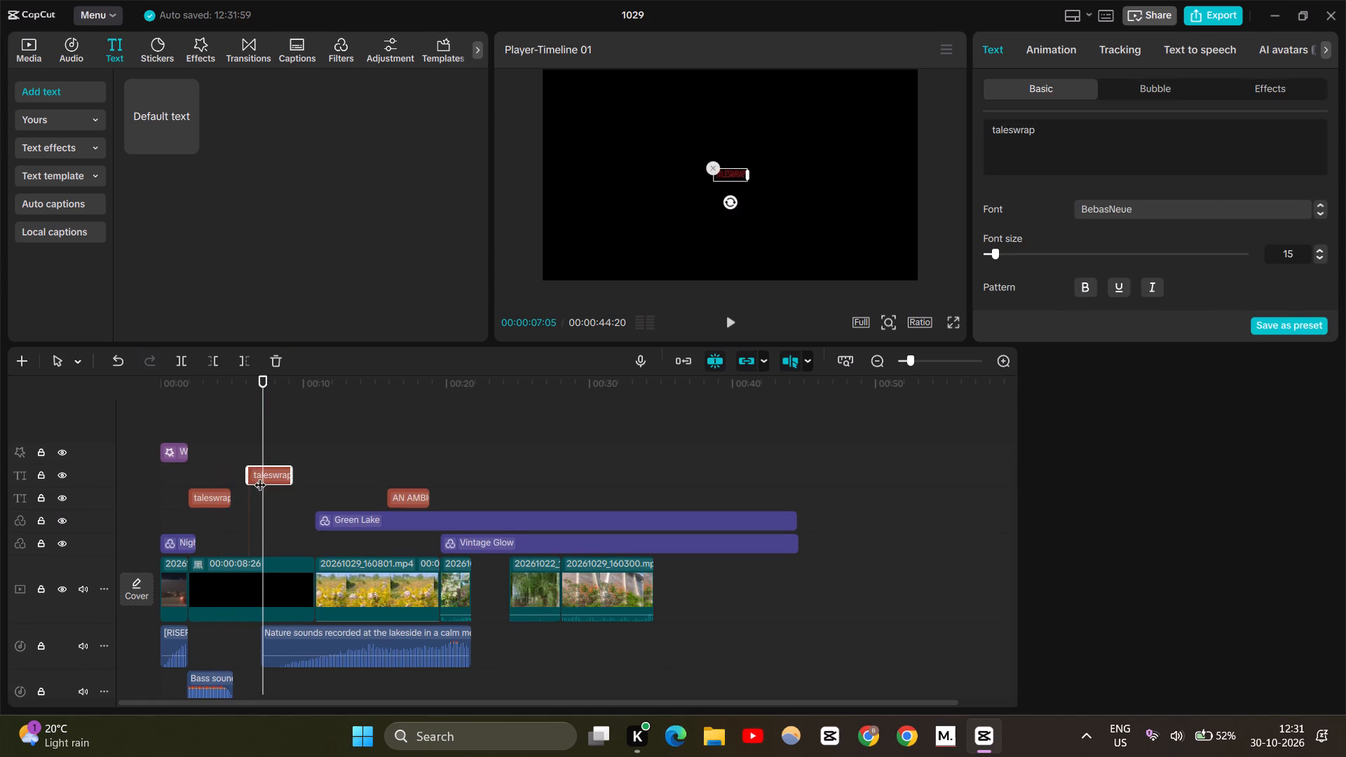
Play the opening from the start in full screen to check both taleswrap titles.
{"action": "left_click", "coordinate": [168, 420]}
{"action": "key", "text": "space"}
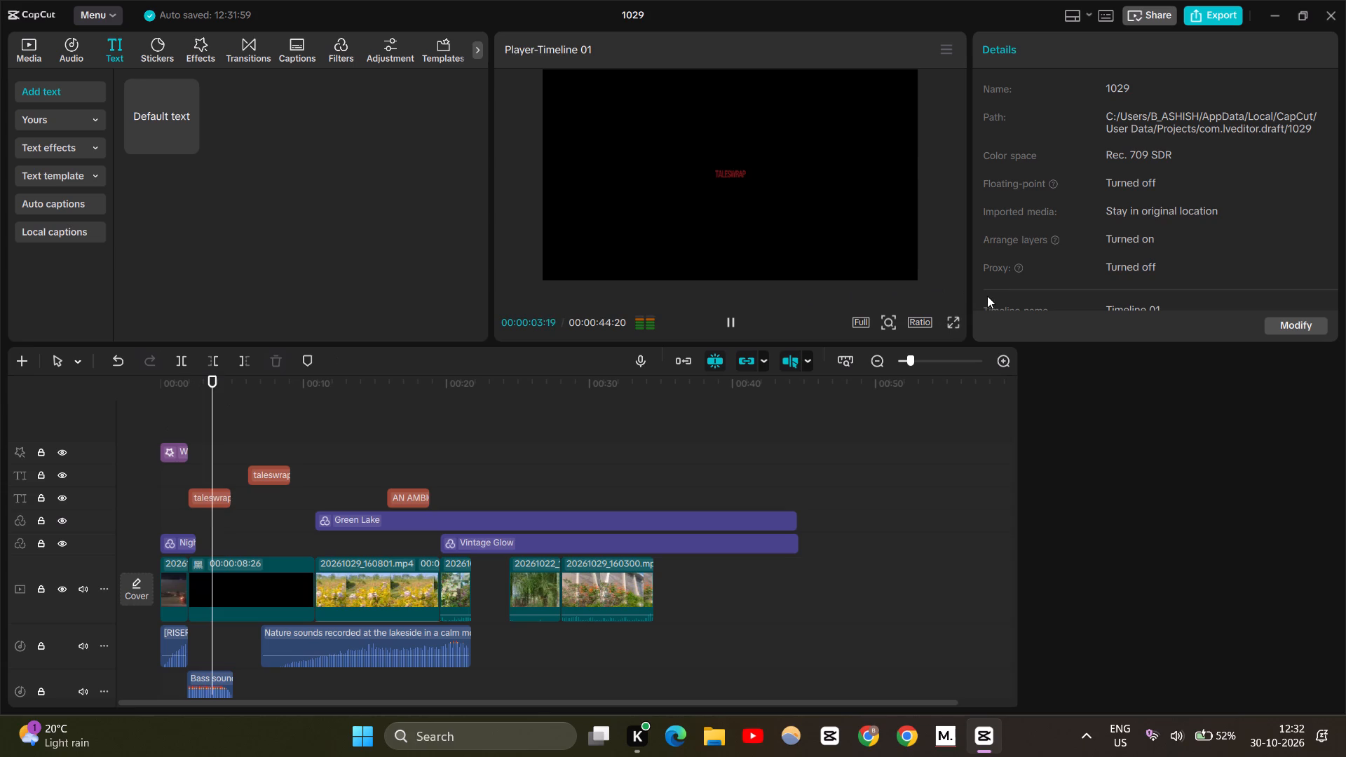
{"action": "left_click", "coordinate": [957, 325]}
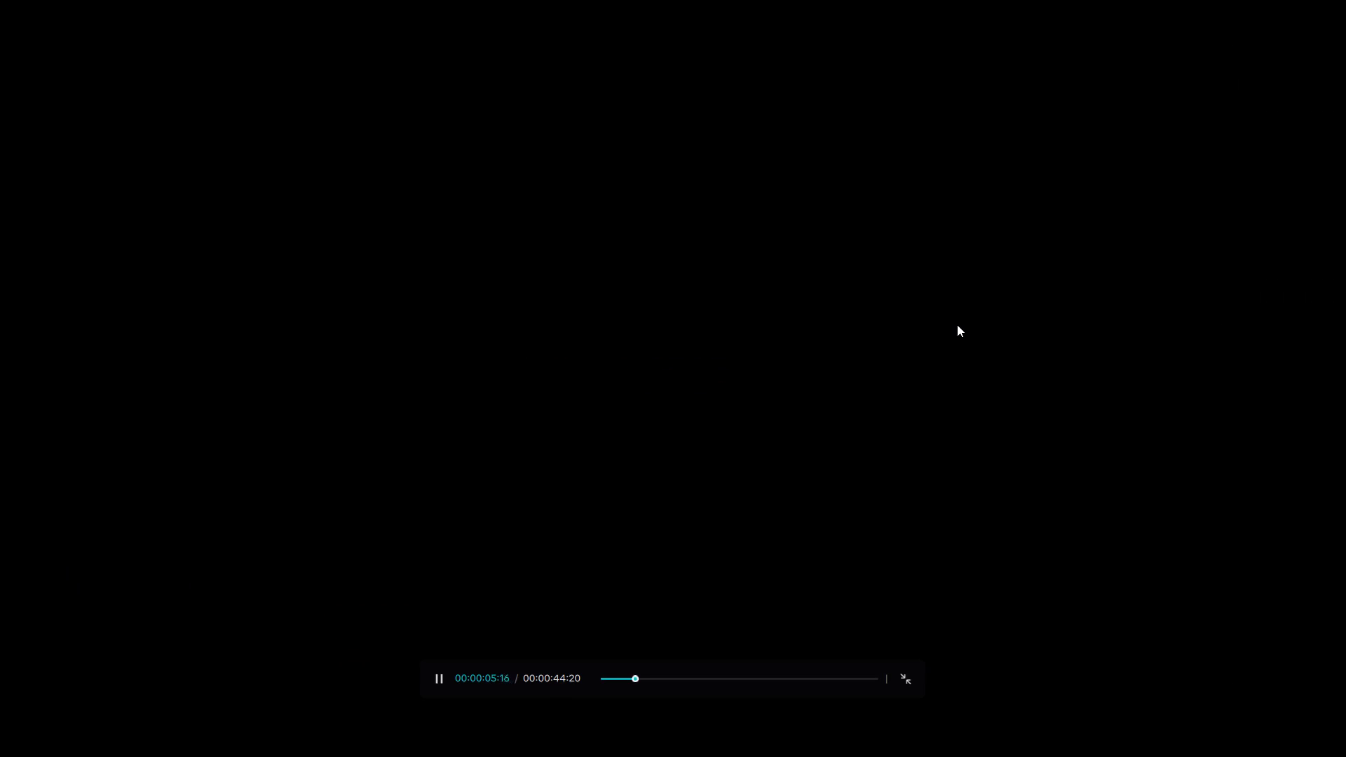
{"action": "key", "text": "space"}
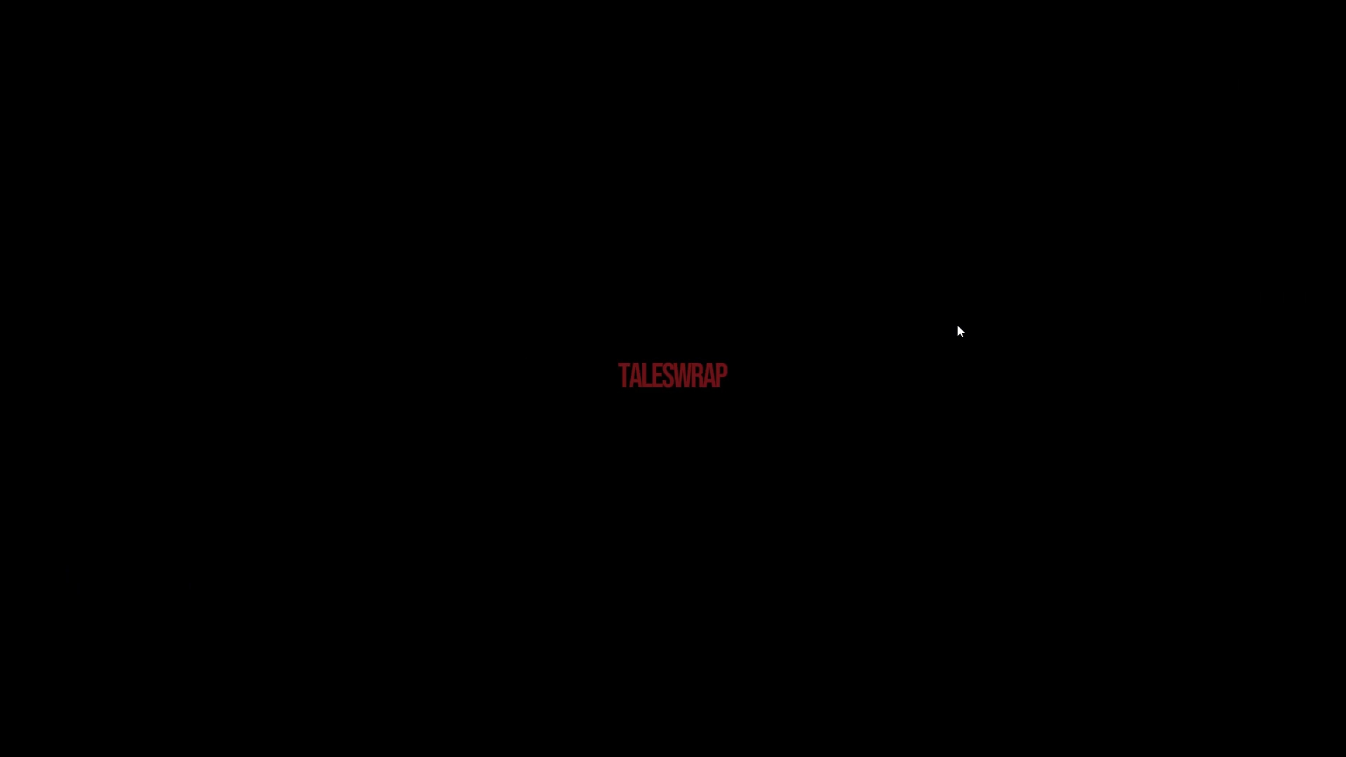
{"action": "key", "text": "Escape"}
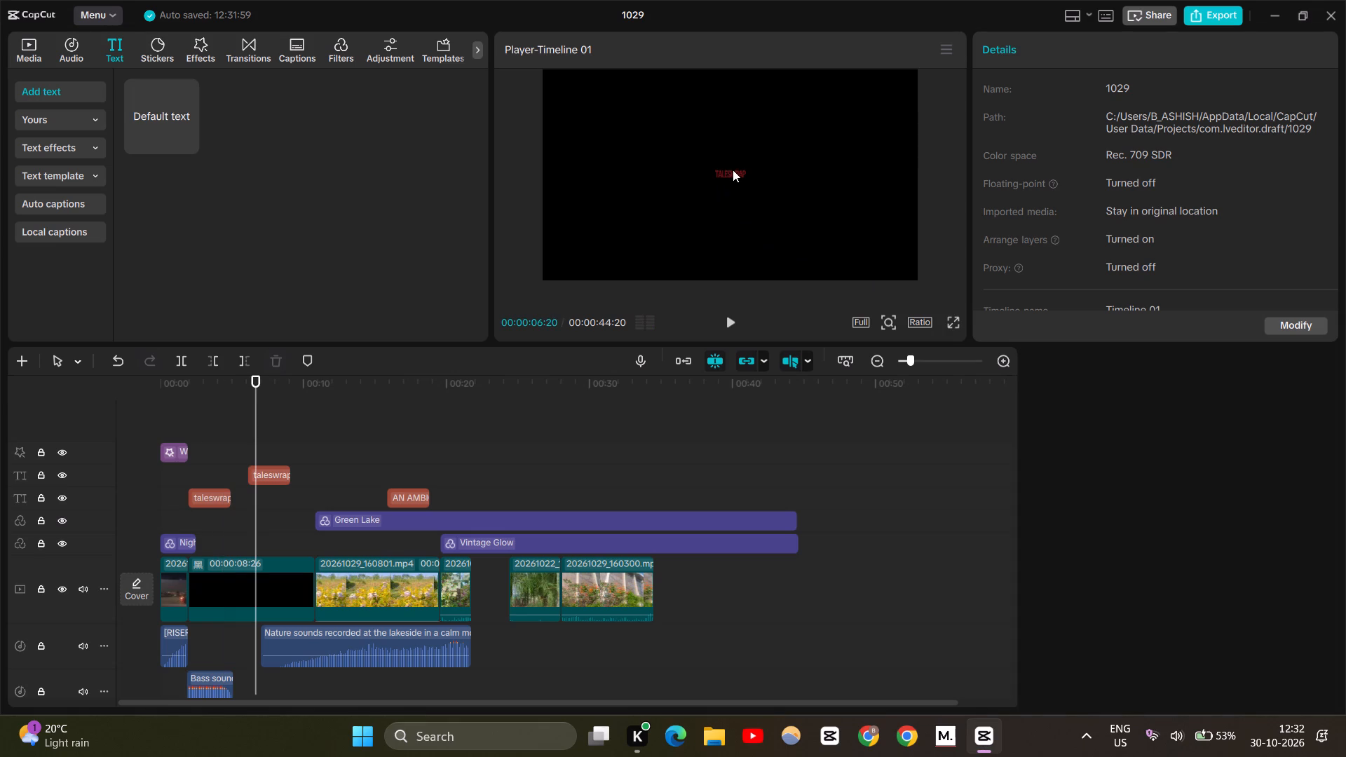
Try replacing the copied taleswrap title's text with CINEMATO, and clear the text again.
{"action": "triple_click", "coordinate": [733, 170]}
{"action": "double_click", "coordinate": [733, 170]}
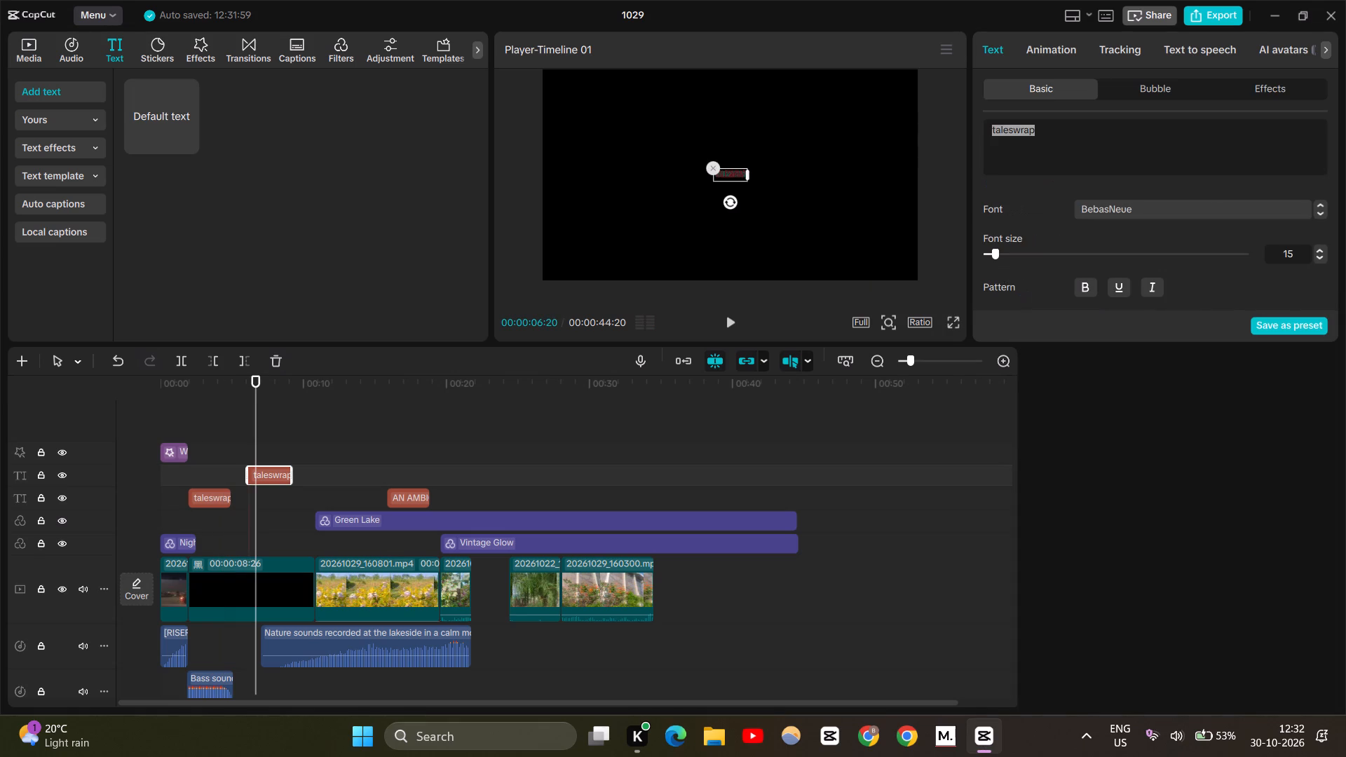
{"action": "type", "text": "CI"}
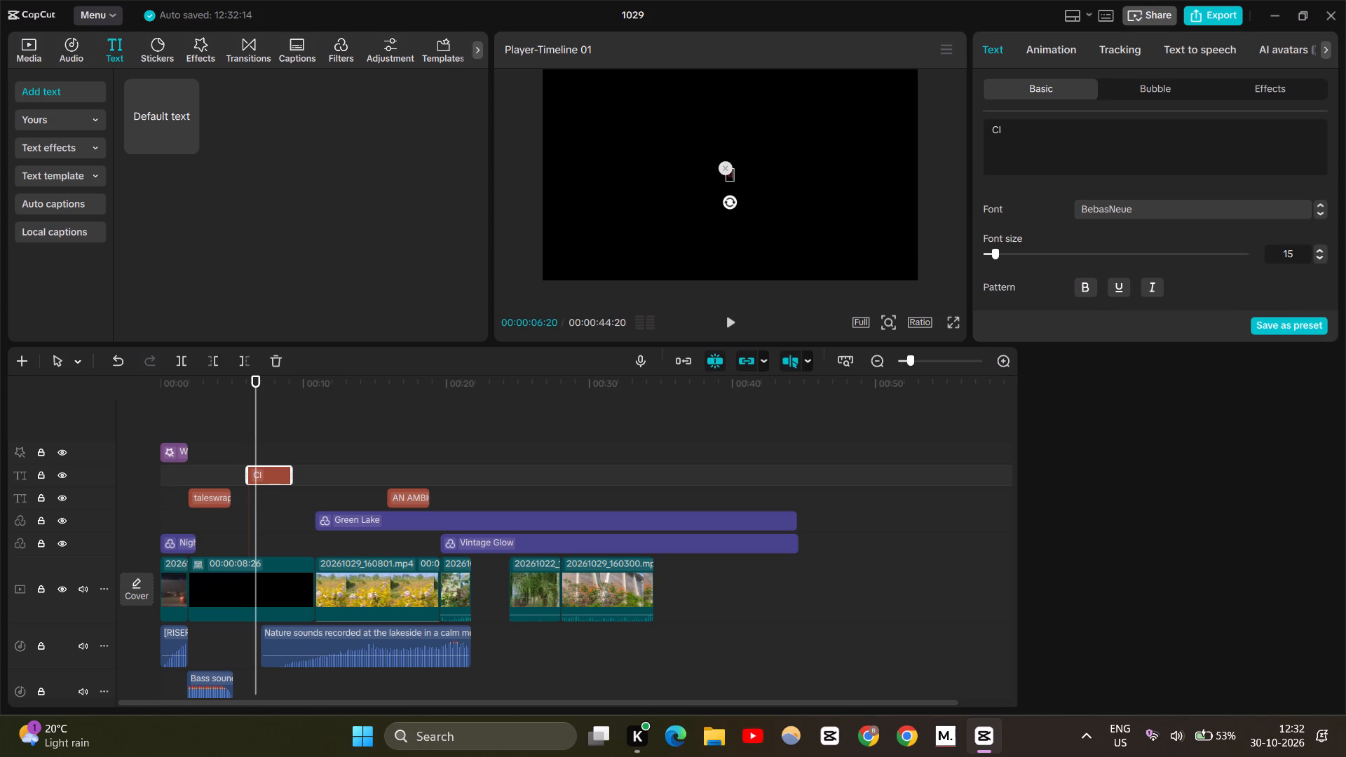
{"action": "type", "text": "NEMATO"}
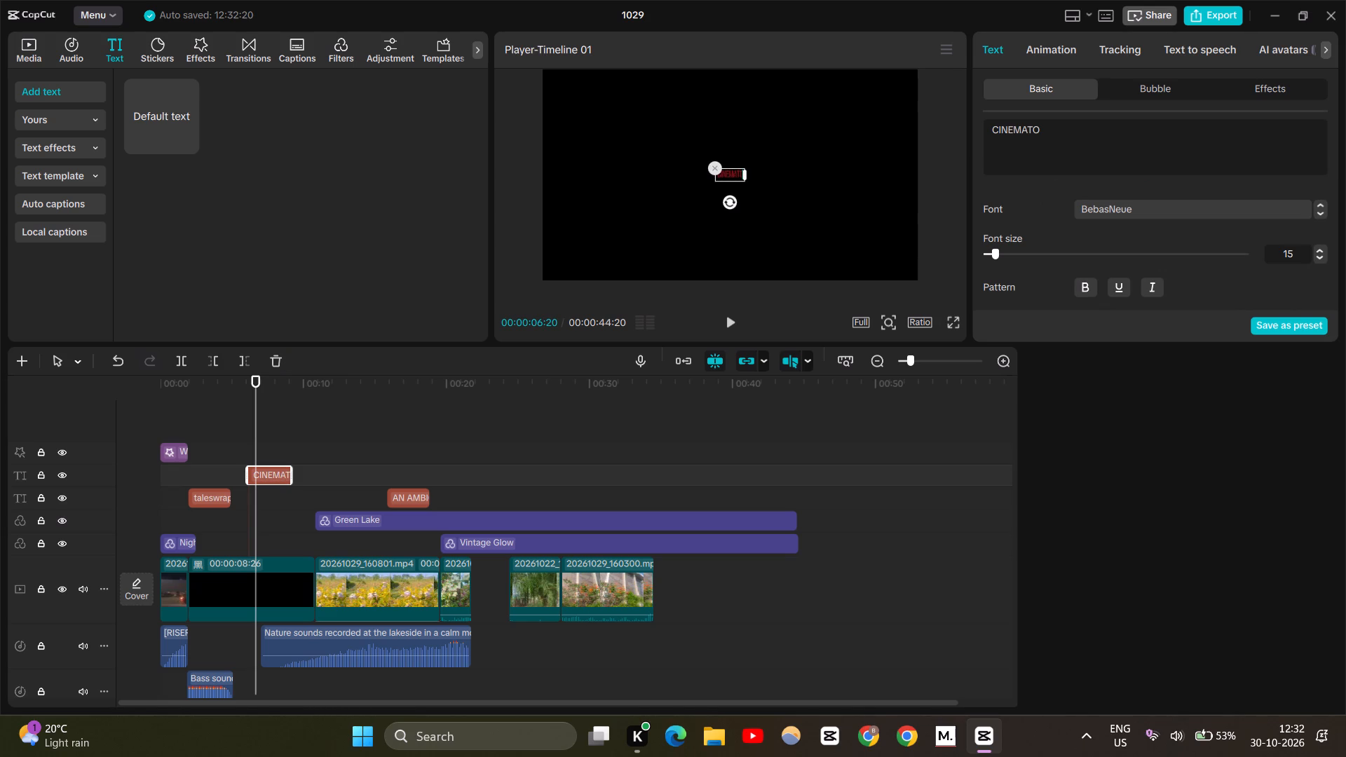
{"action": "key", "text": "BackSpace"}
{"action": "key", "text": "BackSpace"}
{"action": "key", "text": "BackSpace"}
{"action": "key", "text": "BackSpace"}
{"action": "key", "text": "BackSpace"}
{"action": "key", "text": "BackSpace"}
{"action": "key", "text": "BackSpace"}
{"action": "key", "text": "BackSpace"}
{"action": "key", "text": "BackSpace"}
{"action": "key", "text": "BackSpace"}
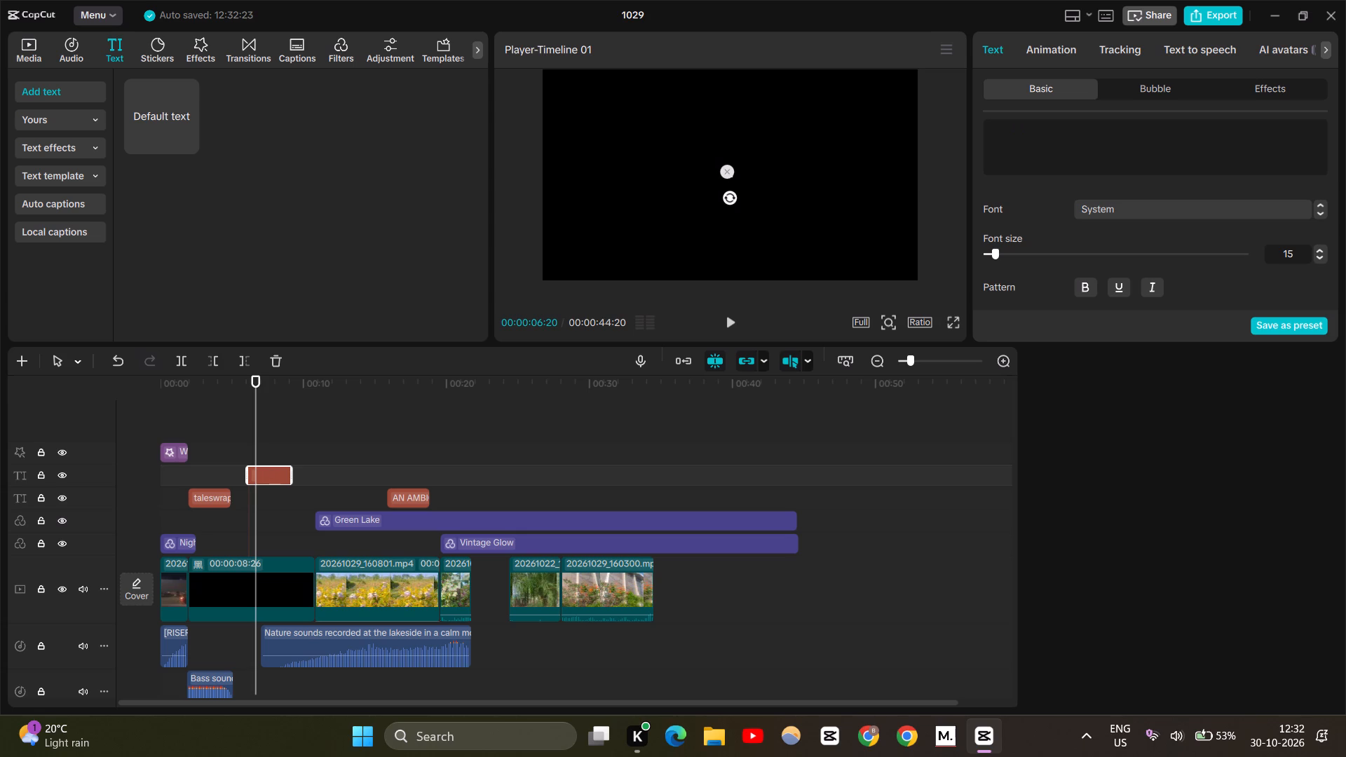
Enter An Ashish Film as the text of the emptied title copy.
{"action": "key", "text": "a"}
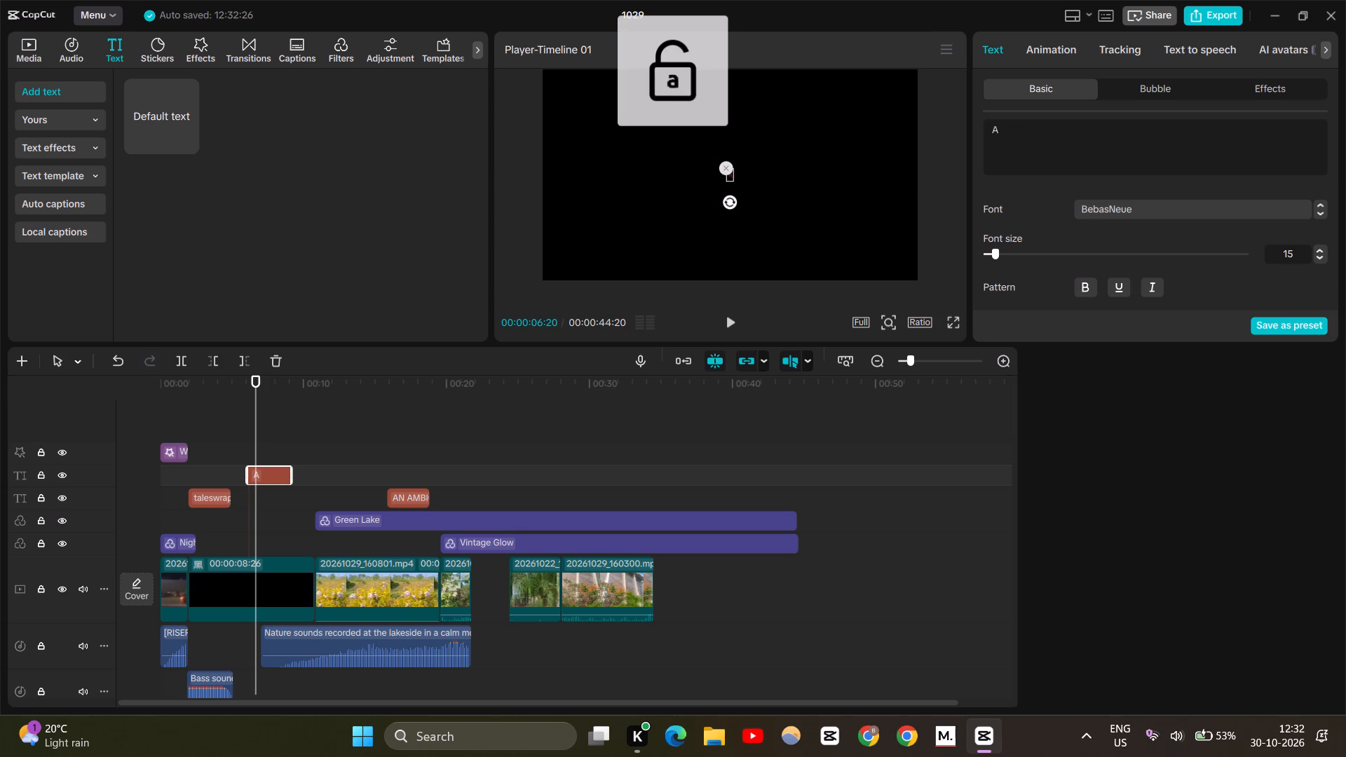
{"action": "type", "text": "n"}
{"action": "key", "text": "space"}
{"action": "type", "text": "shish"}
{"action": "key", "text": "space"}
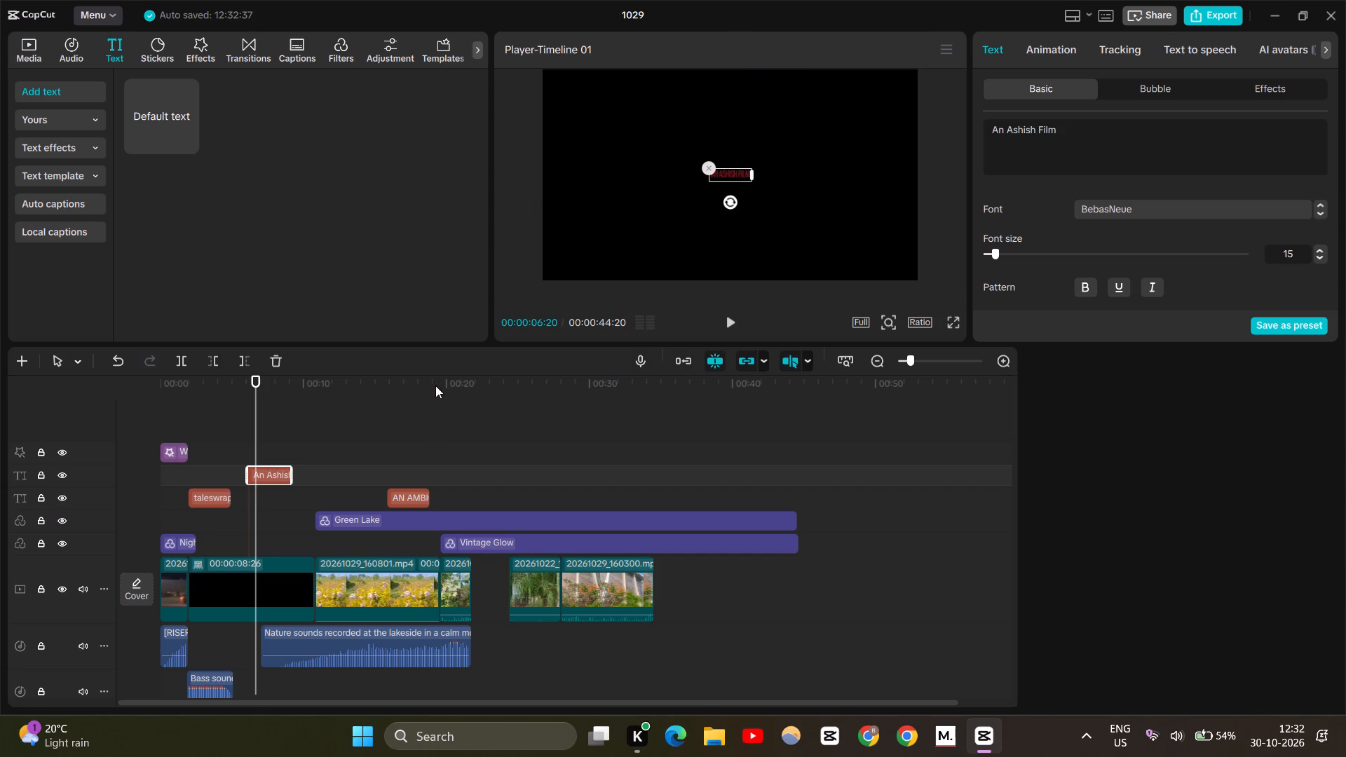
Play the opening credits in full screen, and replay the part over the black clip to check the An Ashish Film title.
{"action": "left_click", "coordinate": [276, 435]}
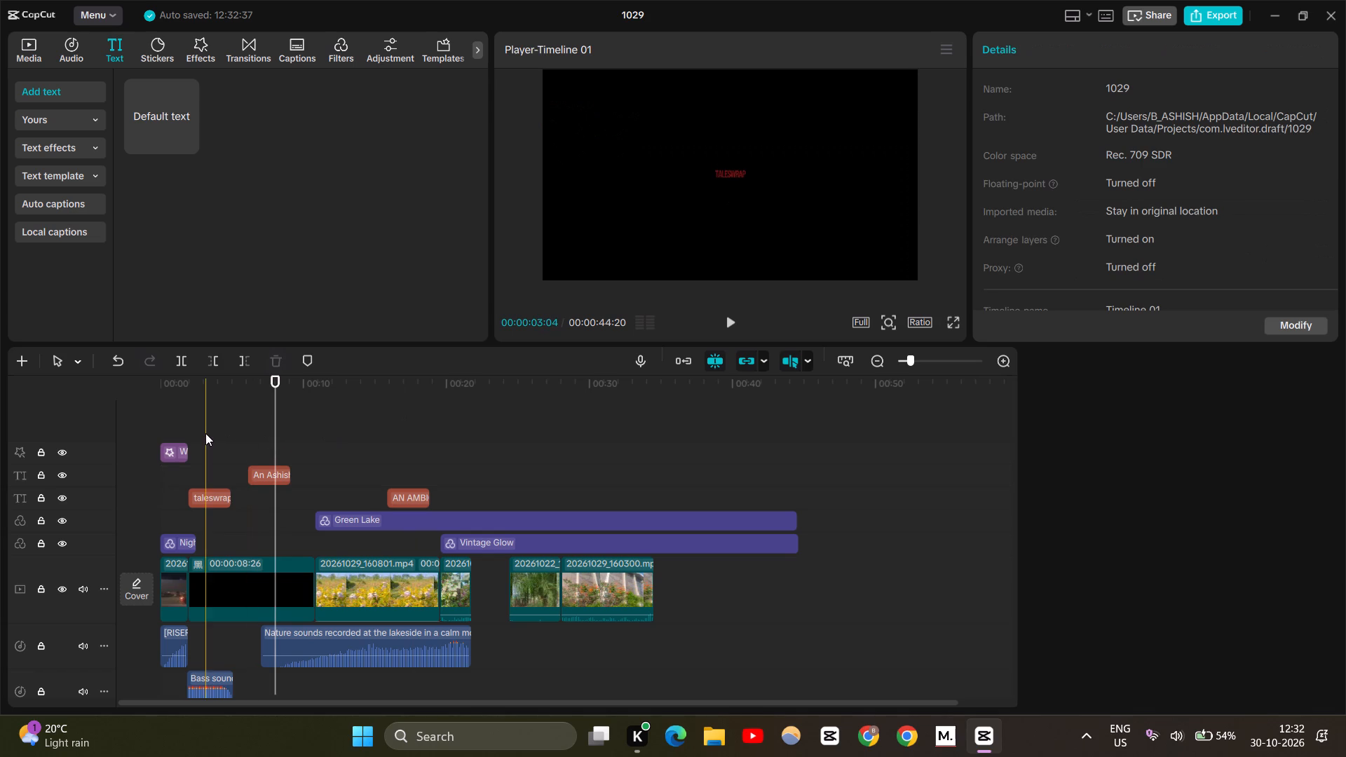
{"action": "left_click", "coordinate": [205, 433]}
{"action": "key", "text": "space"}
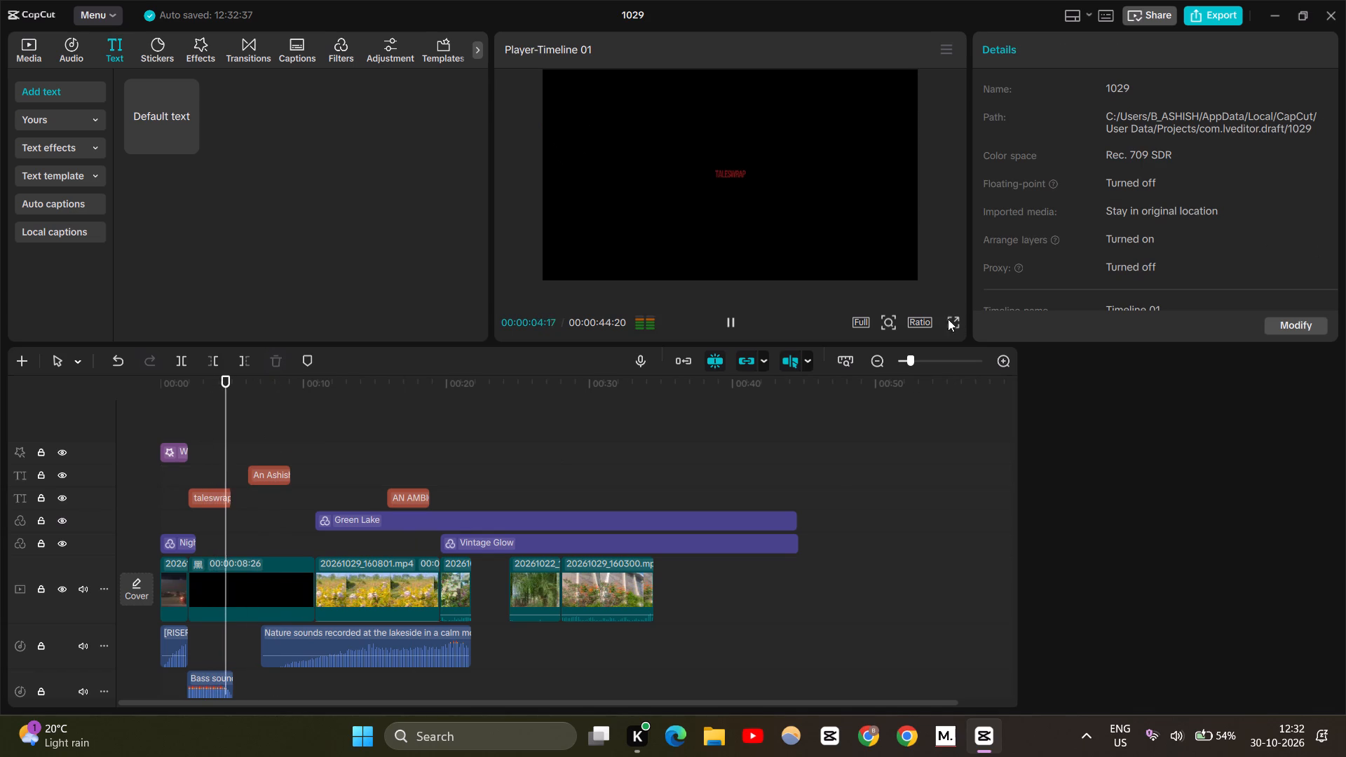
{"action": "left_click", "coordinate": [948, 319]}
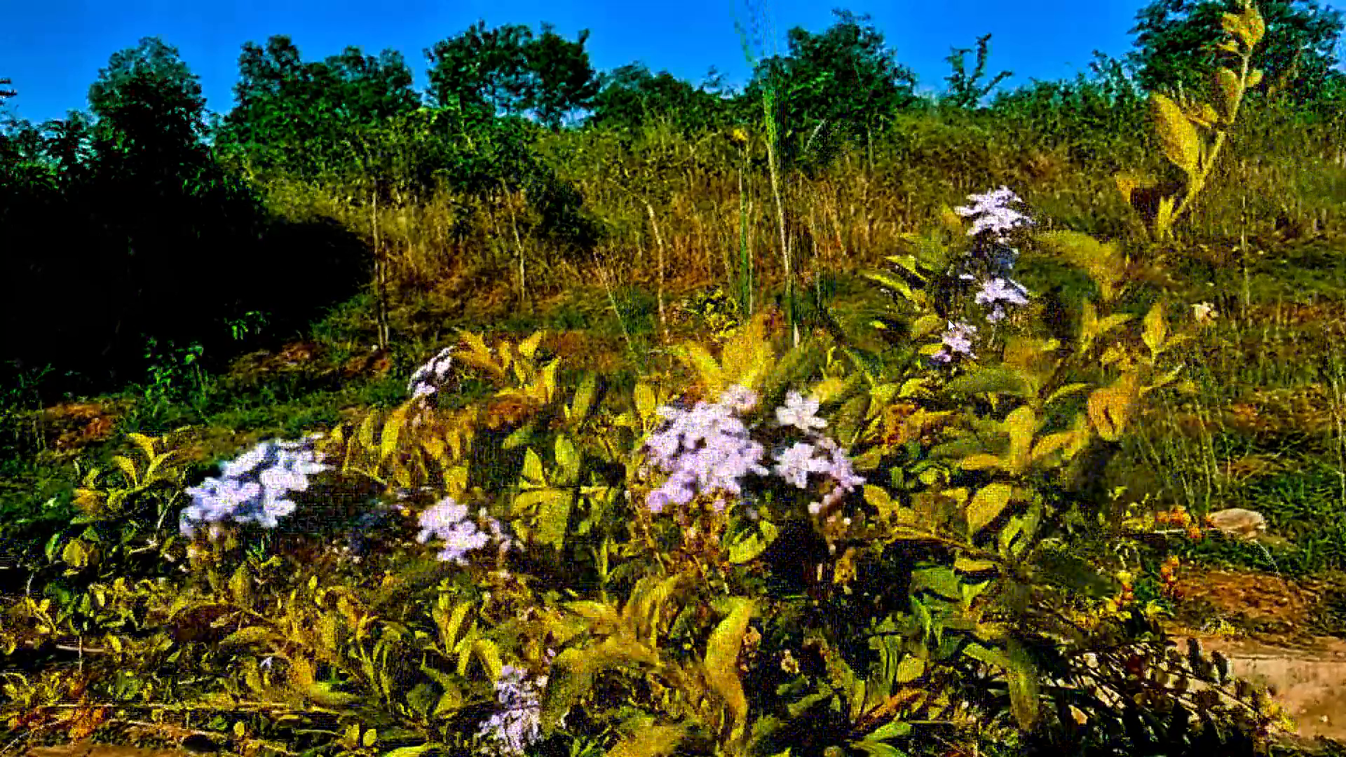
{"action": "key", "text": "space"}
{"action": "key", "text": "Escape"}
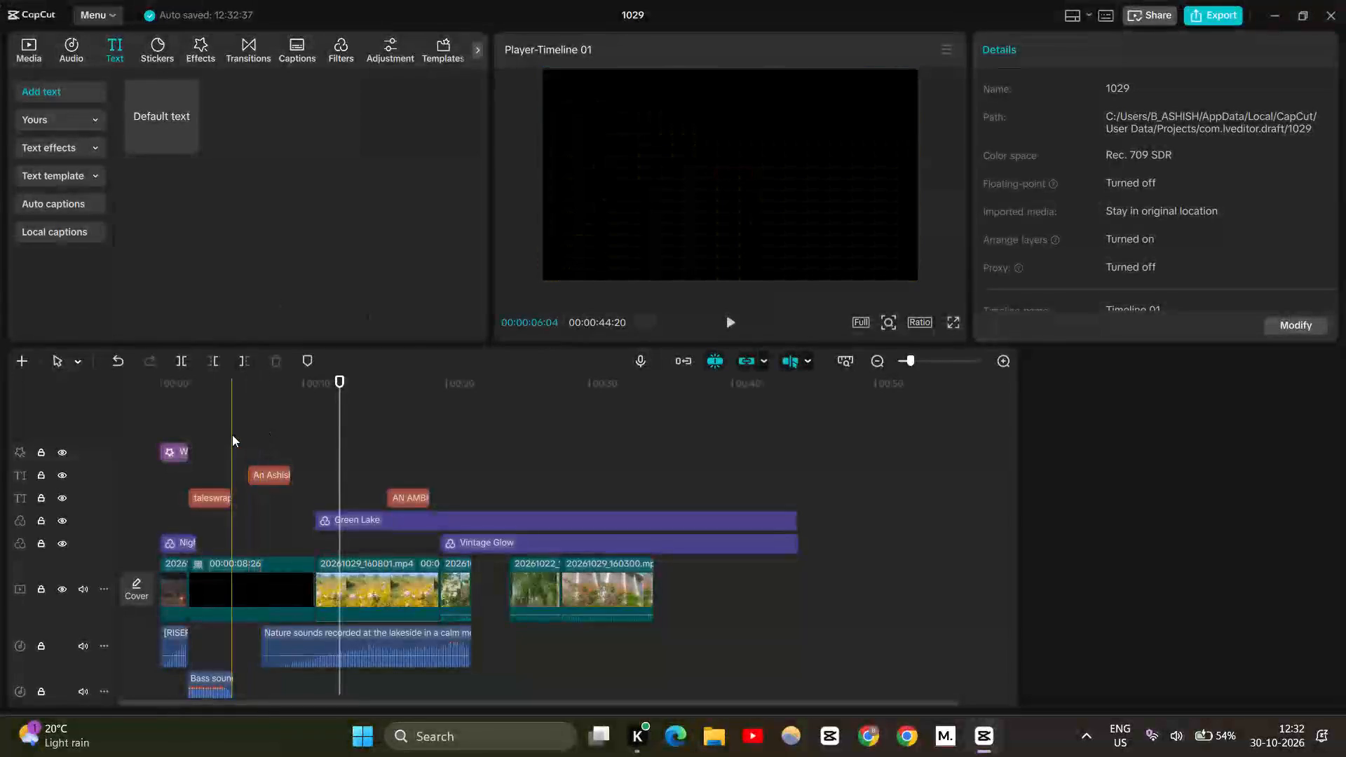
{"action": "left_click", "coordinate": [232, 435]}
{"action": "key", "text": "space"}
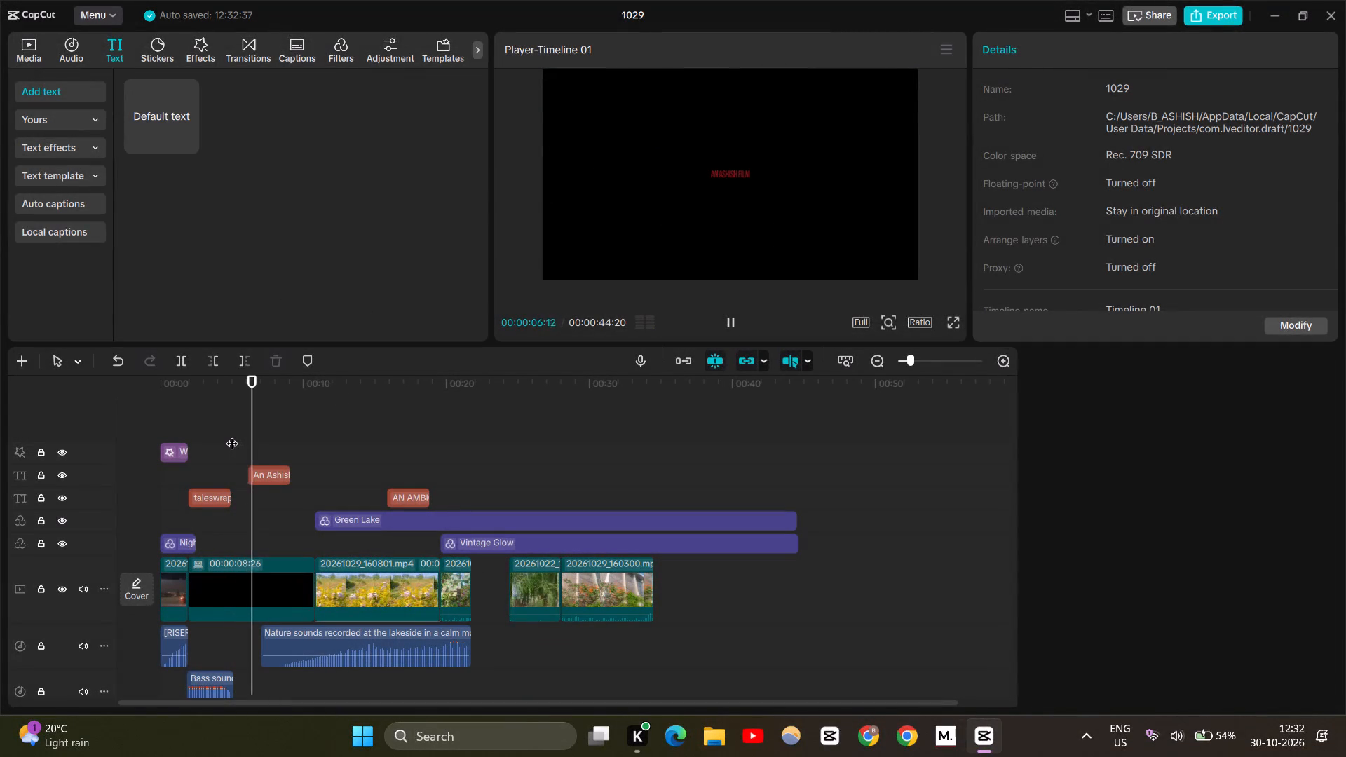
{"action": "key", "text": "space"}
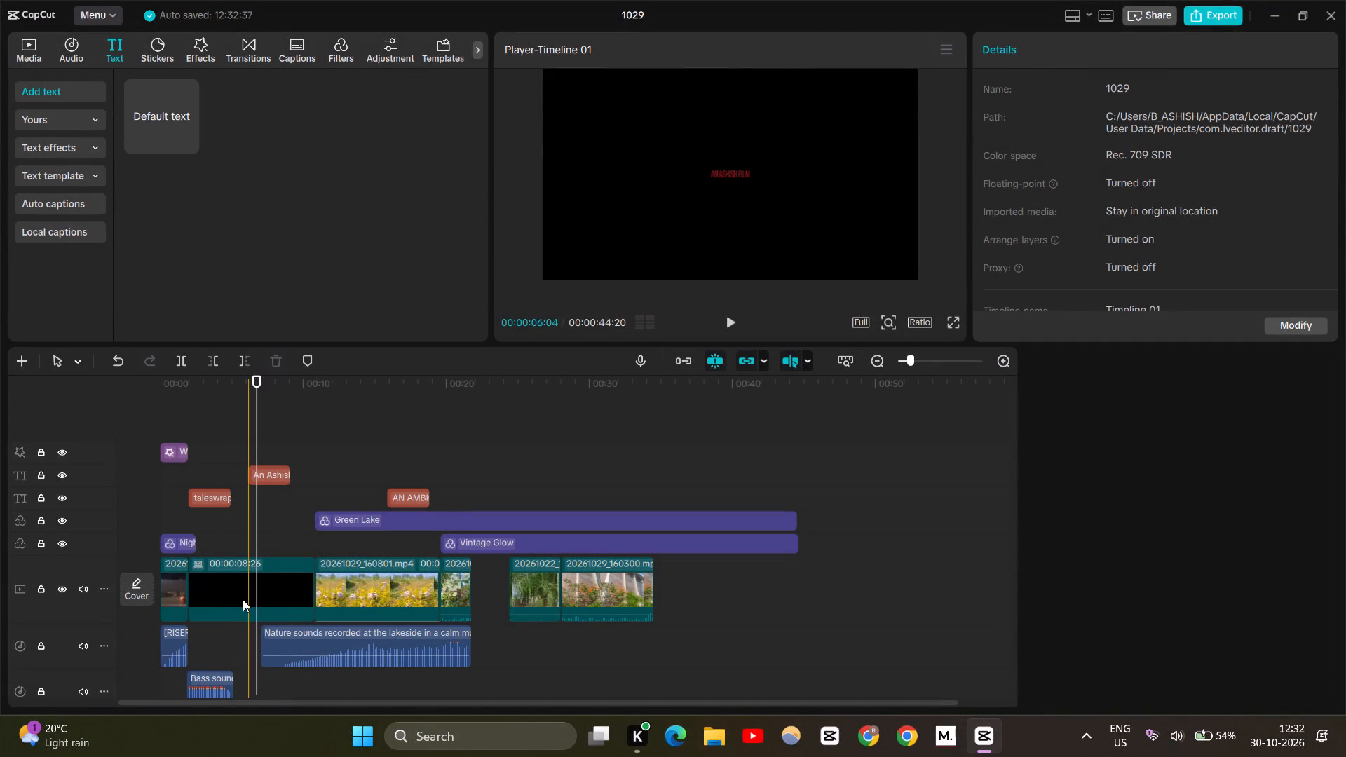
Duplicate the bass sound clip and place the copy on the same track, aligned with the An Ashish Film title at about 6 seconds.
{"action": "scroll", "coordinate": [243, 599], "scroll_direction": "down", "scroll_amount": 1}
{"action": "left_click", "coordinate": [206, 627]}
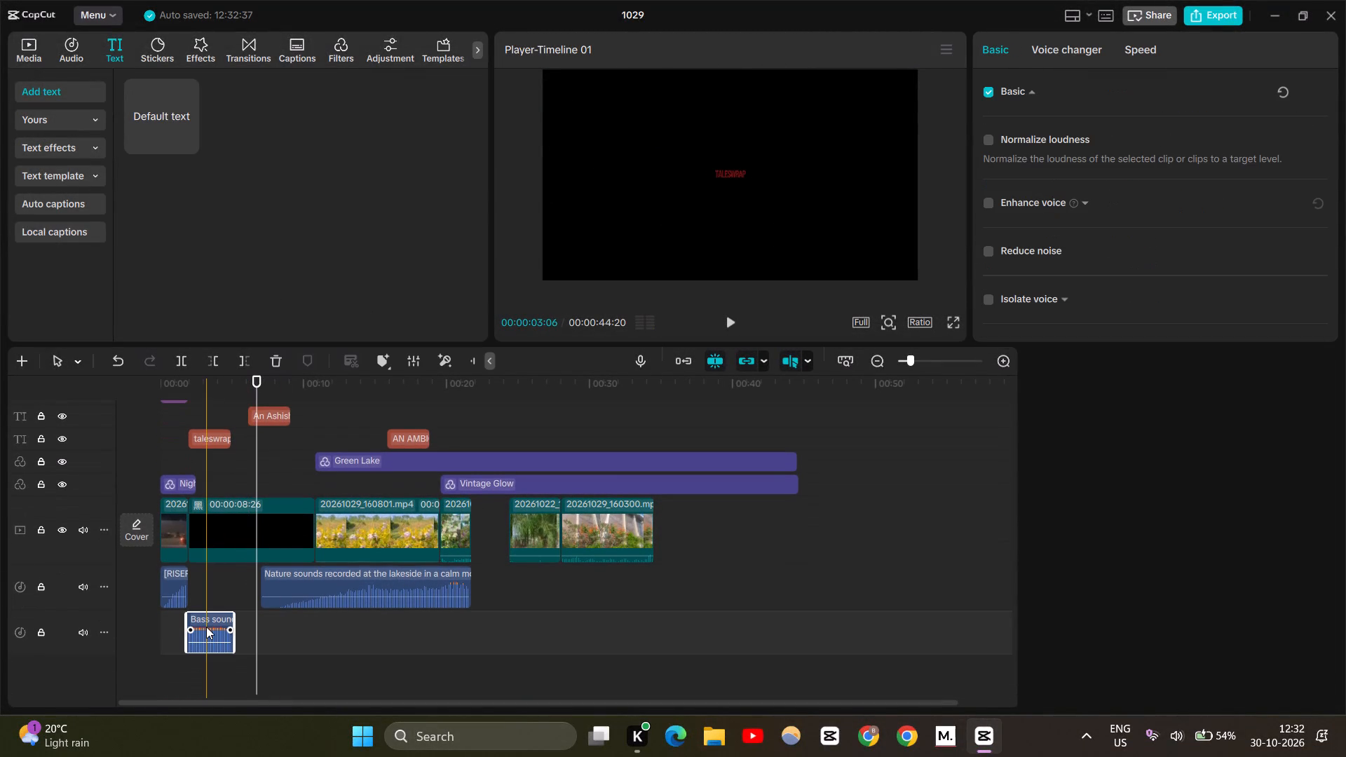
{"action": "key", "text": "ctrl+c"}
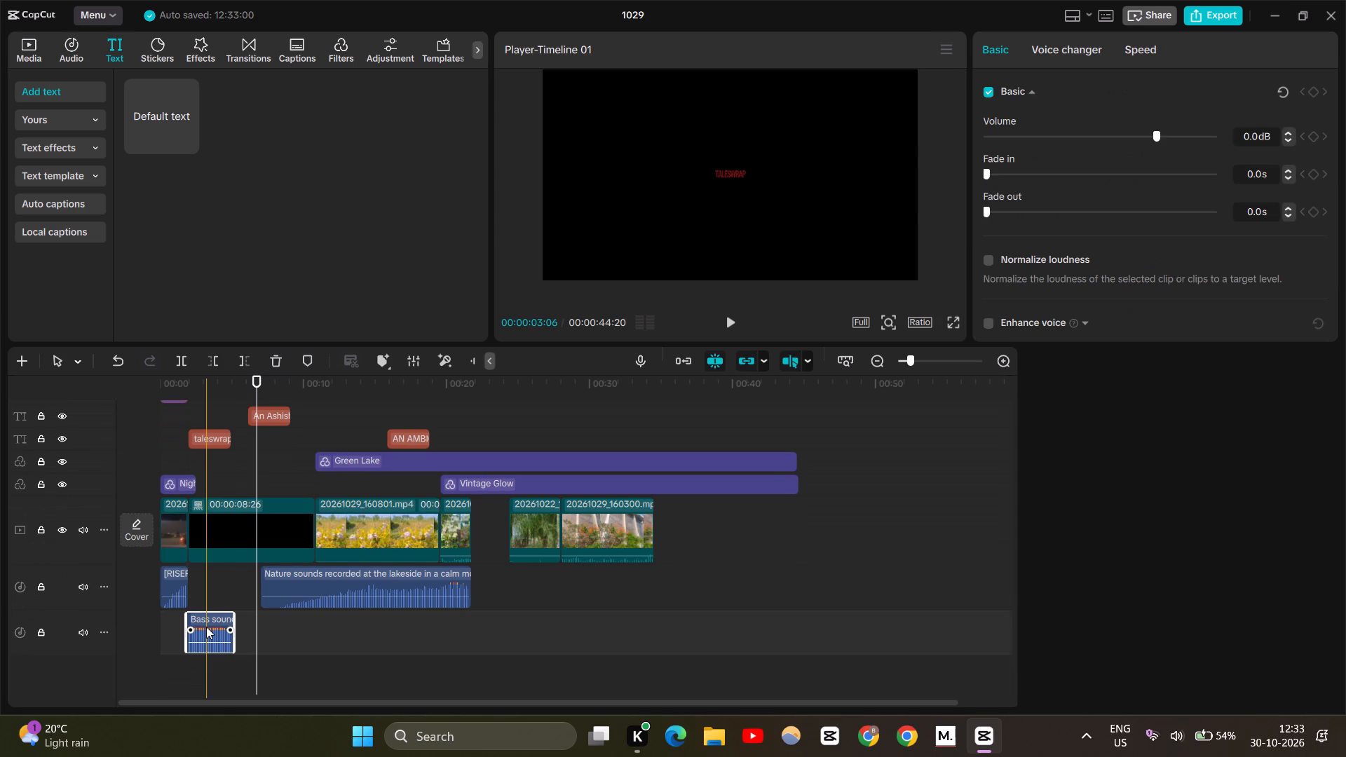
{"action": "key", "text": "ctrl+v"}
{"action": "left_click_drag", "start_coordinate": [231, 669], "coordinate": [274, 660]}
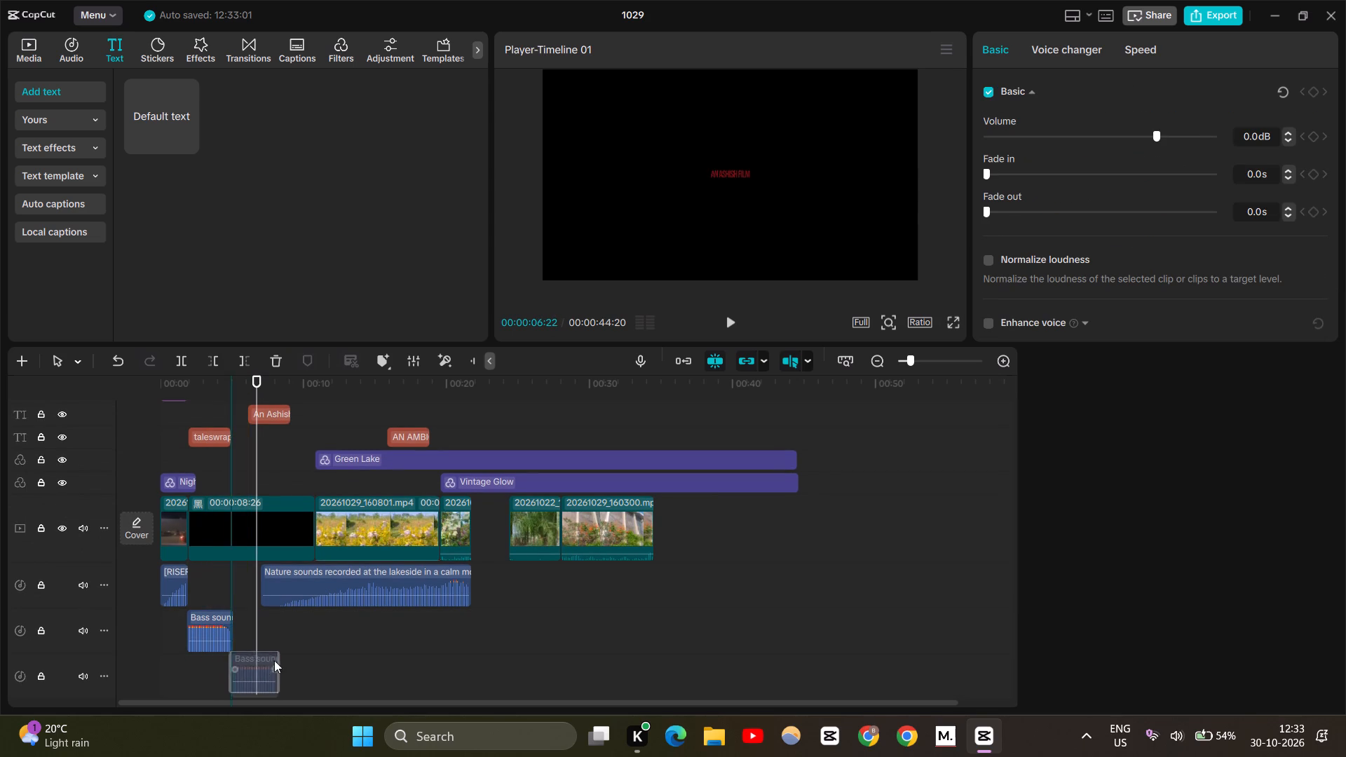
{"action": "left_click_drag", "start_coordinate": [274, 660], "coordinate": [268, 636]}
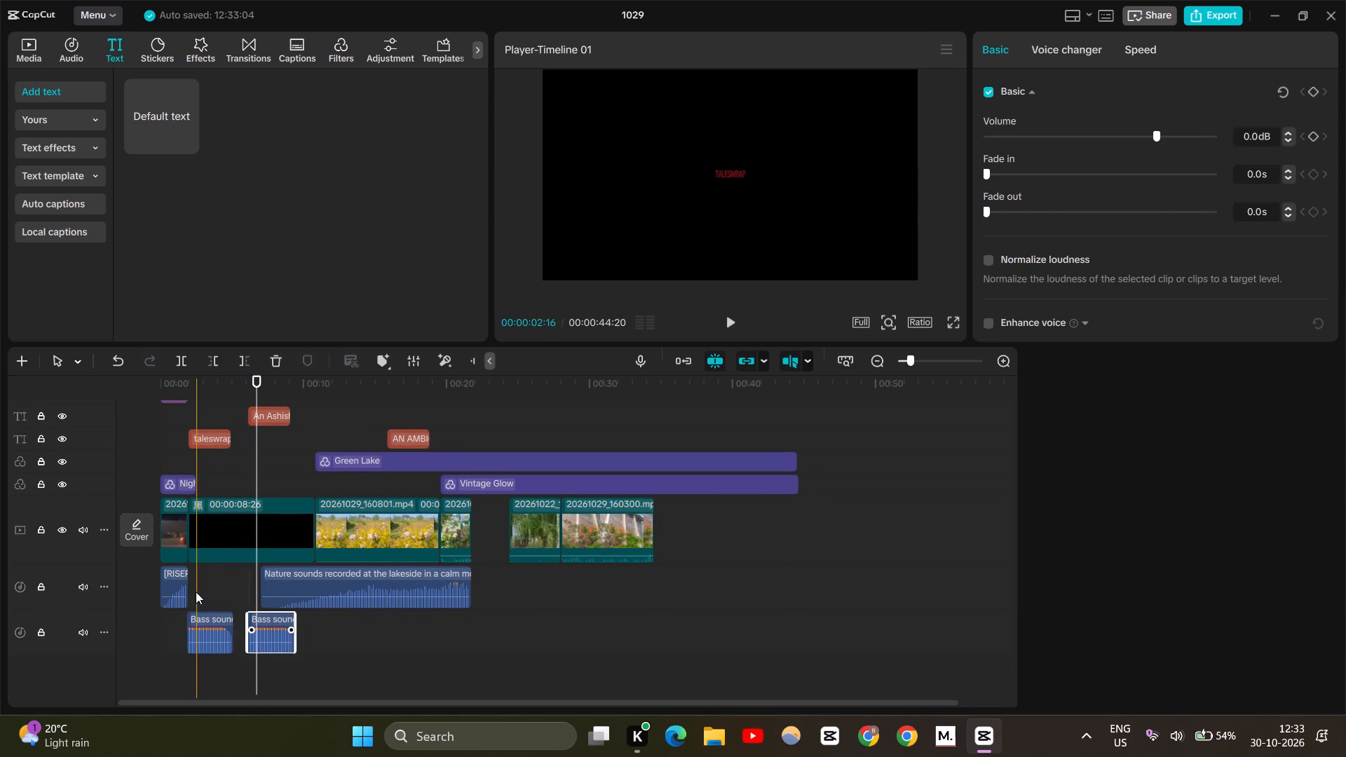
Play the opening from the start in full screen through the AN AMBIGUOUS DREAM title to check titles and sounds.
{"action": "left_click", "coordinate": [196, 592]}
{"action": "key", "text": "space"}
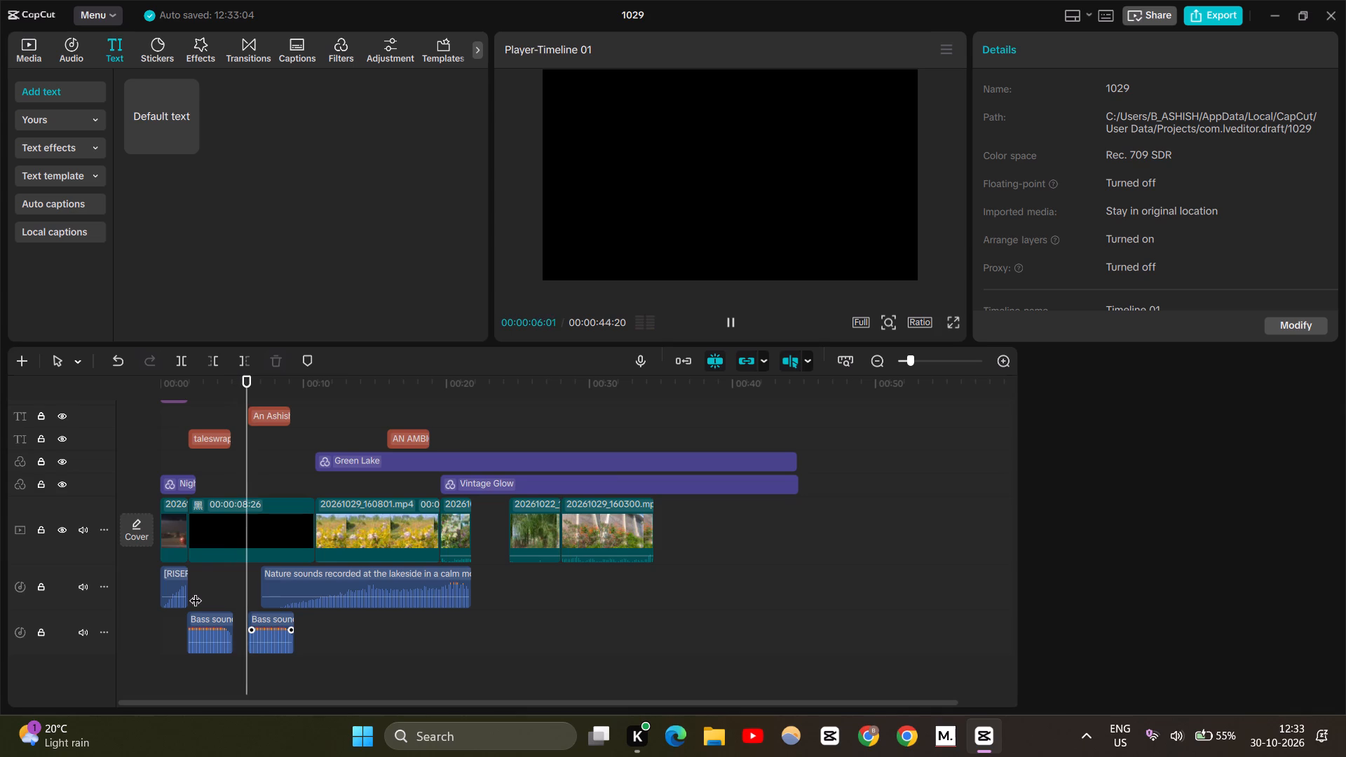
{"action": "left_click", "coordinate": [956, 320]}
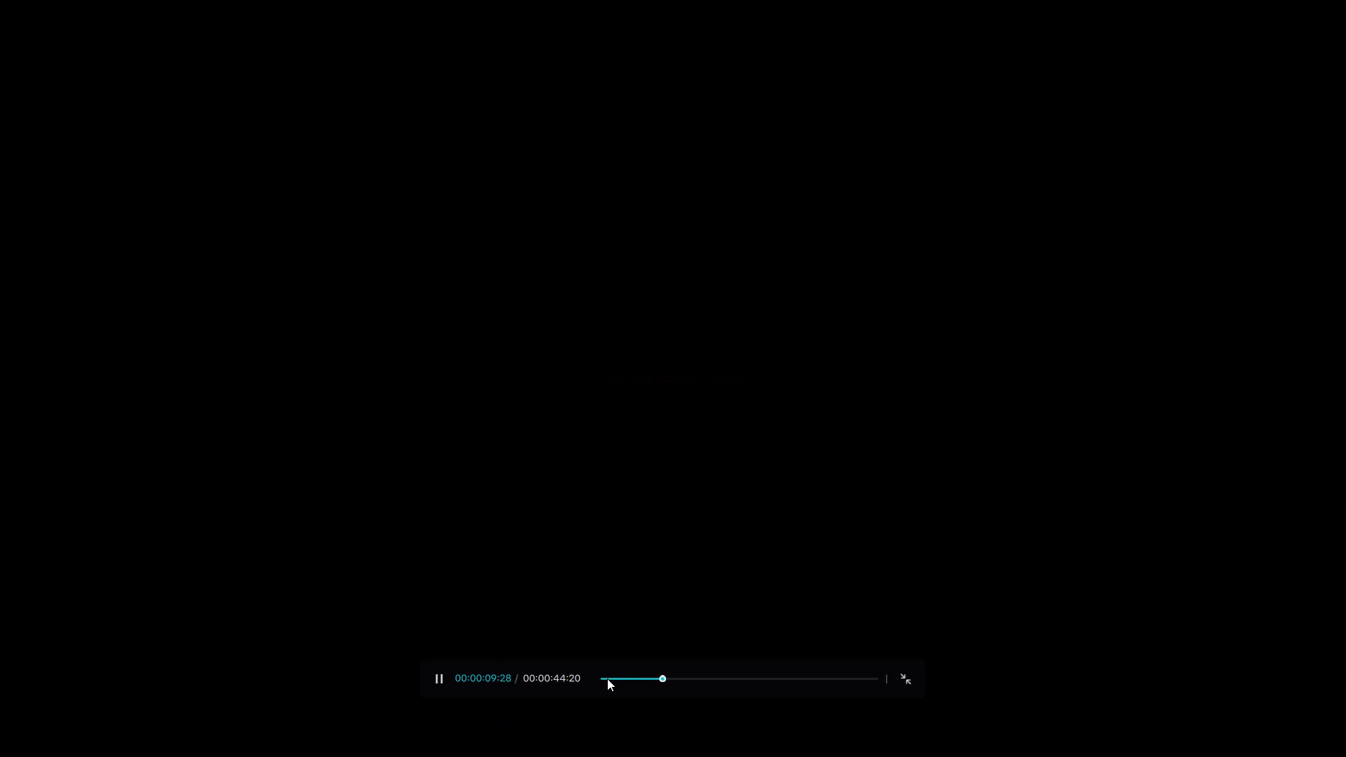
{"action": "left_click_drag", "start_coordinate": [607, 678], "coordinate": [580, 678]}
{"action": "key", "text": "space"}
{"action": "key", "text": "space"}
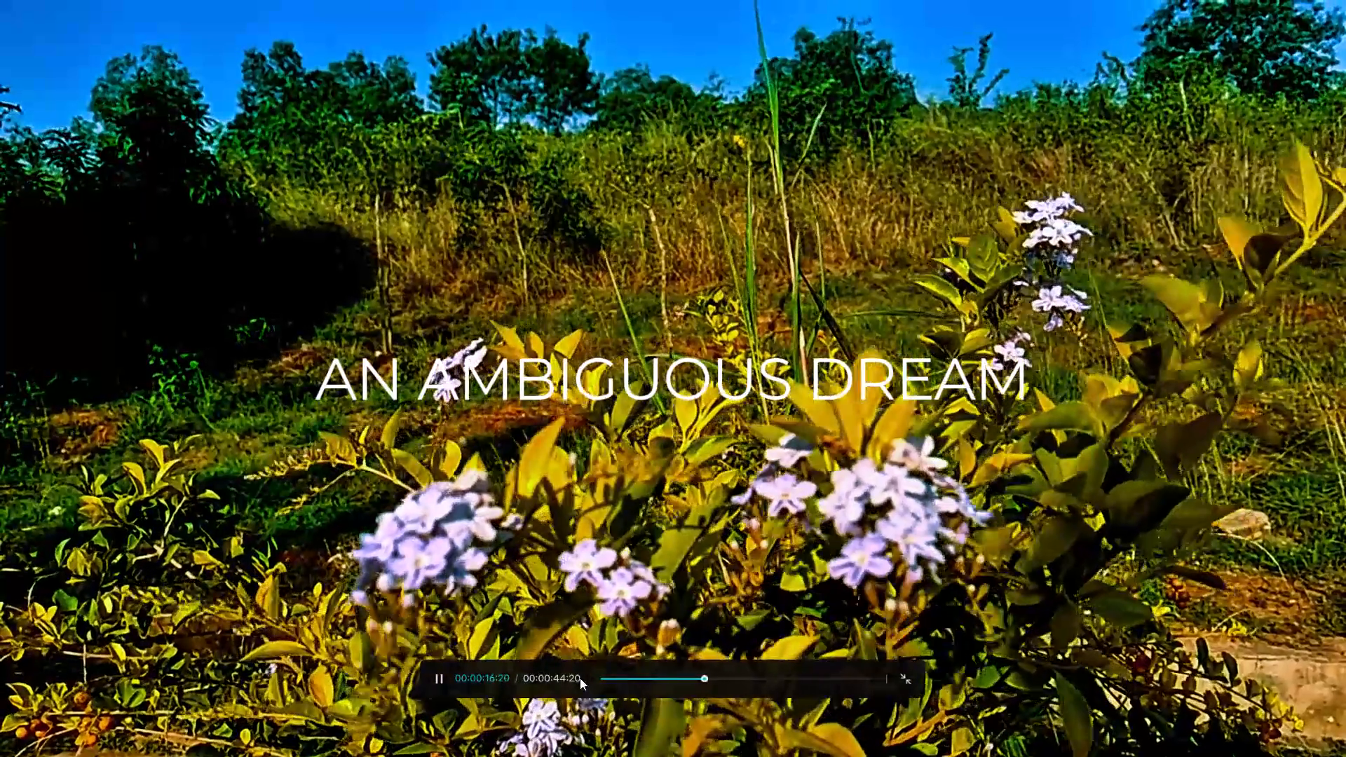
{"action": "key", "text": "space"}
{"action": "key", "text": "Escape"}
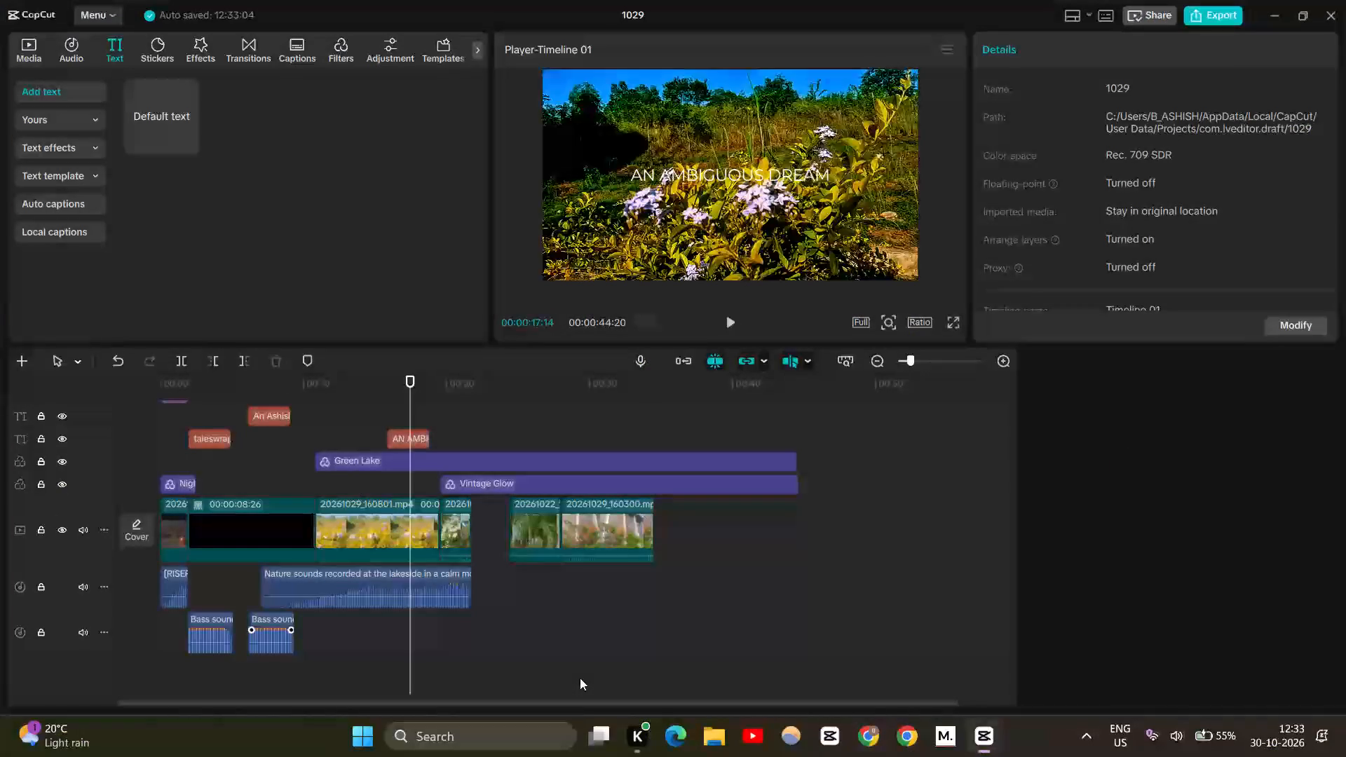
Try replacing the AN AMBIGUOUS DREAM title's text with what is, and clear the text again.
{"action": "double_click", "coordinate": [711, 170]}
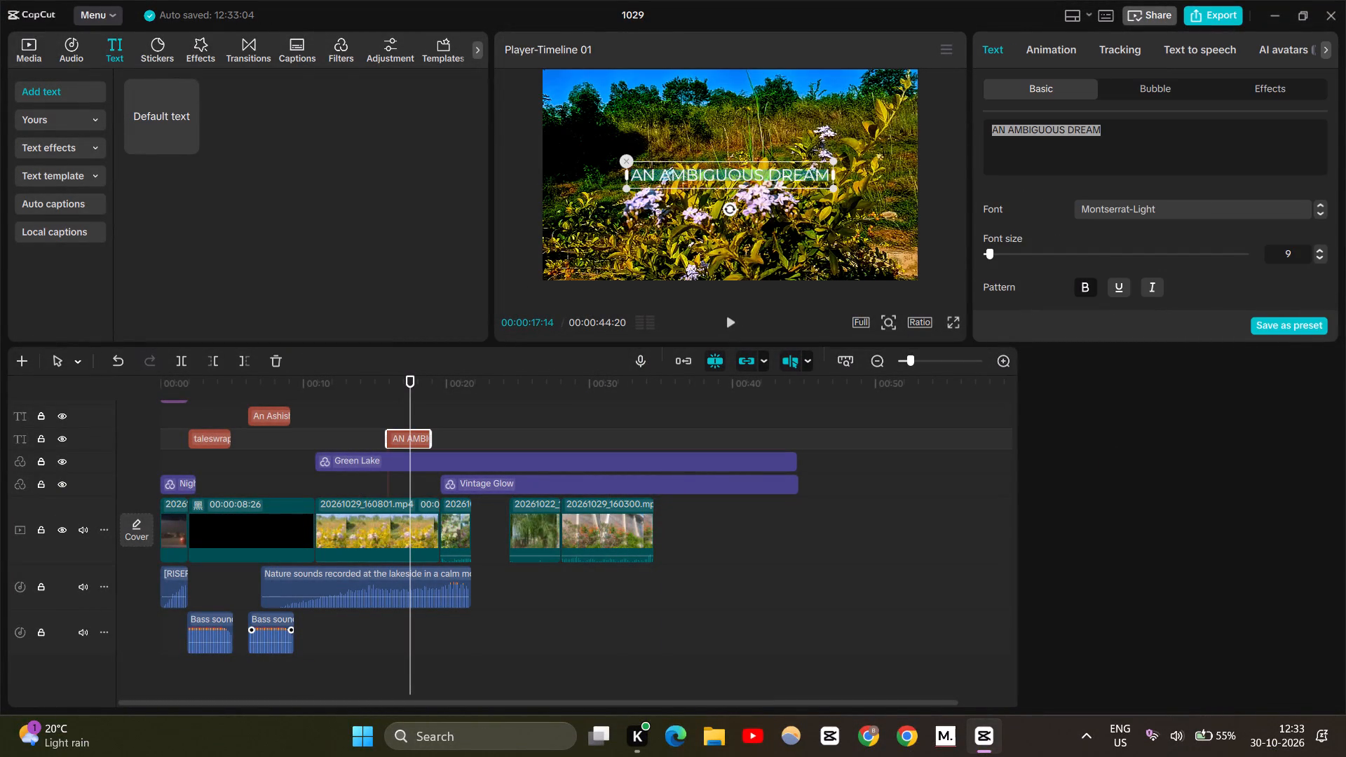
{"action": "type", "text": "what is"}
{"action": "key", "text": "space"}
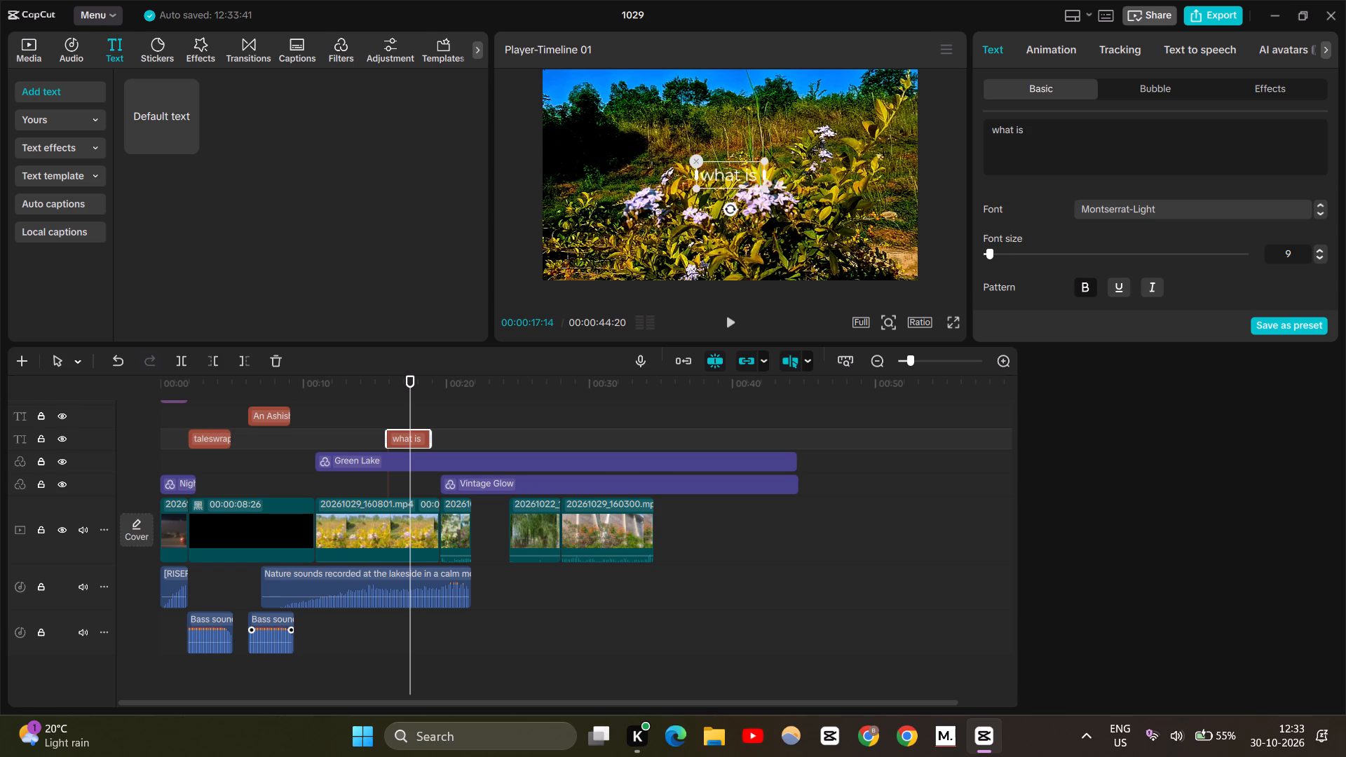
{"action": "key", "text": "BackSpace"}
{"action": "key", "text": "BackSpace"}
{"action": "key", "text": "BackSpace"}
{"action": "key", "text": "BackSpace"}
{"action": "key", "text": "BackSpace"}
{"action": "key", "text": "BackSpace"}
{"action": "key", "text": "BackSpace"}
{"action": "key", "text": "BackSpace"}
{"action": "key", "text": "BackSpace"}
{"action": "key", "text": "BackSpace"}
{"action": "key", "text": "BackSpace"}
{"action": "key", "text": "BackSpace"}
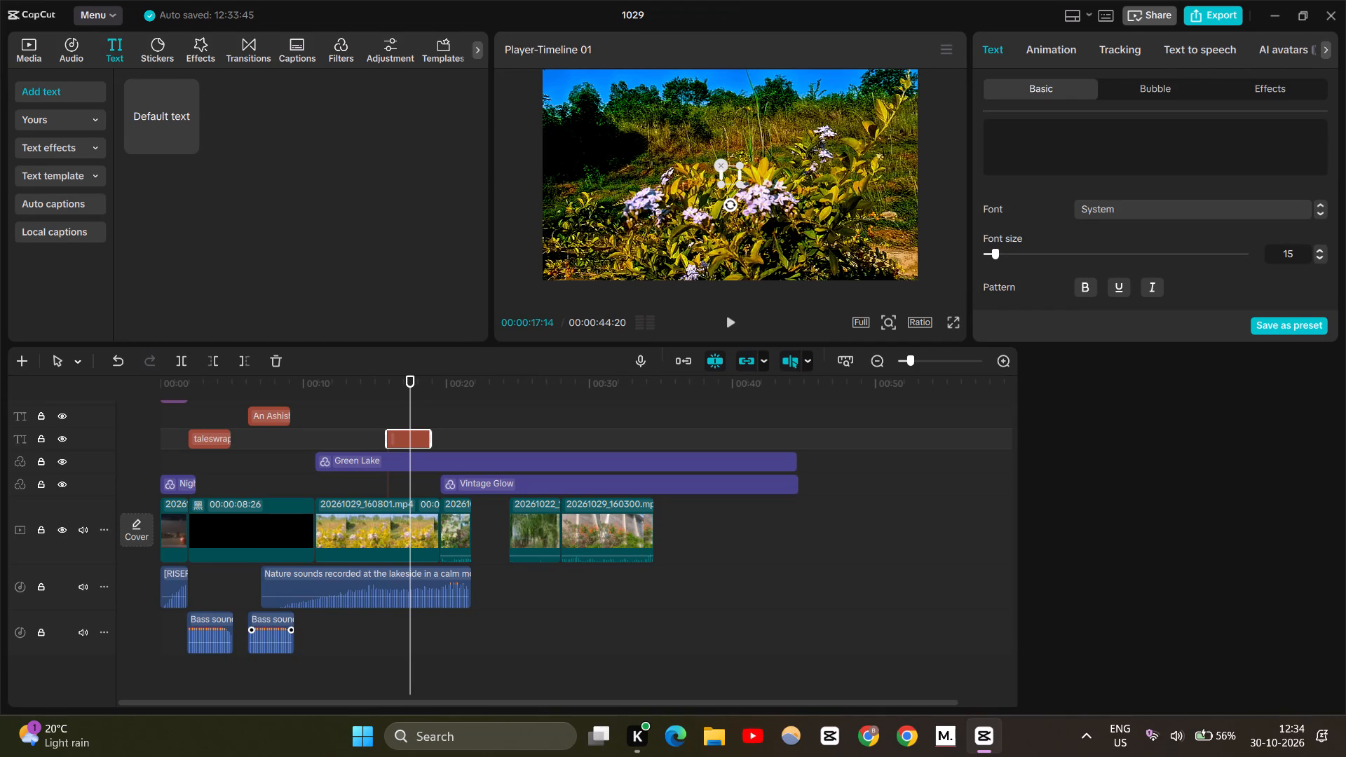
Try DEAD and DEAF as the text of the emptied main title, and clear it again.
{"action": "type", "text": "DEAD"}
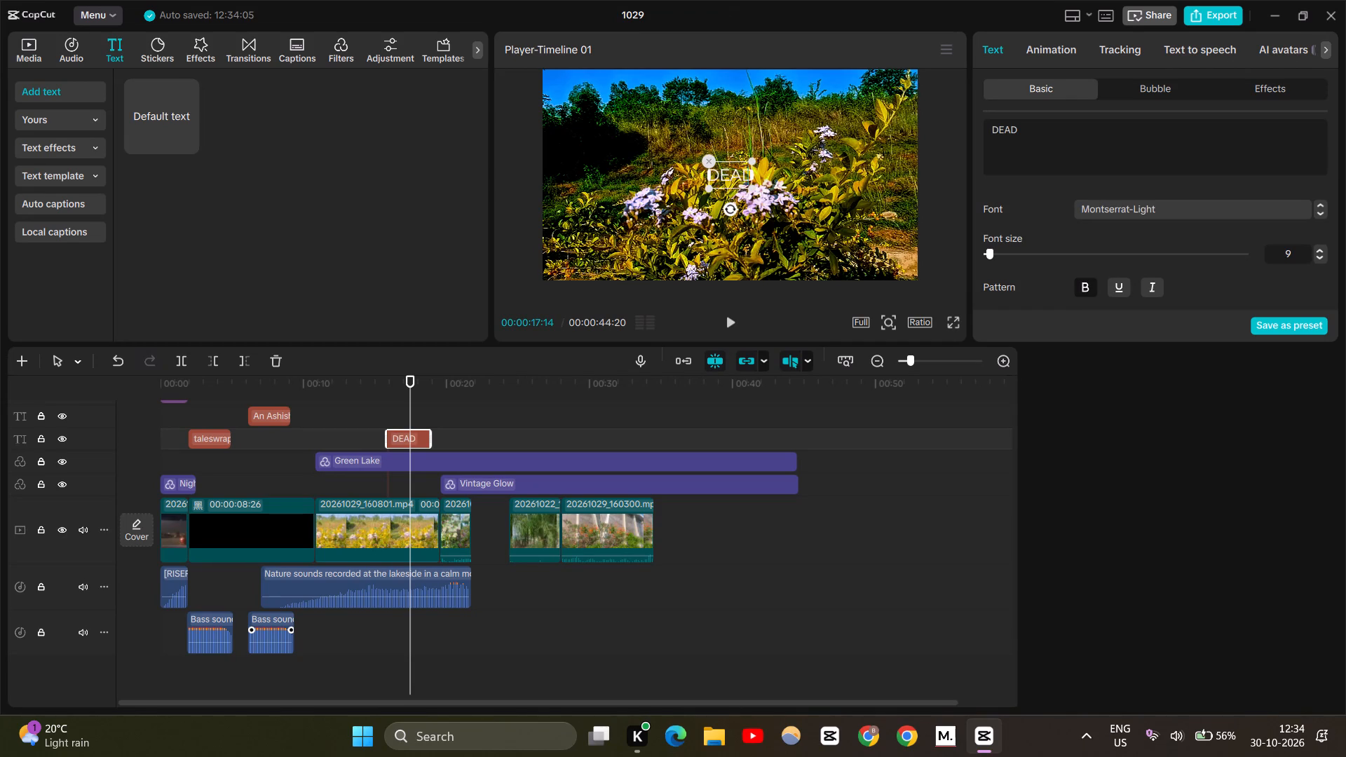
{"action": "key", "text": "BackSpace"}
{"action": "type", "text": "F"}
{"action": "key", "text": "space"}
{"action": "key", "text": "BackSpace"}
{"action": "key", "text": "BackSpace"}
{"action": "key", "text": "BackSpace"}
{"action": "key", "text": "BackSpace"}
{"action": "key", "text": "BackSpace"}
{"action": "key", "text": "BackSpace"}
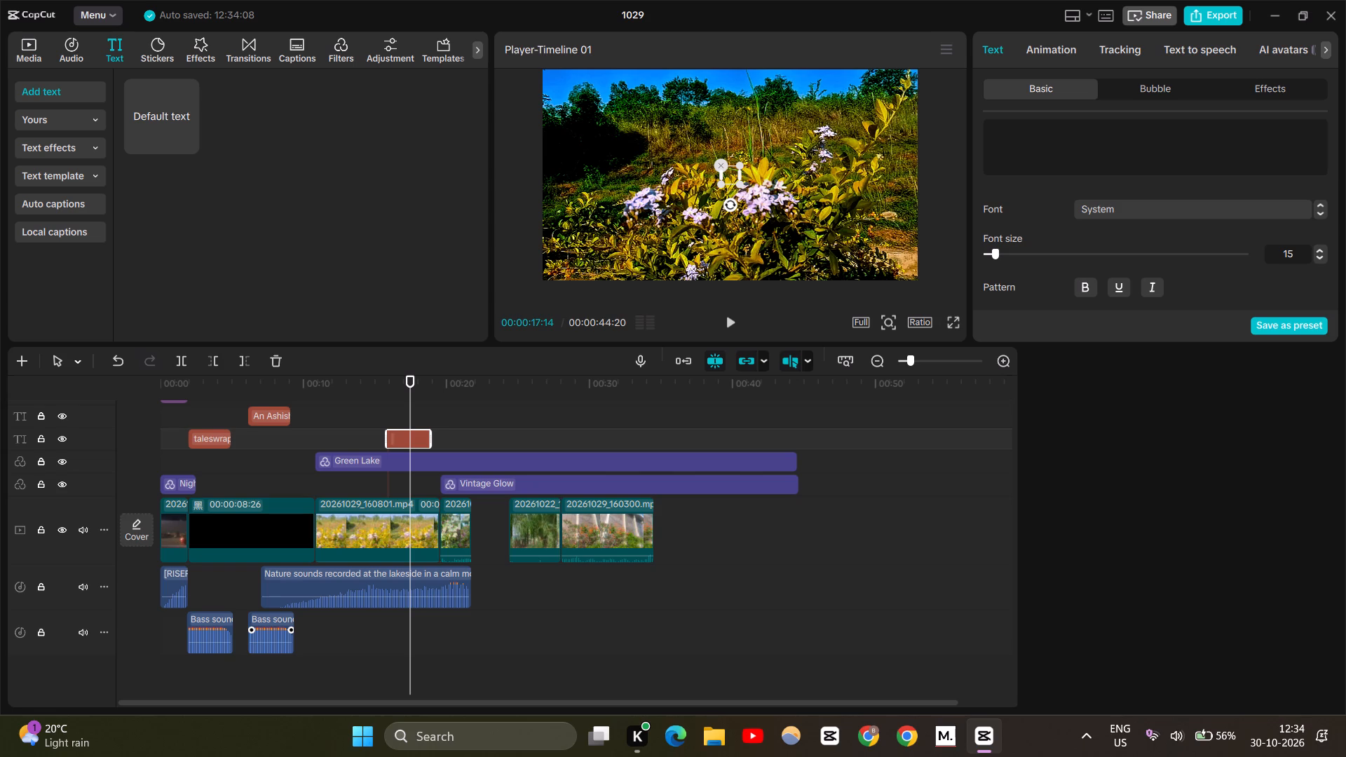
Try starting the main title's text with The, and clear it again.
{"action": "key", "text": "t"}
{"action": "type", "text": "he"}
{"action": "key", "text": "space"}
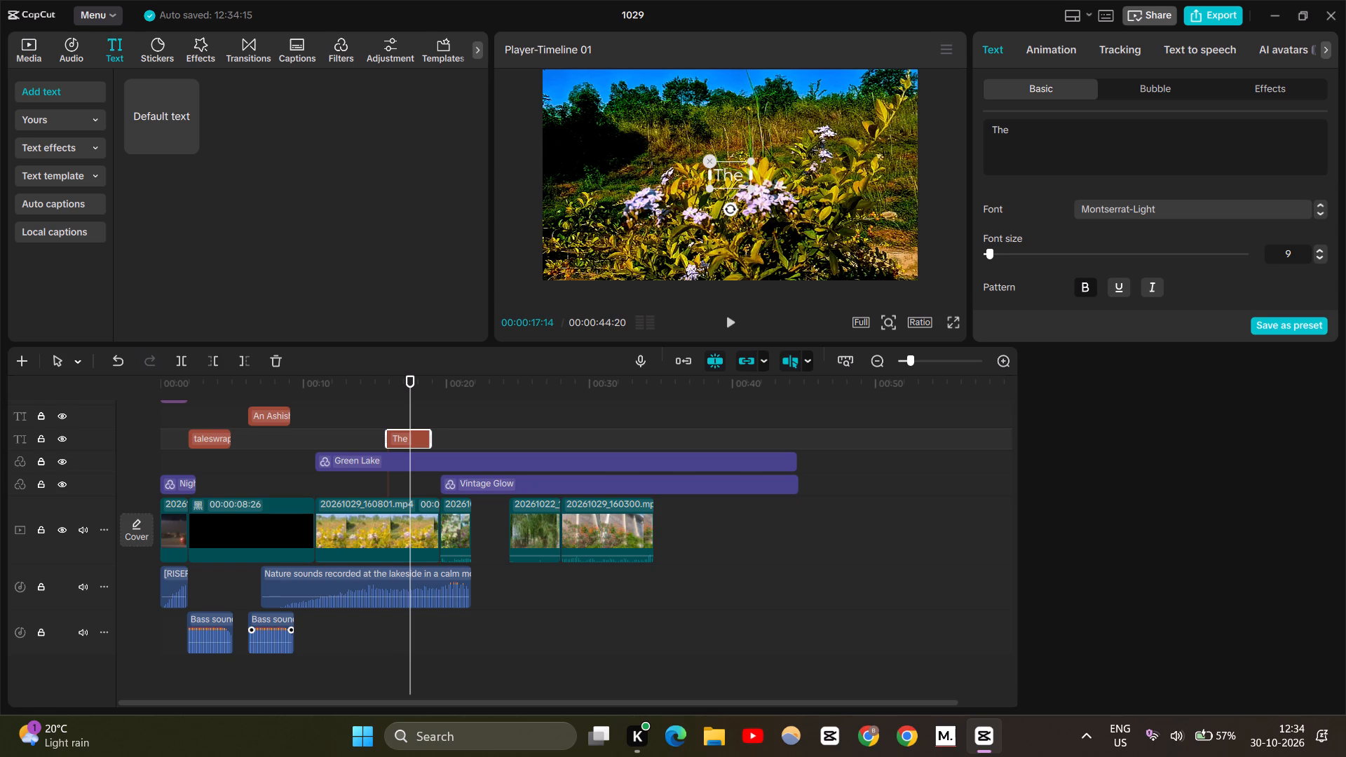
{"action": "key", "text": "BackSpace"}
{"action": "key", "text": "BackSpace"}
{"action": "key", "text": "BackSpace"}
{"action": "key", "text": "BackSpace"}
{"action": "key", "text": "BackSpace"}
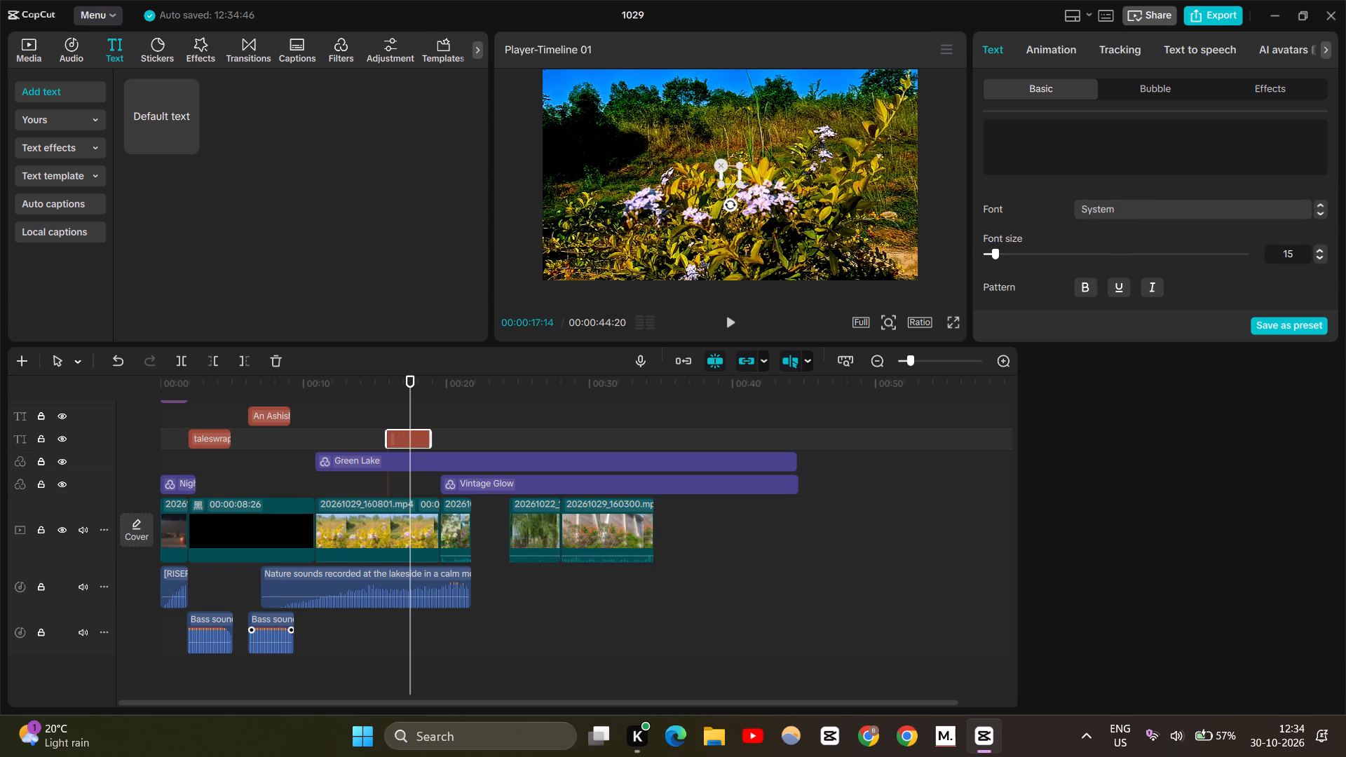
Enter The Hollow World as the text of the emptied main title.
{"action": "key", "text": "h"}
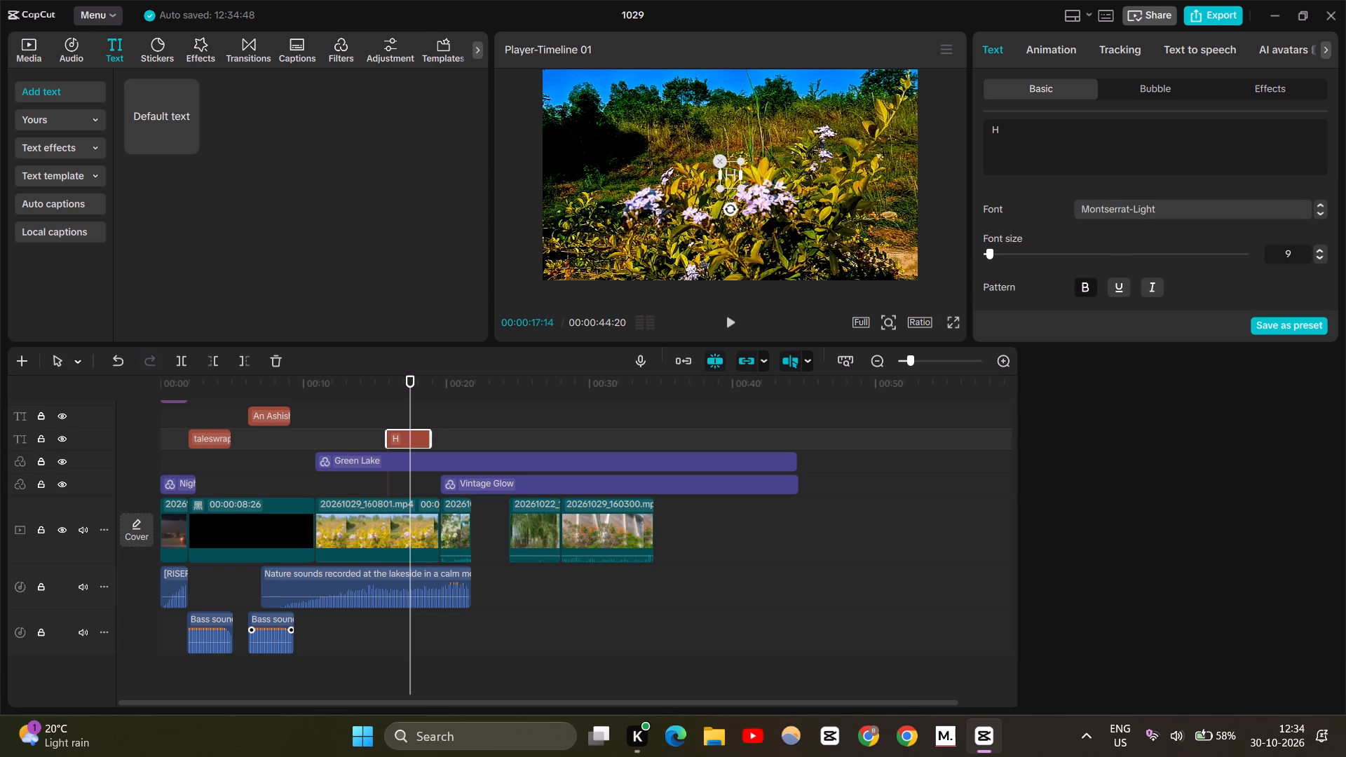
{"action": "key", "text": "BackSpace"}
{"action": "key", "text": "t"}
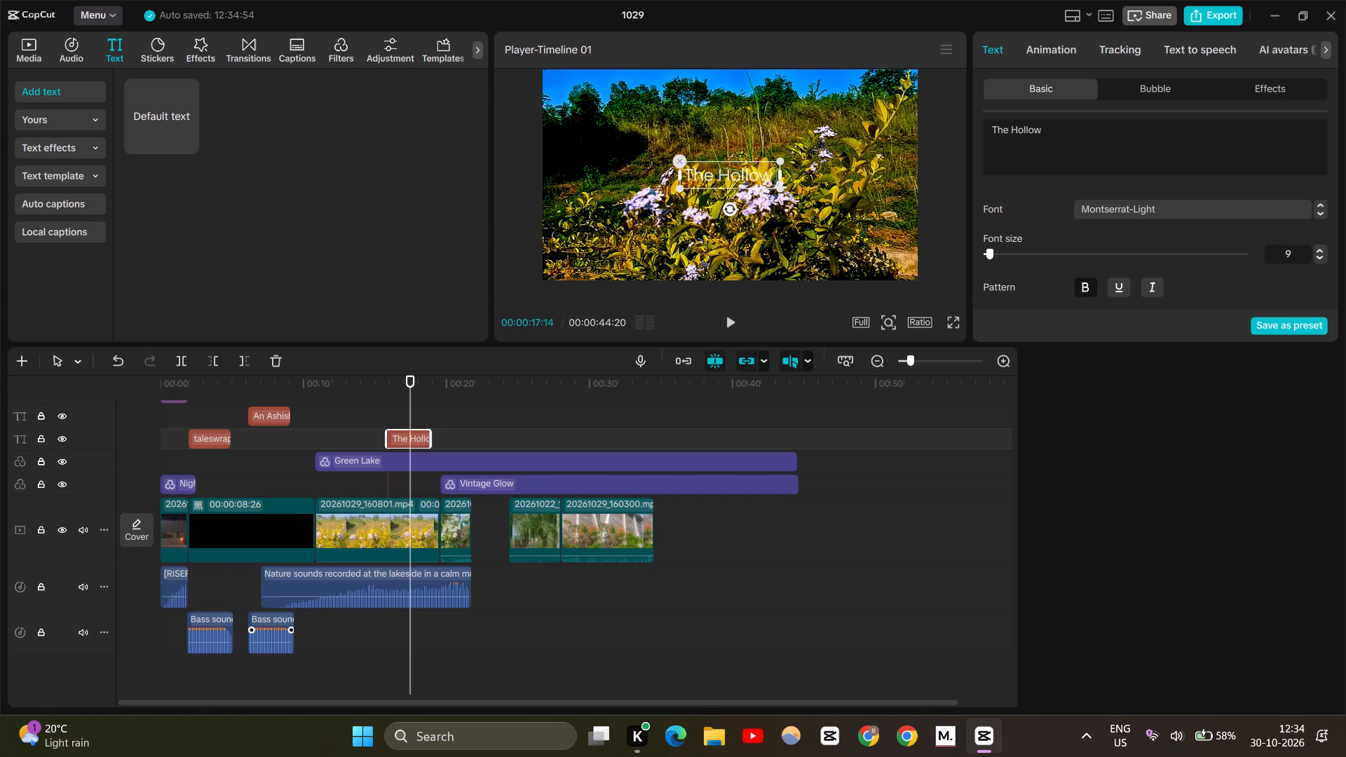
{"action": "type", "text": "fo"}
{"action": "key", "text": "BackSpace"}
{"action": "key", "text": "BackSpace"}
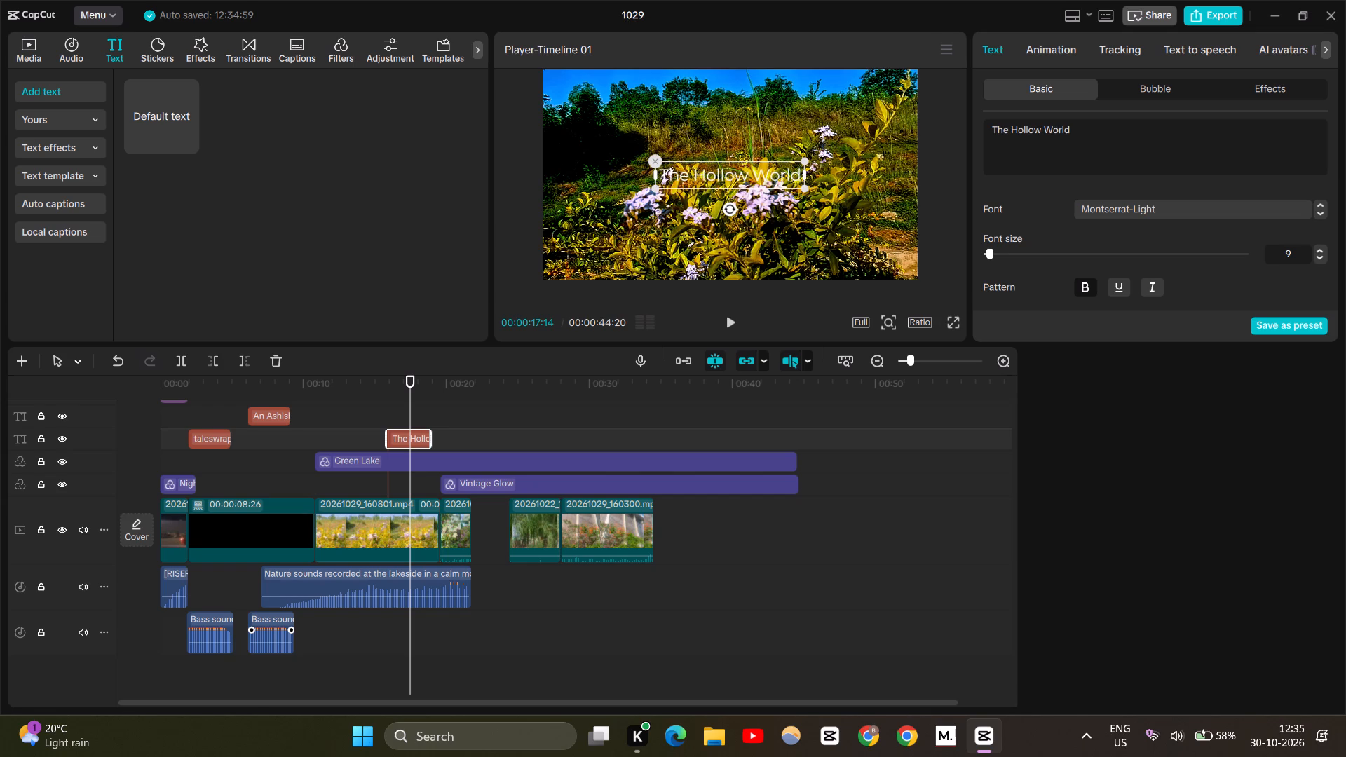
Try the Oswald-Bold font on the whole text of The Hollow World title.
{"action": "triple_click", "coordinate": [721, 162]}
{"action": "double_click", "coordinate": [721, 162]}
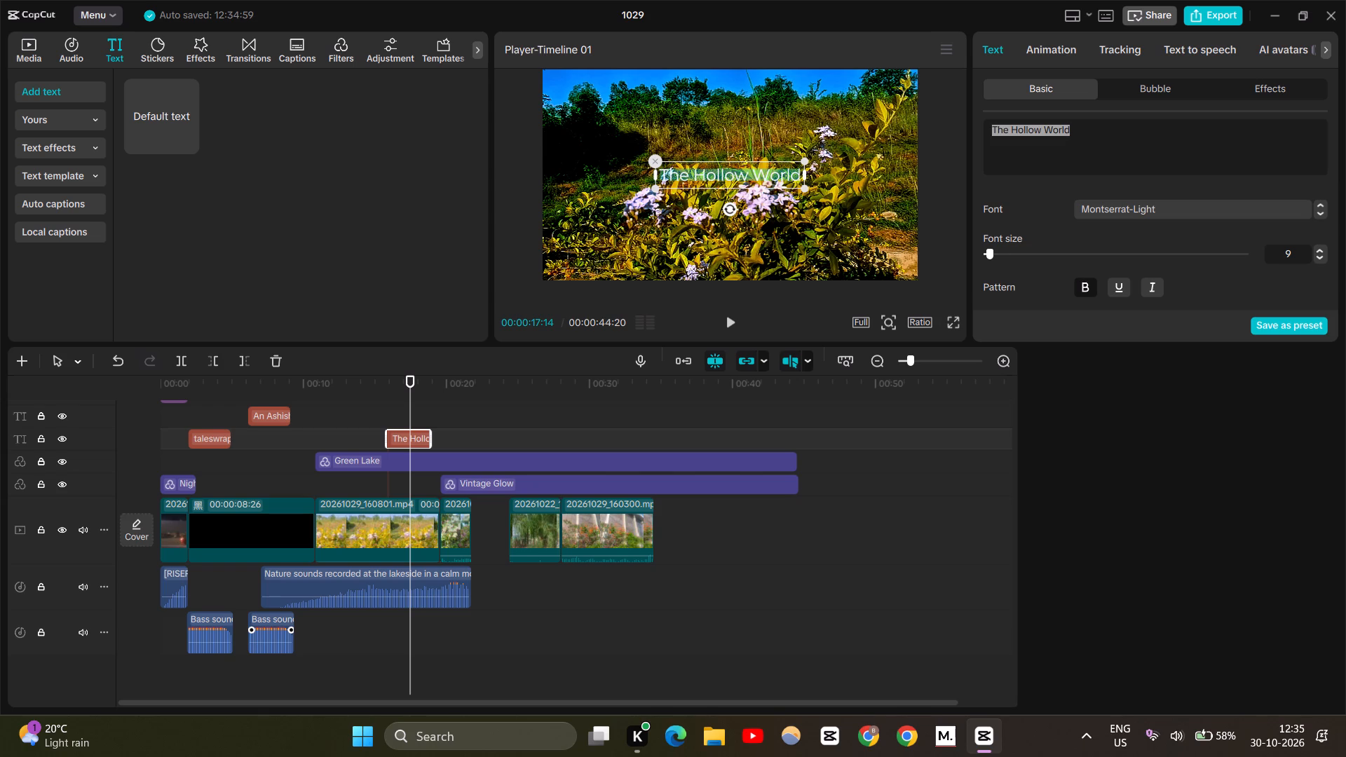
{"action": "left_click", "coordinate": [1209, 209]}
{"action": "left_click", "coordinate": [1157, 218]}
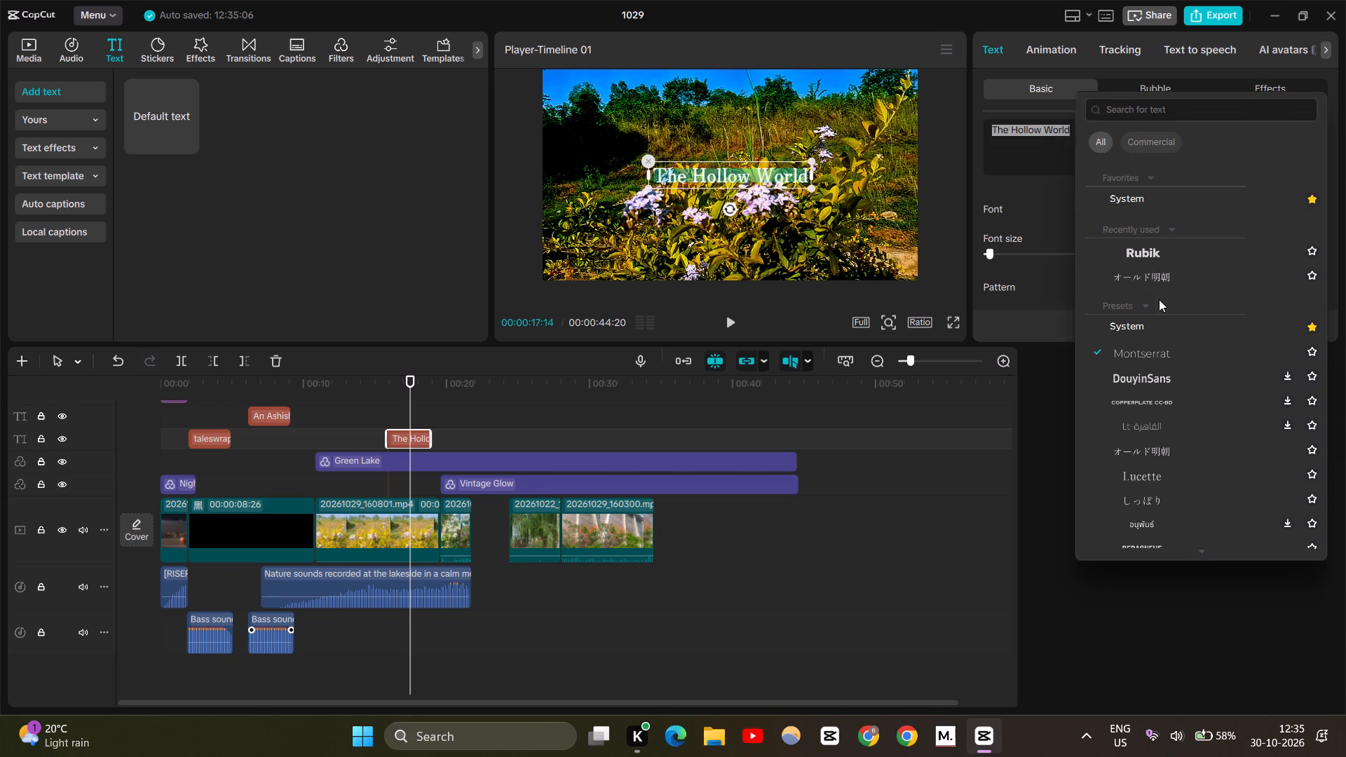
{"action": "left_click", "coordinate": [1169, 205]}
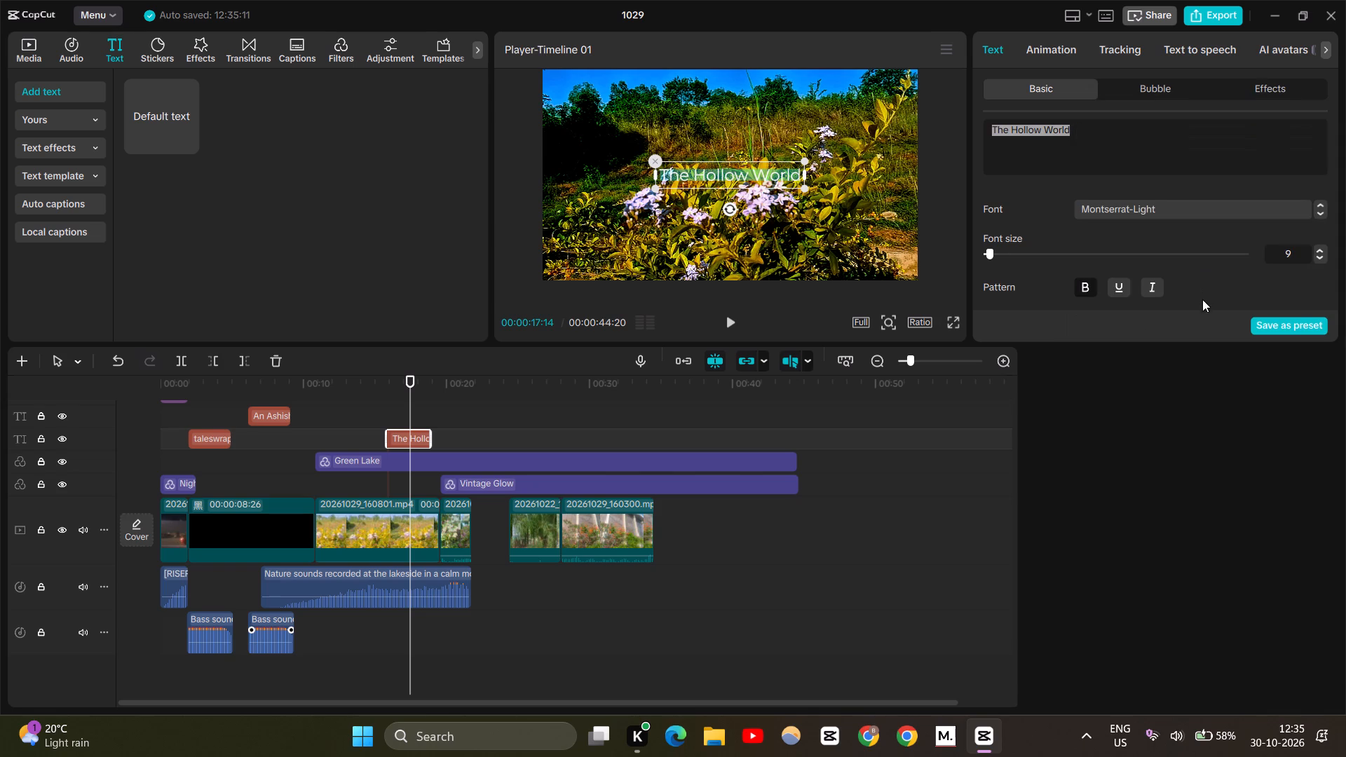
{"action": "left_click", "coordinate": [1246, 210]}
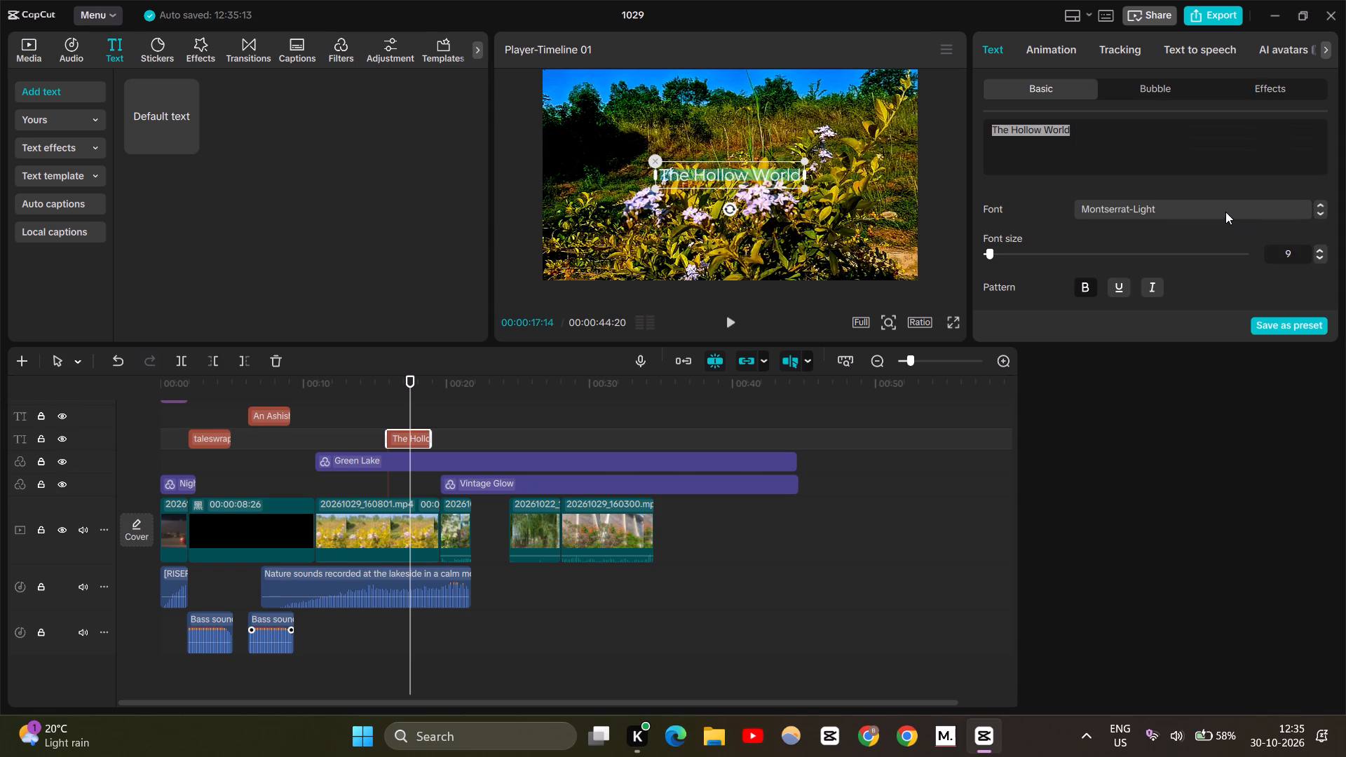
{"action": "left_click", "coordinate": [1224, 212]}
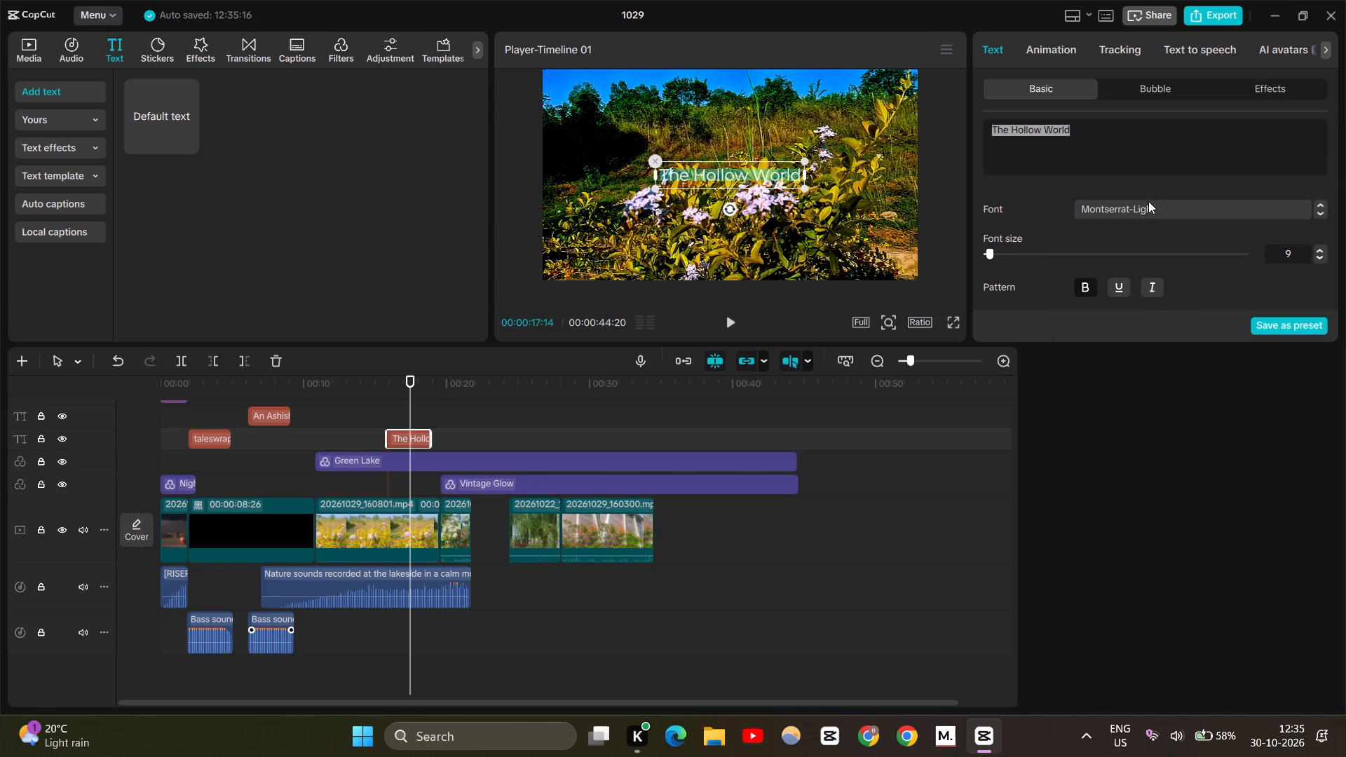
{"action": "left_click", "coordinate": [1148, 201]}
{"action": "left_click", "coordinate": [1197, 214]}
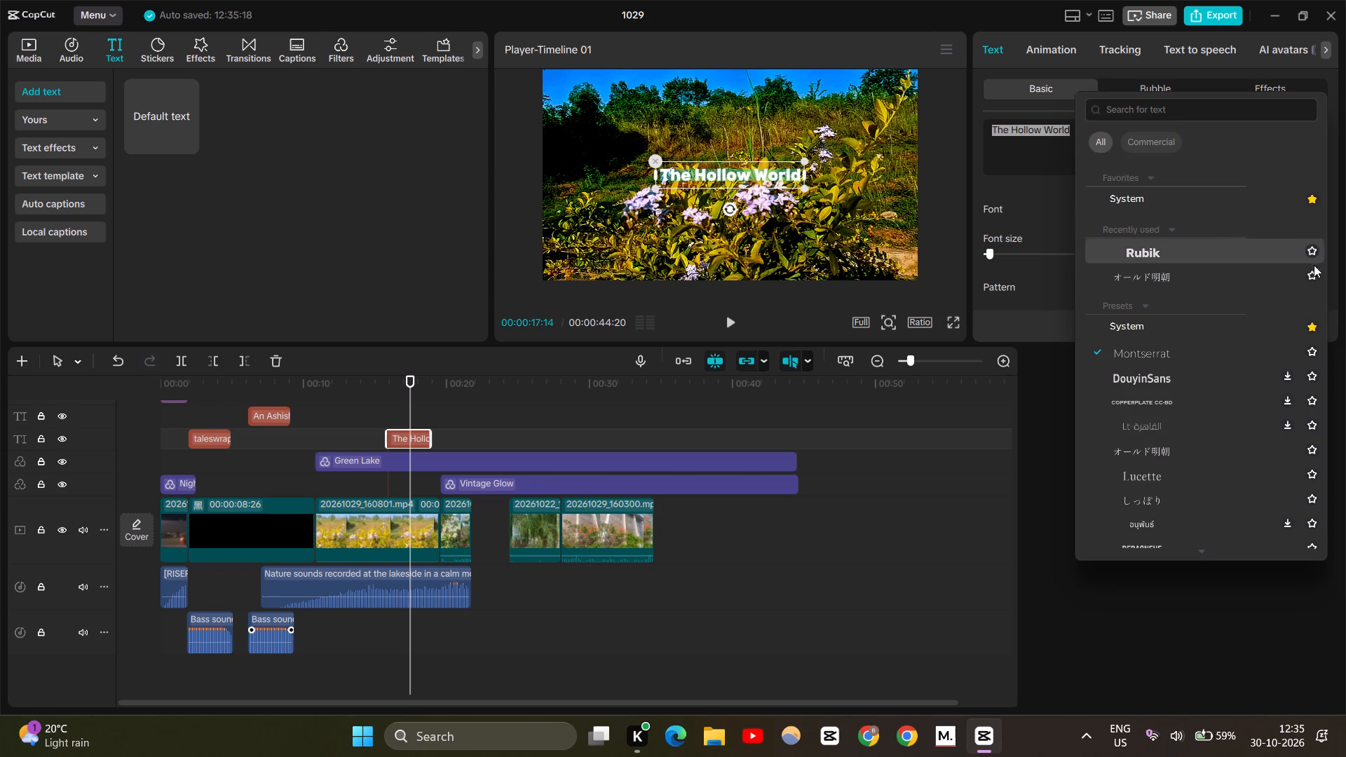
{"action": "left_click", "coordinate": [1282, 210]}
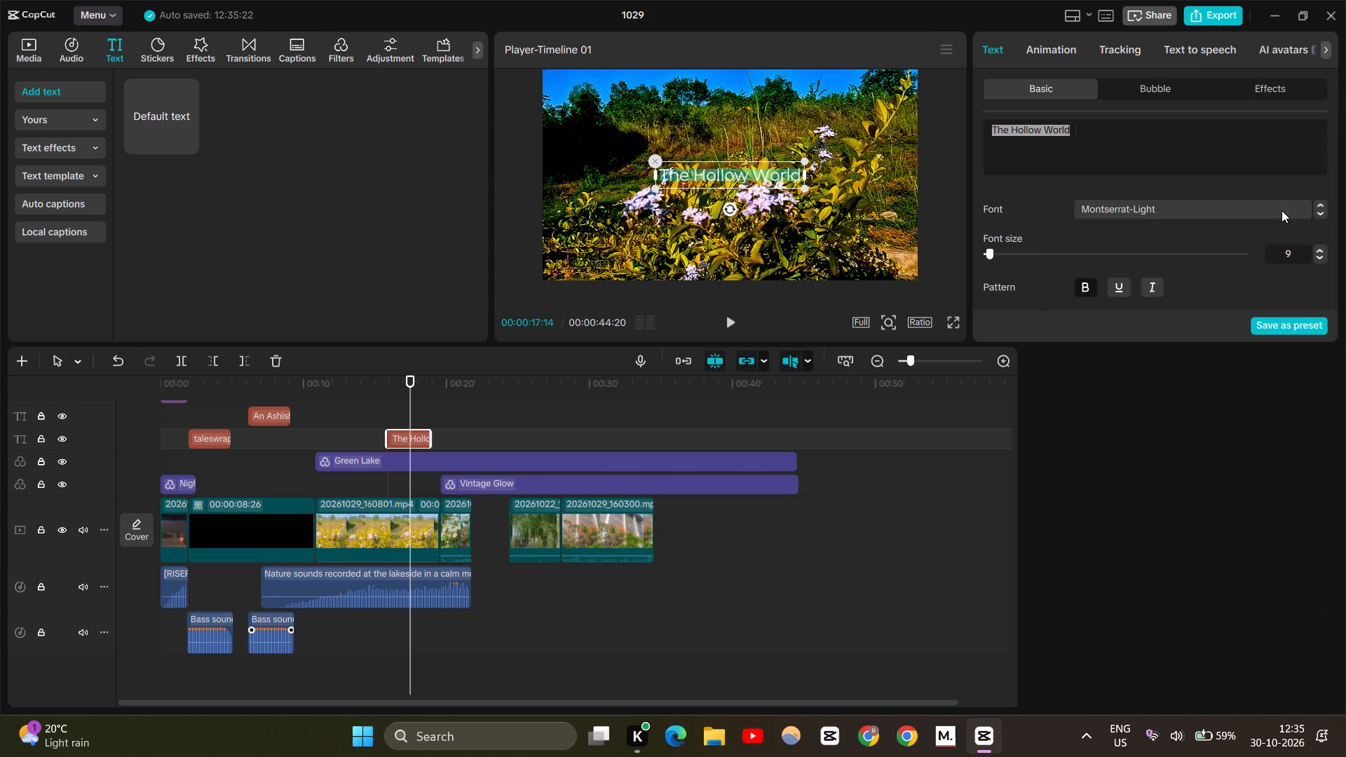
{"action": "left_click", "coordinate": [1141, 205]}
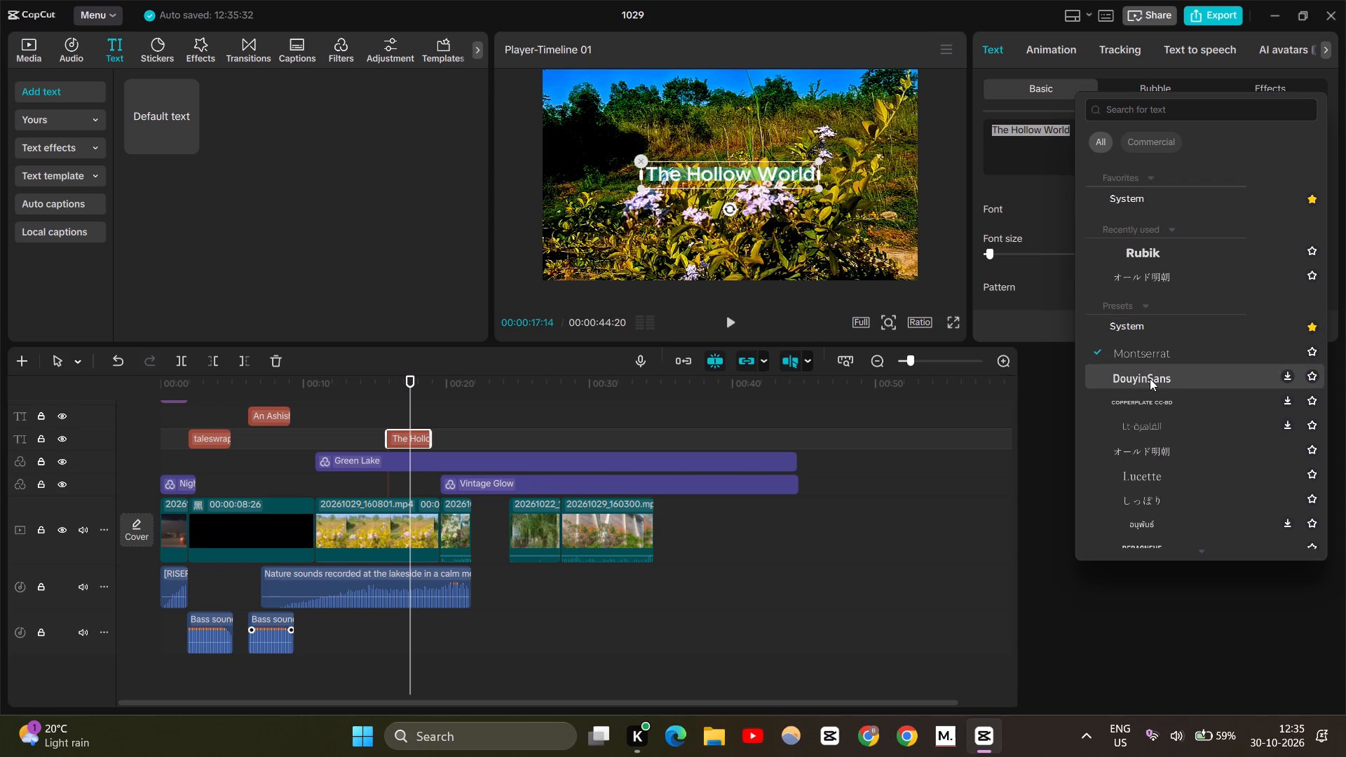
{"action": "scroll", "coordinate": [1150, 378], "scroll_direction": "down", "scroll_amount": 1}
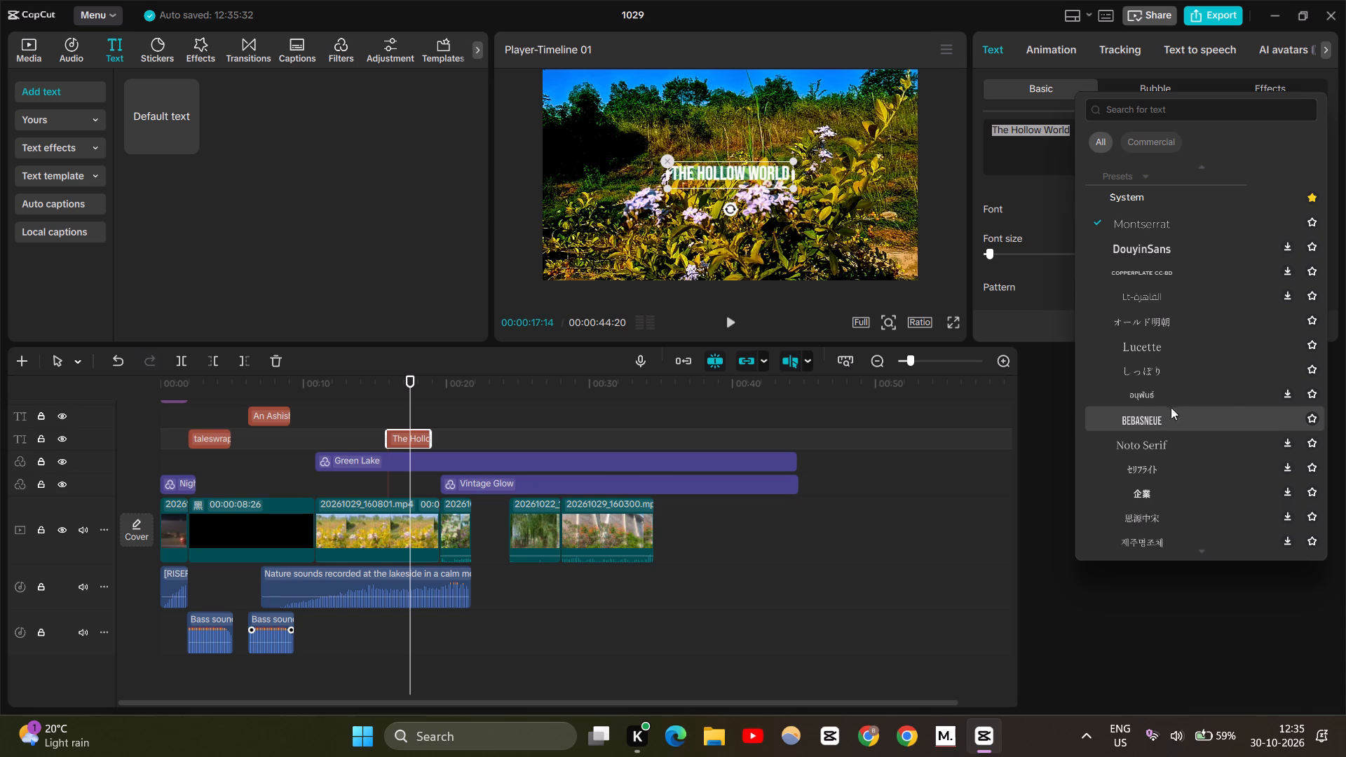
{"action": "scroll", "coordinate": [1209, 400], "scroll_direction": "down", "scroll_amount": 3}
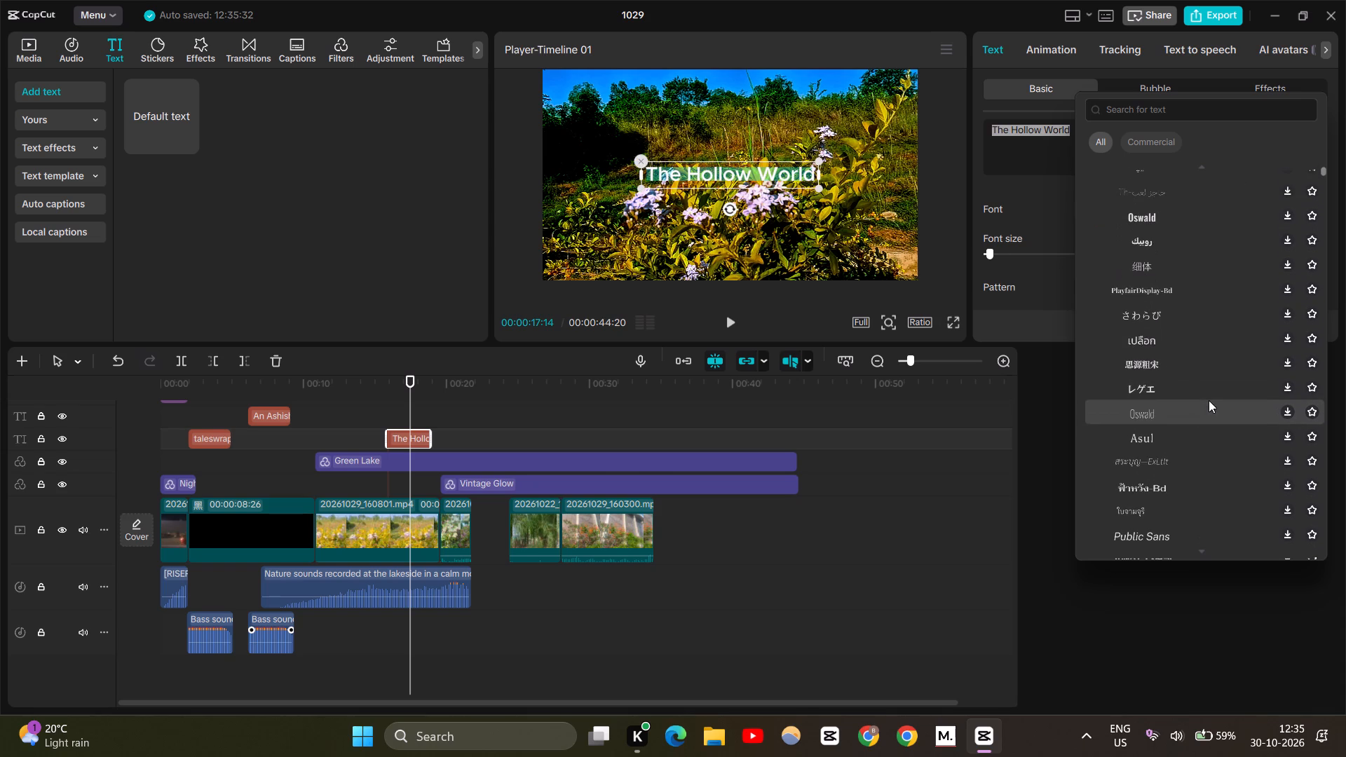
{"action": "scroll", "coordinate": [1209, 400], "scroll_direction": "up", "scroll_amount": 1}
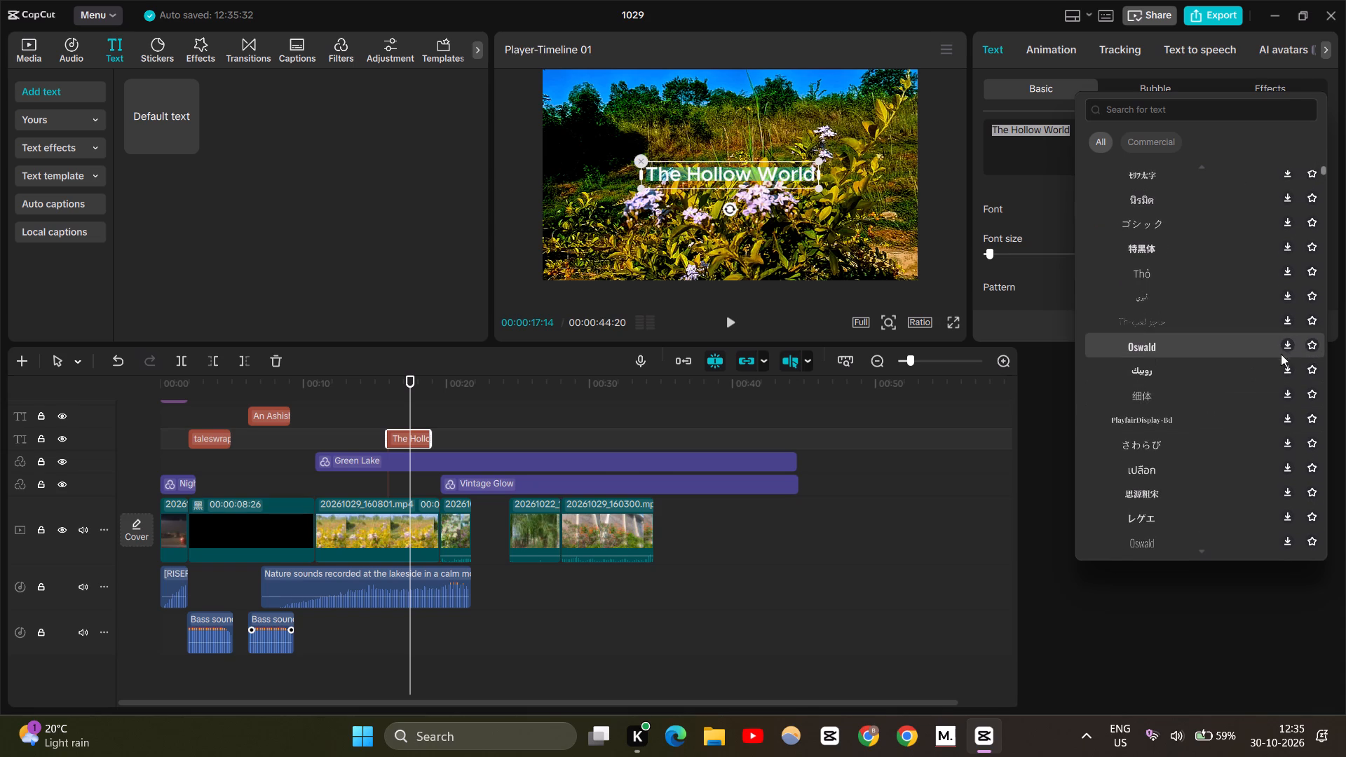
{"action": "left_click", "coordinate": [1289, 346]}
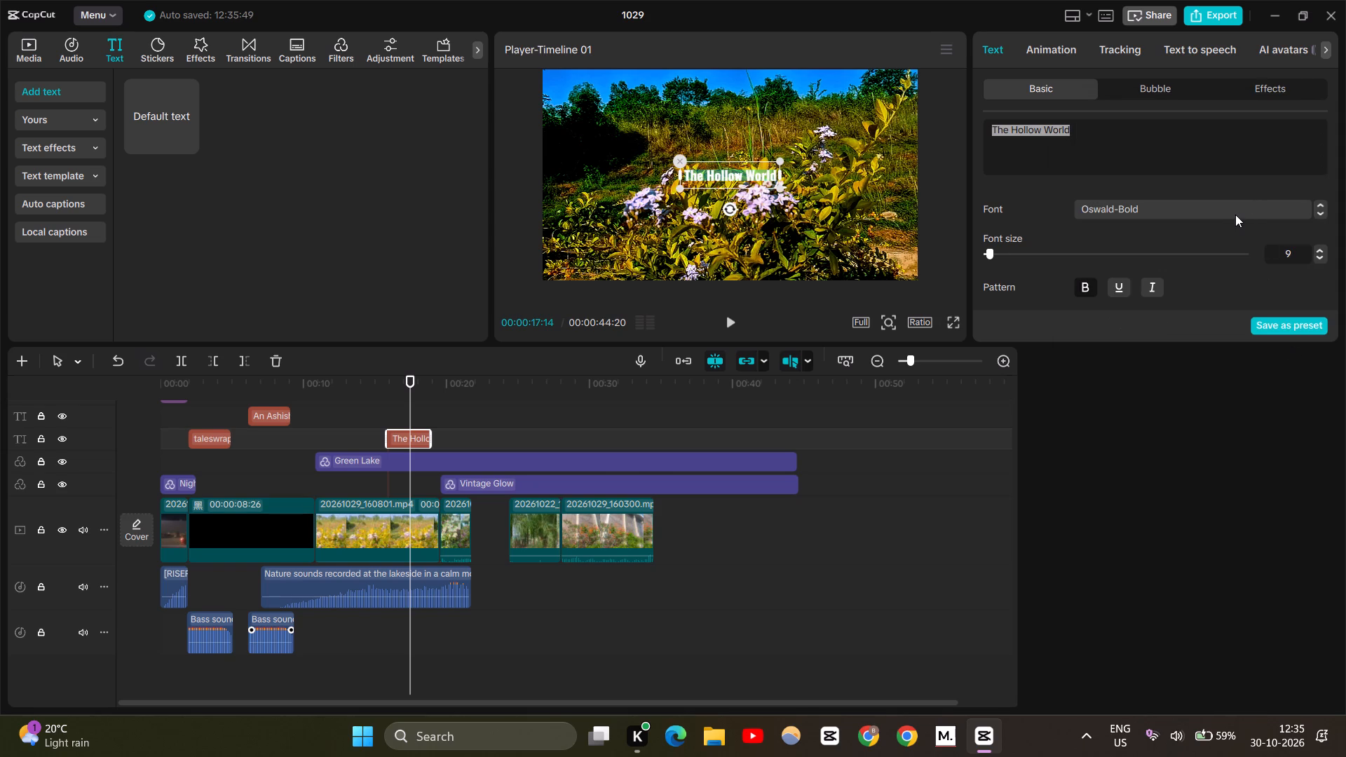
Set the font of The Hollow World title to NeoRomantic.
{"action": "left_click", "coordinate": [1235, 214]}
{"action": "scroll", "coordinate": [1148, 435], "scroll_direction": "down", "scroll_amount": 1}
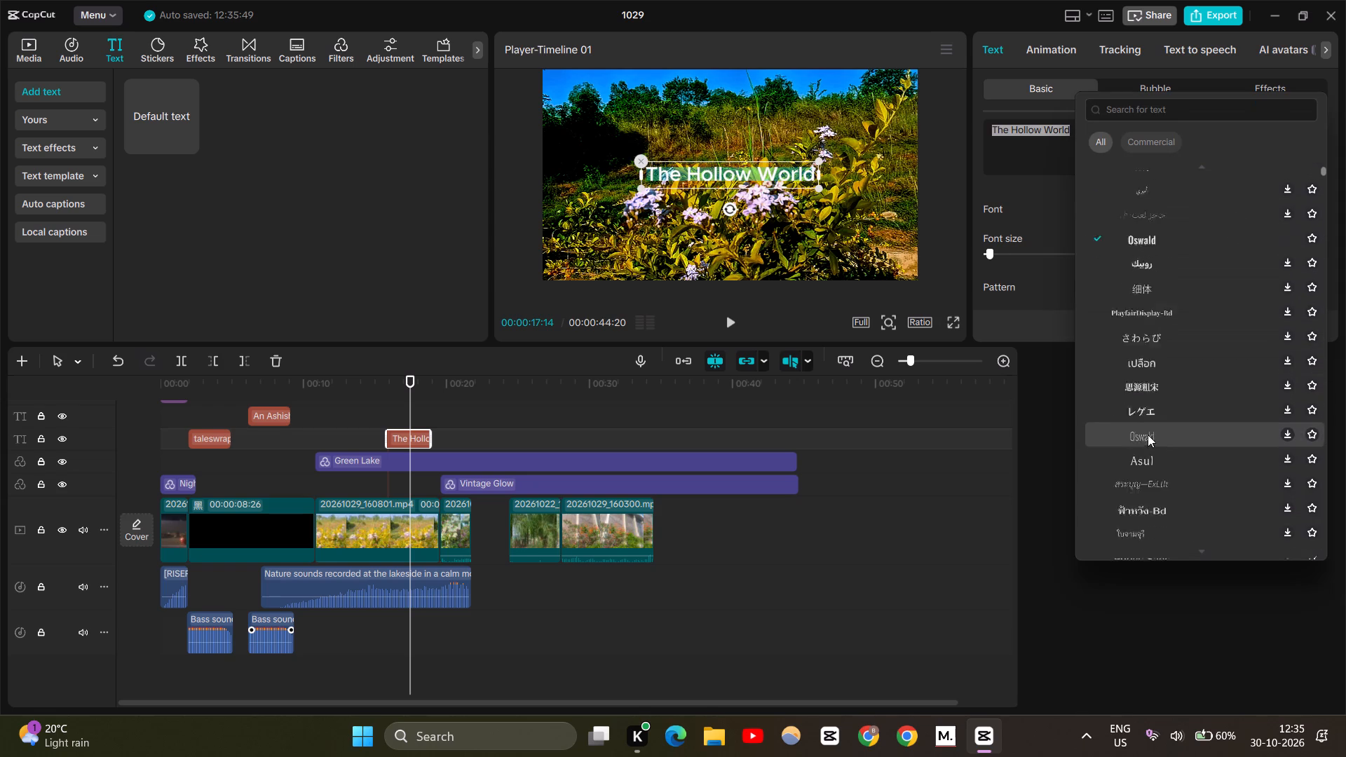
{"action": "scroll", "coordinate": [1148, 435], "scroll_direction": "down", "scroll_amount": 1}
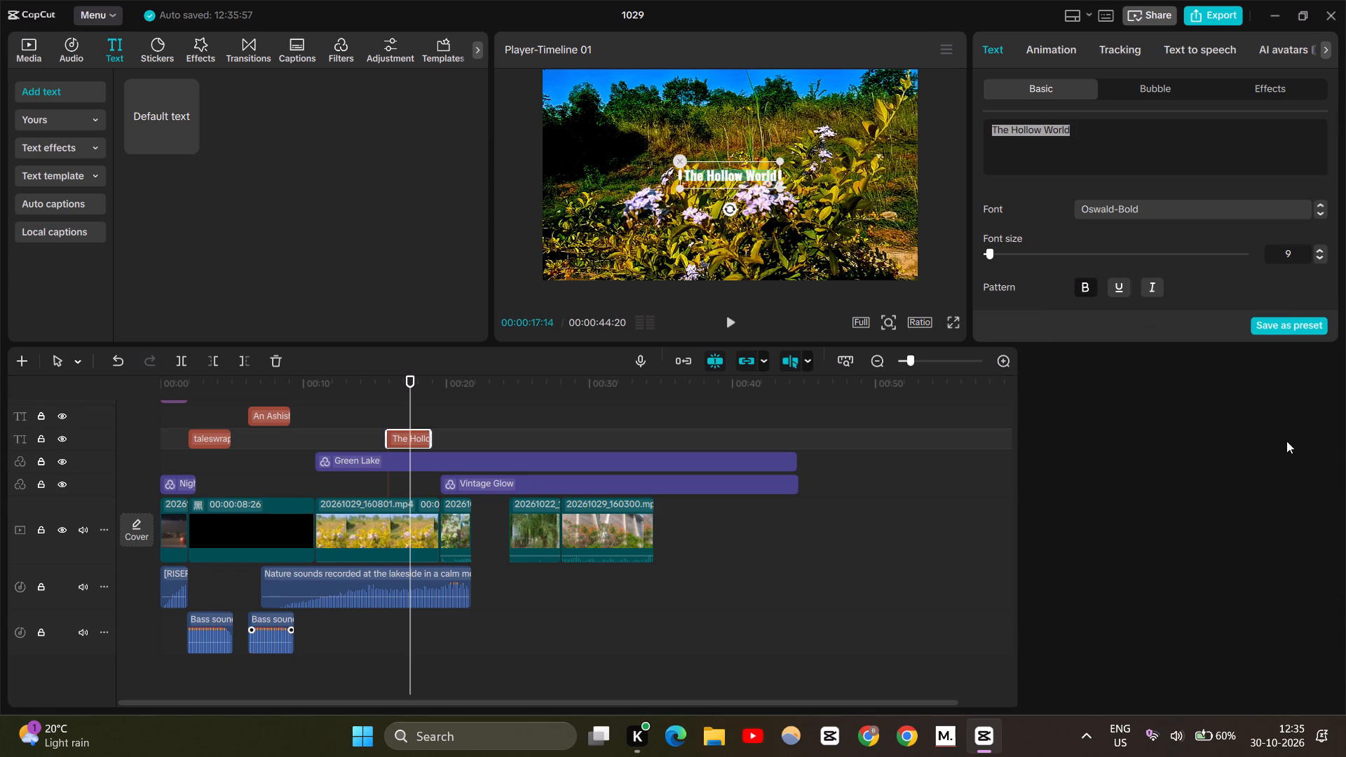
{"action": "left_click", "coordinate": [1134, 214]}
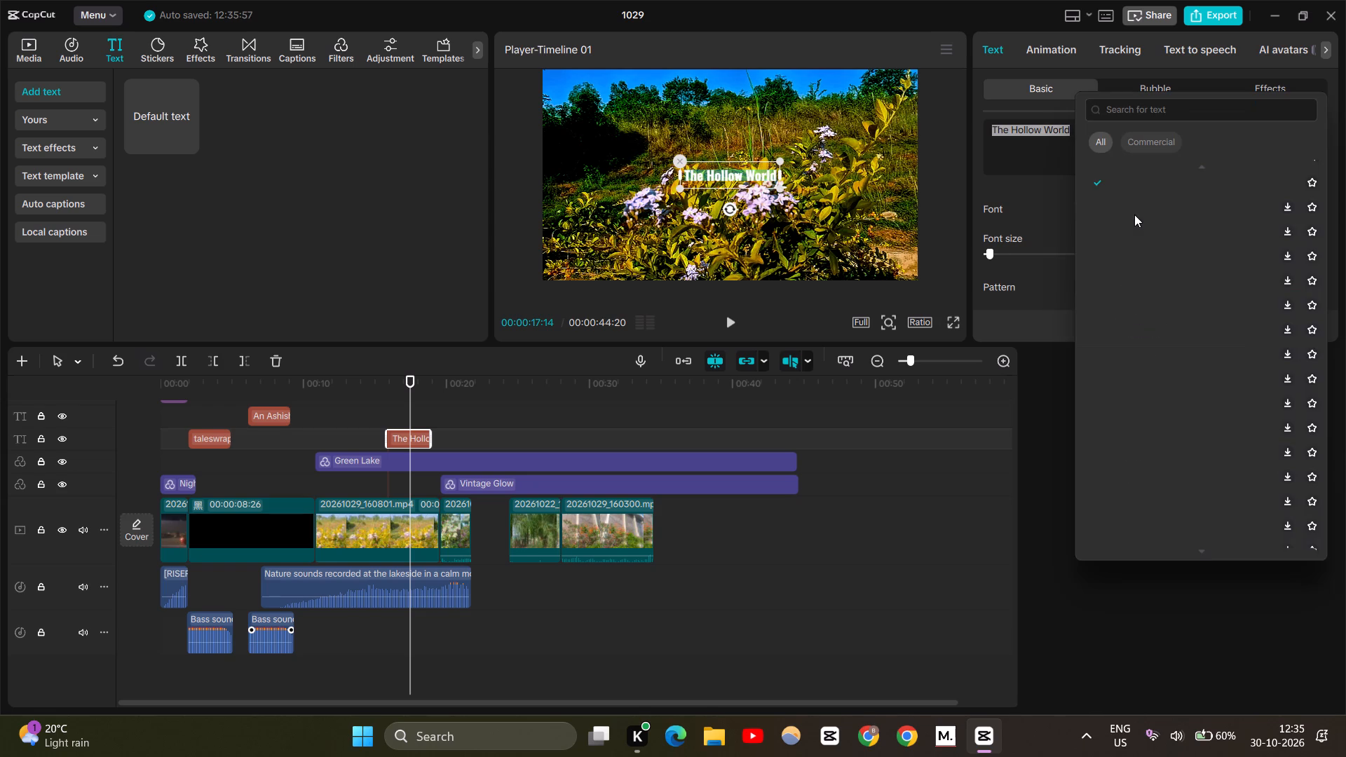
{"action": "scroll", "coordinate": [1211, 423], "scroll_direction": "down", "scroll_amount": 3}
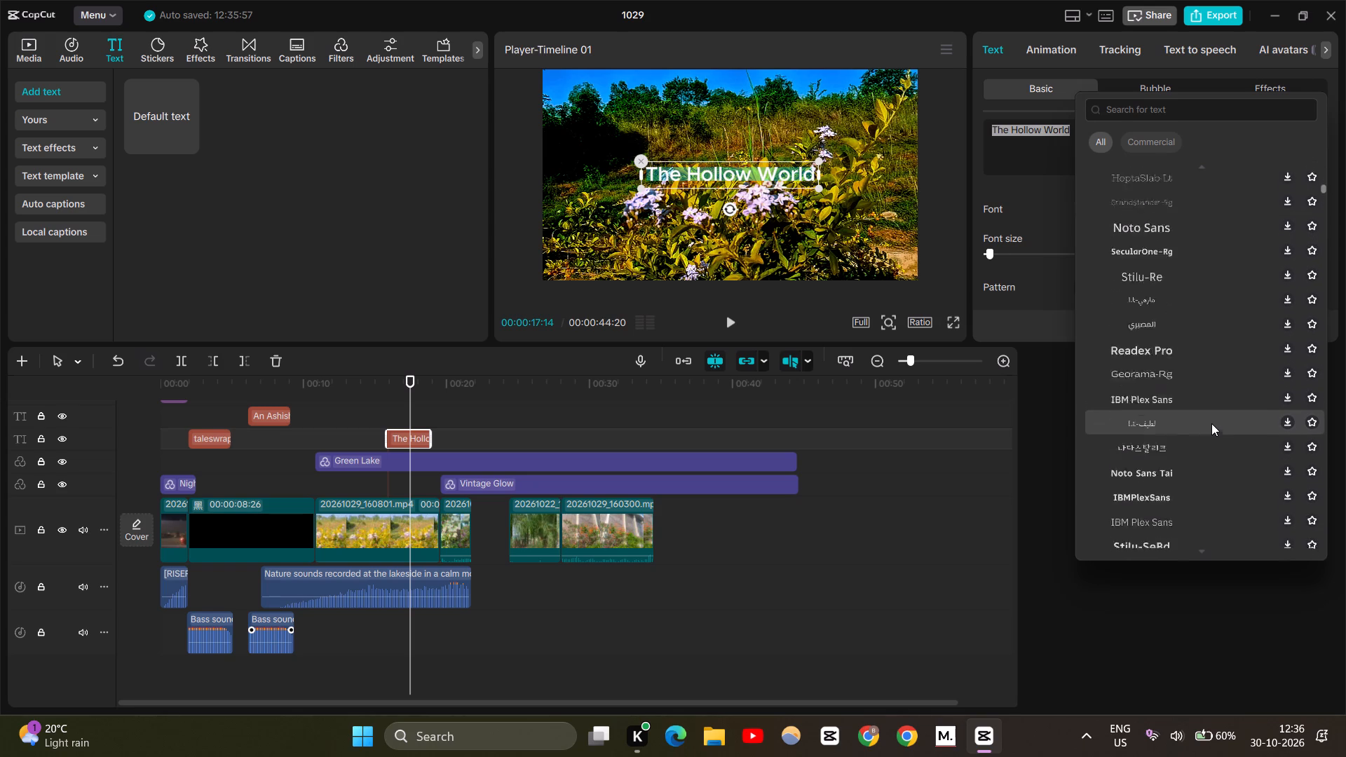
{"action": "left_click_drag", "start_coordinate": [1192, 331], "coordinate": [1171, 223]}
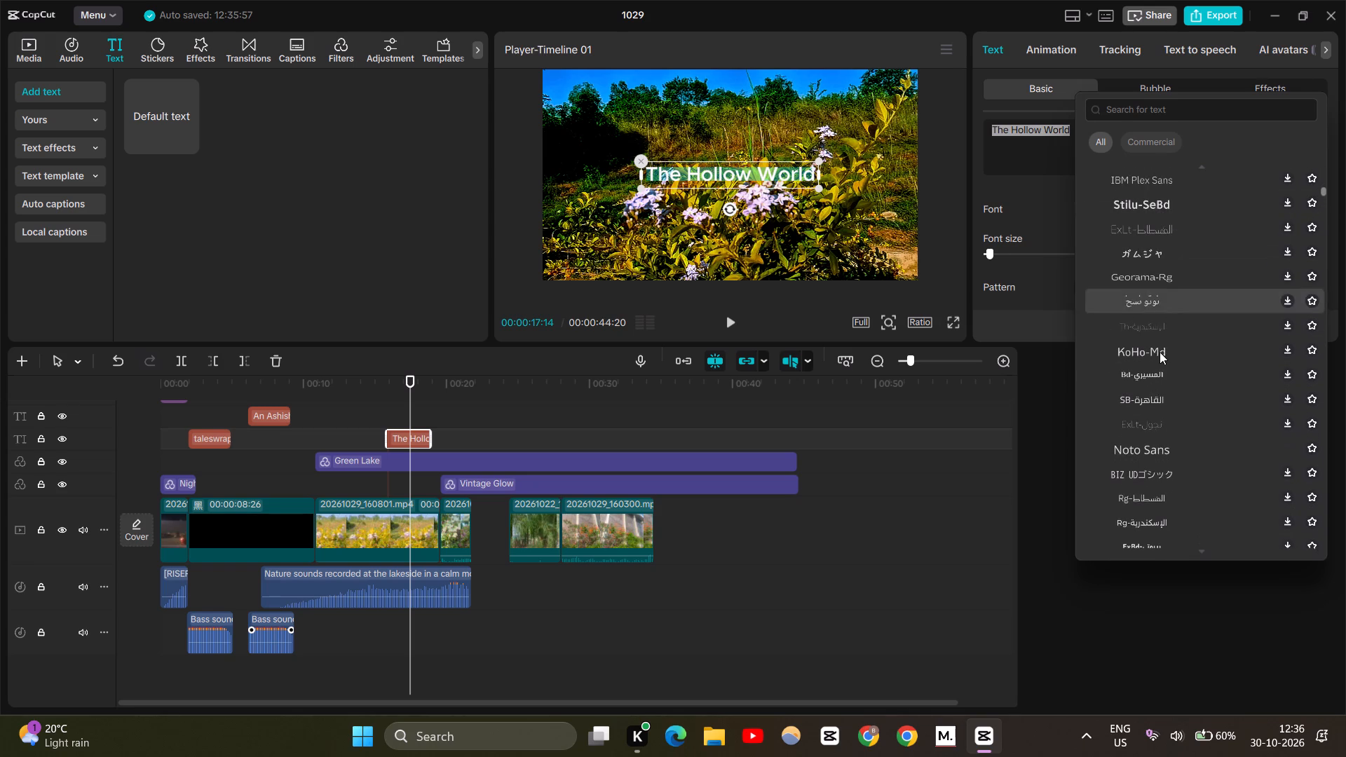
{"action": "scroll", "coordinate": [1159, 357], "scroll_direction": "down", "scroll_amount": 3}
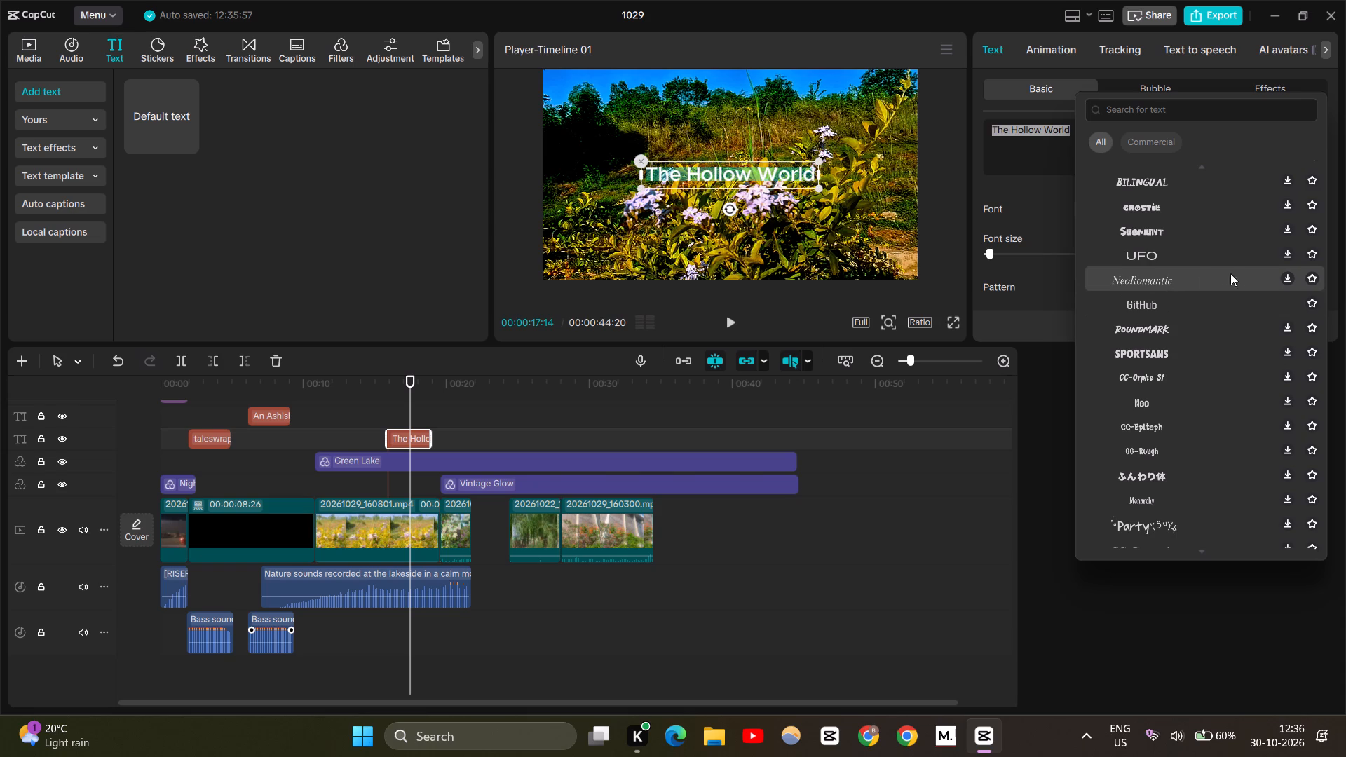
{"action": "left_click", "coordinate": [1284, 277]}
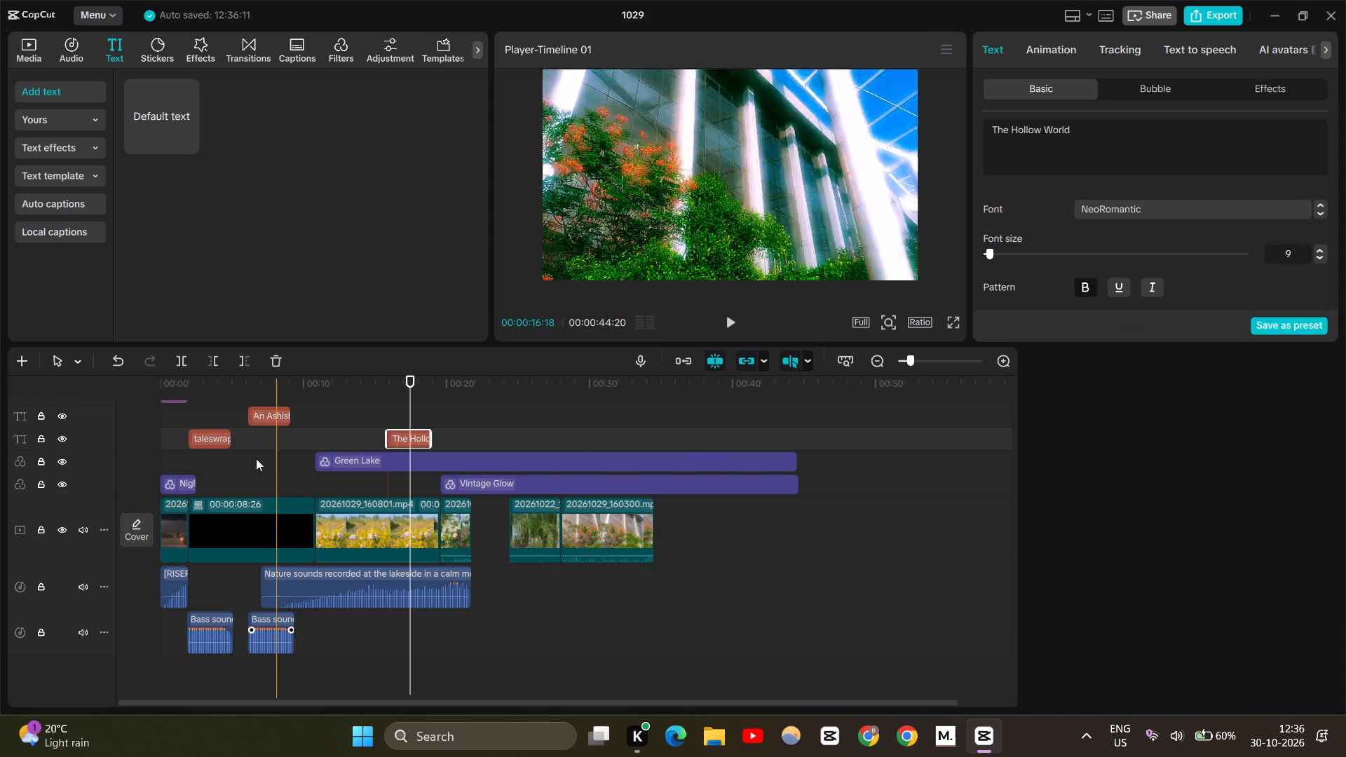
Play back the section around The Hollow World title, including in full screen, to check the restyled text over the footage.
{"action": "left_click", "coordinate": [385, 395]}
{"action": "key", "text": "space"}
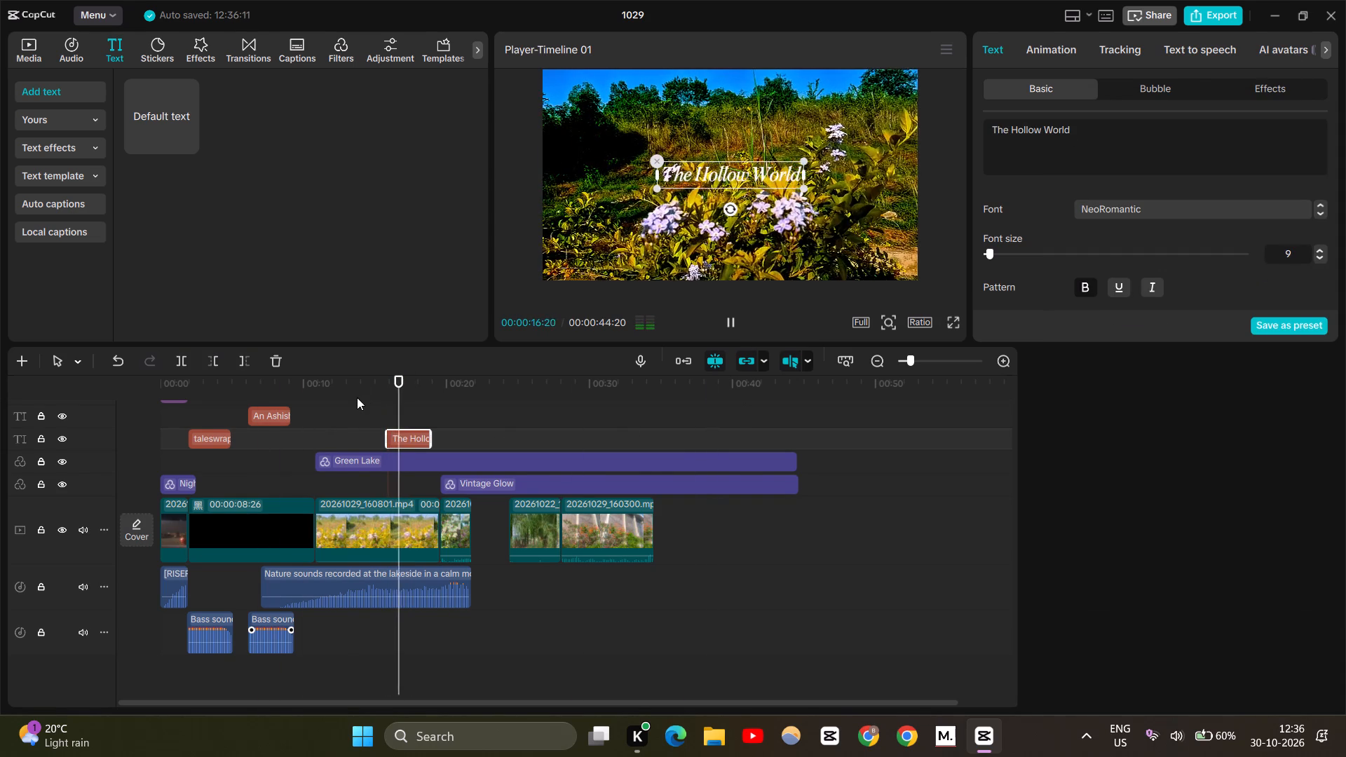
{"action": "left_click", "coordinate": [357, 397]}
{"action": "key", "text": "space"}
{"action": "key", "text": "space"}
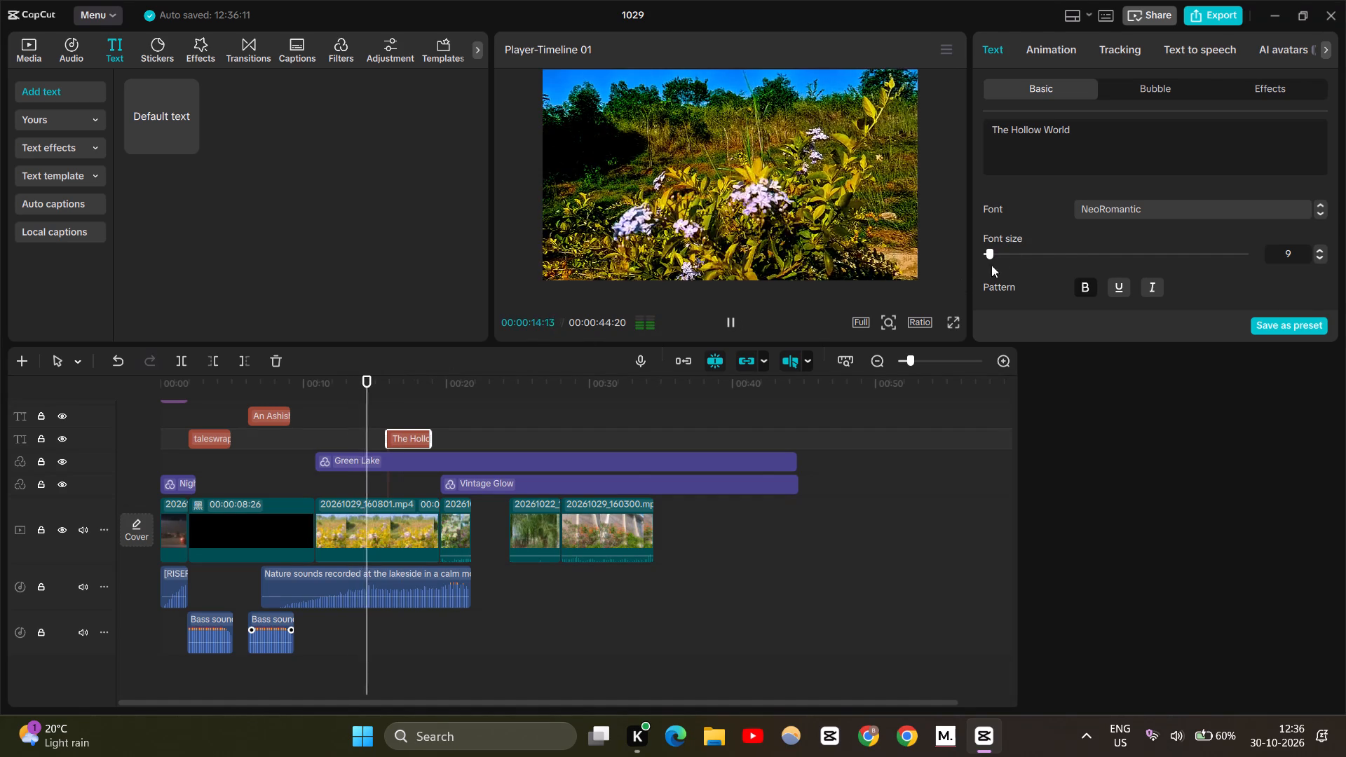
{"action": "left_click", "coordinate": [954, 327]}
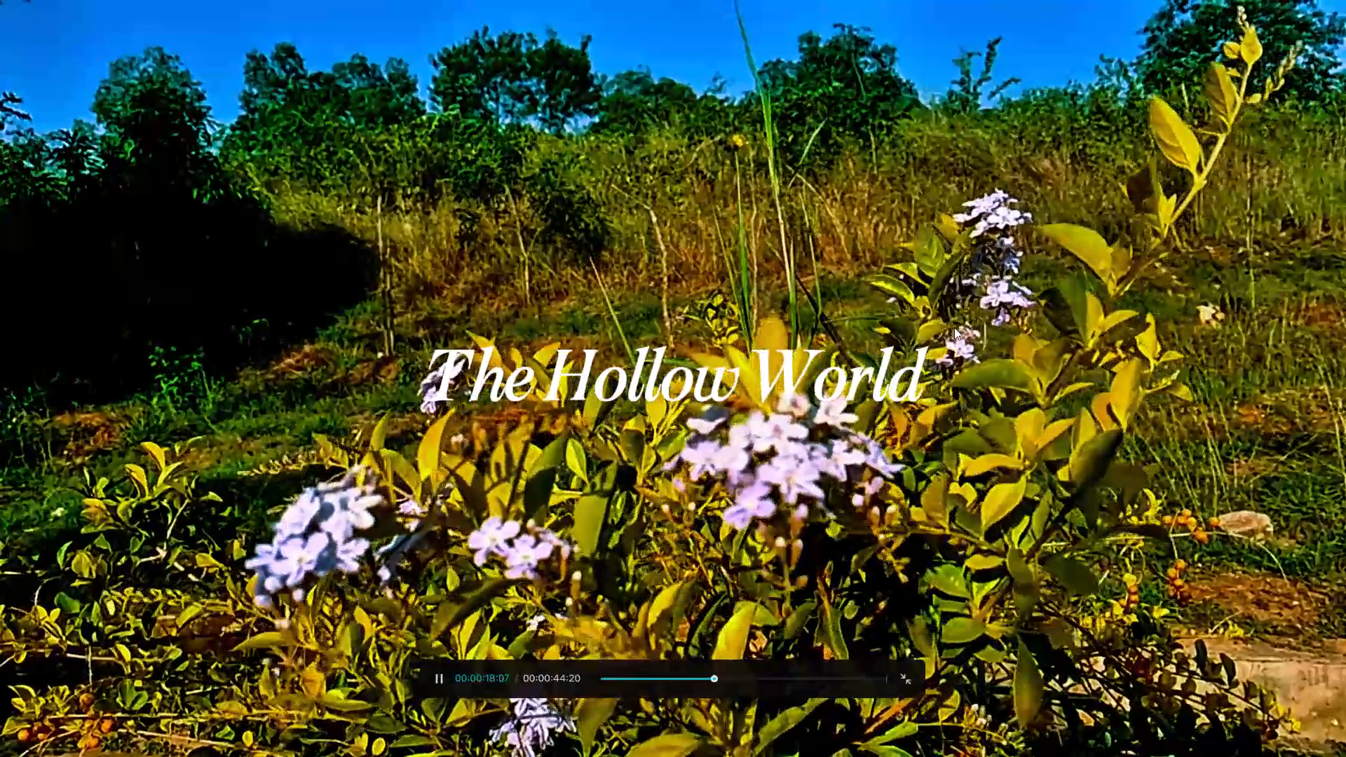
{"action": "key", "text": "space"}
{"action": "key", "text": "Escape"}
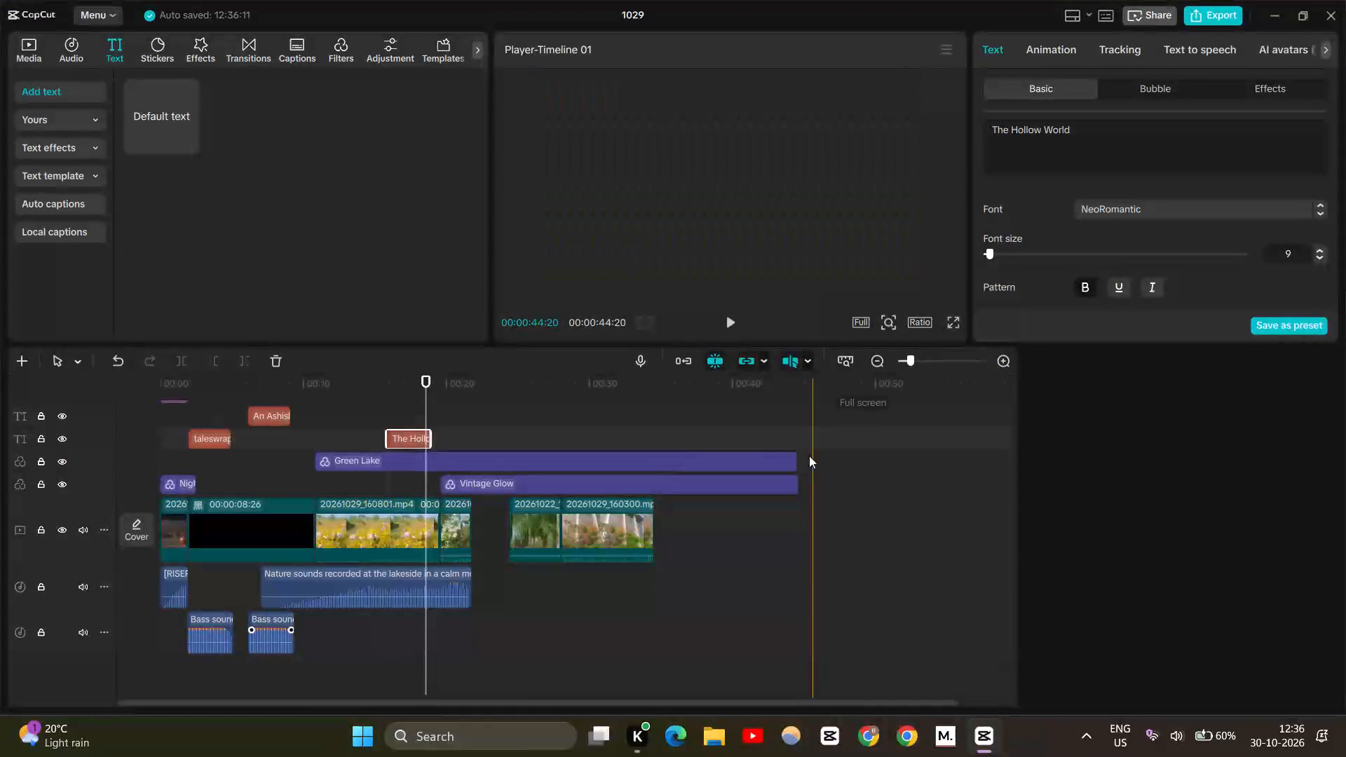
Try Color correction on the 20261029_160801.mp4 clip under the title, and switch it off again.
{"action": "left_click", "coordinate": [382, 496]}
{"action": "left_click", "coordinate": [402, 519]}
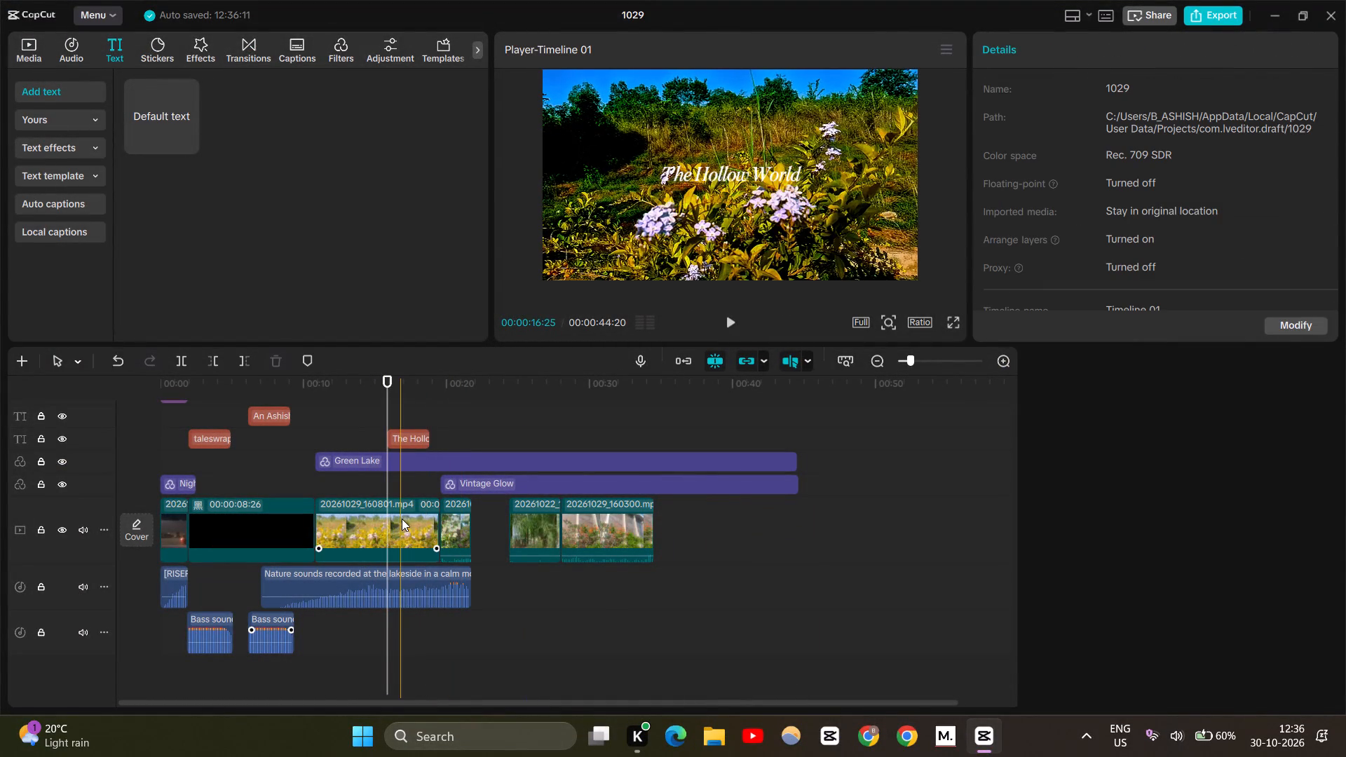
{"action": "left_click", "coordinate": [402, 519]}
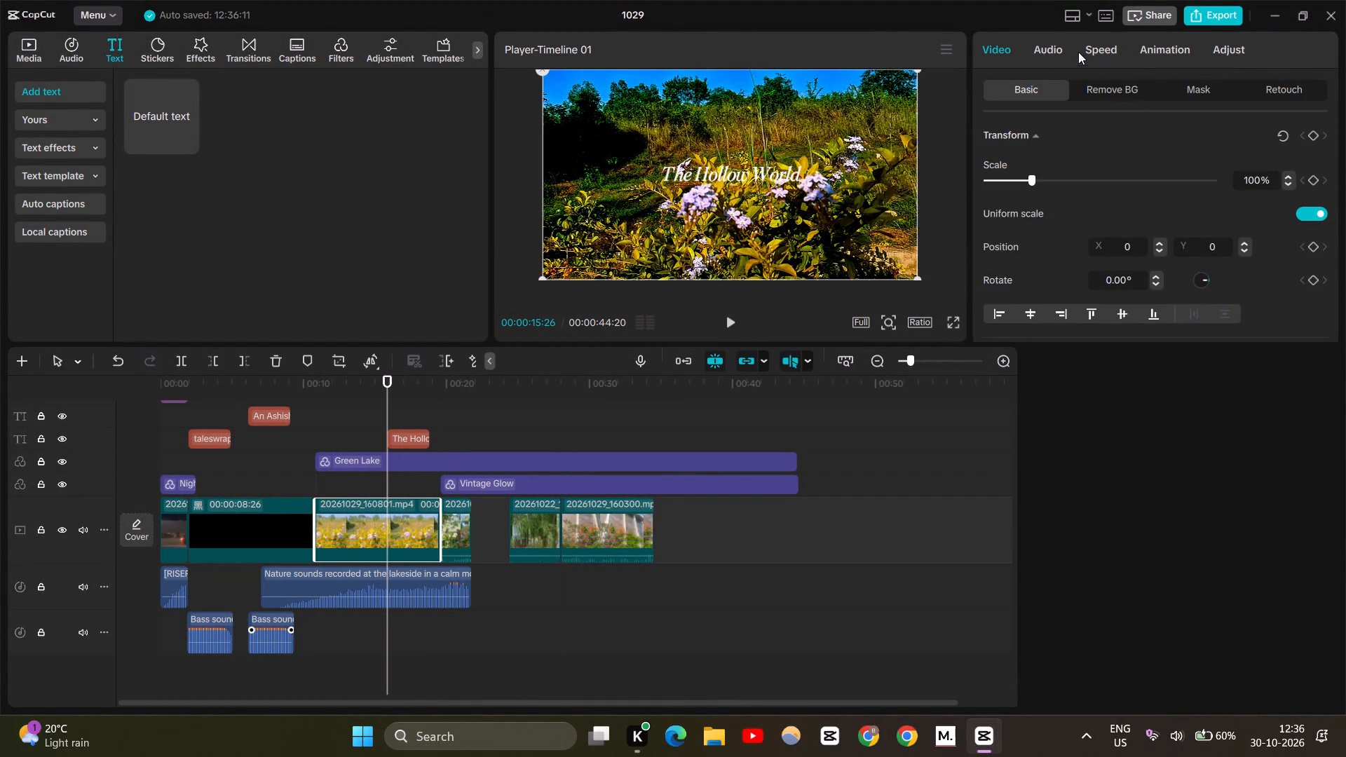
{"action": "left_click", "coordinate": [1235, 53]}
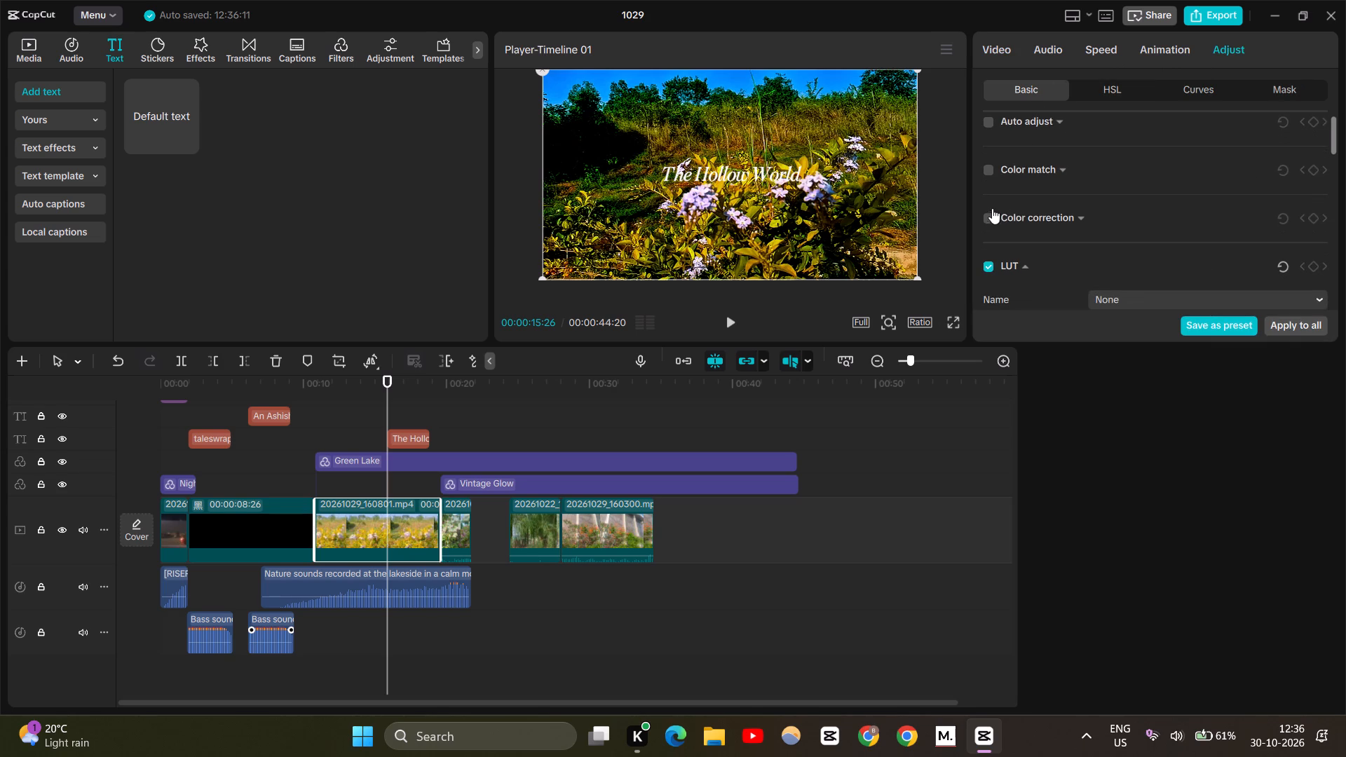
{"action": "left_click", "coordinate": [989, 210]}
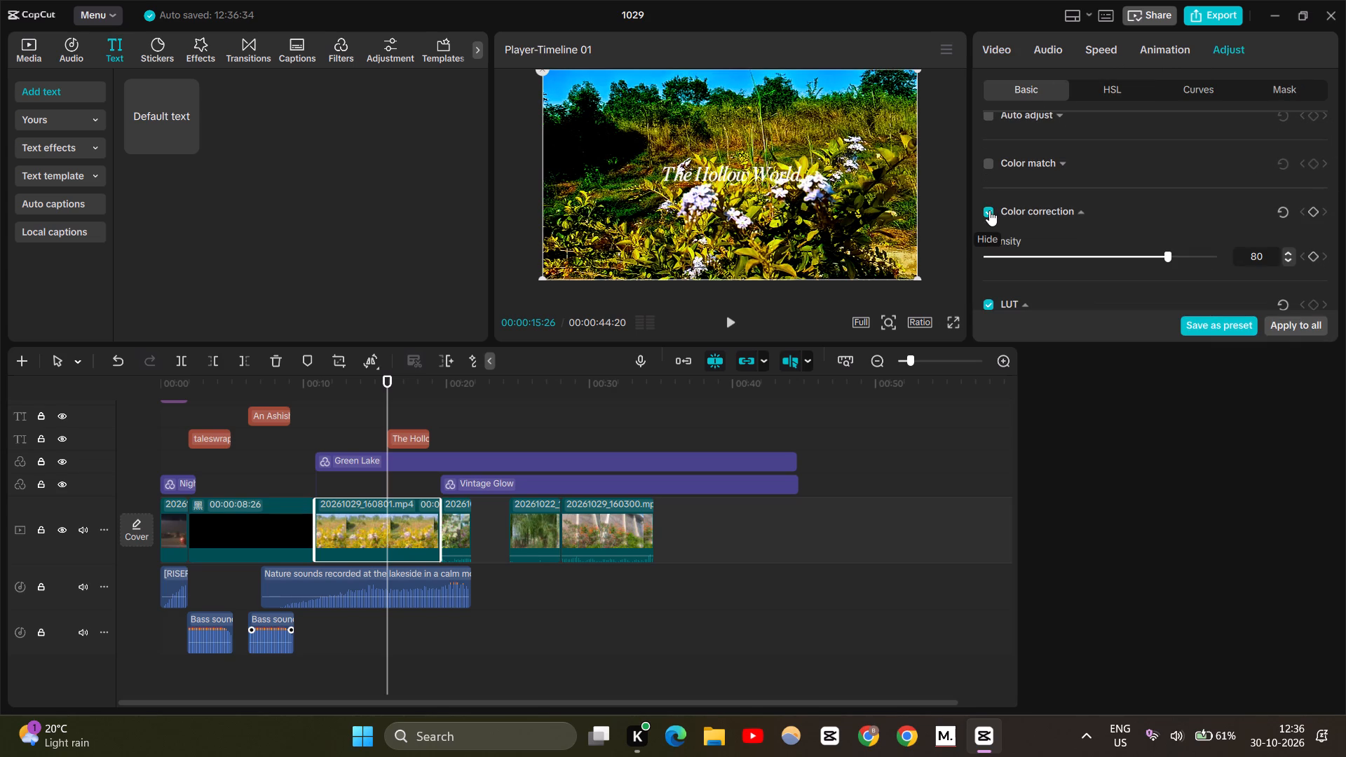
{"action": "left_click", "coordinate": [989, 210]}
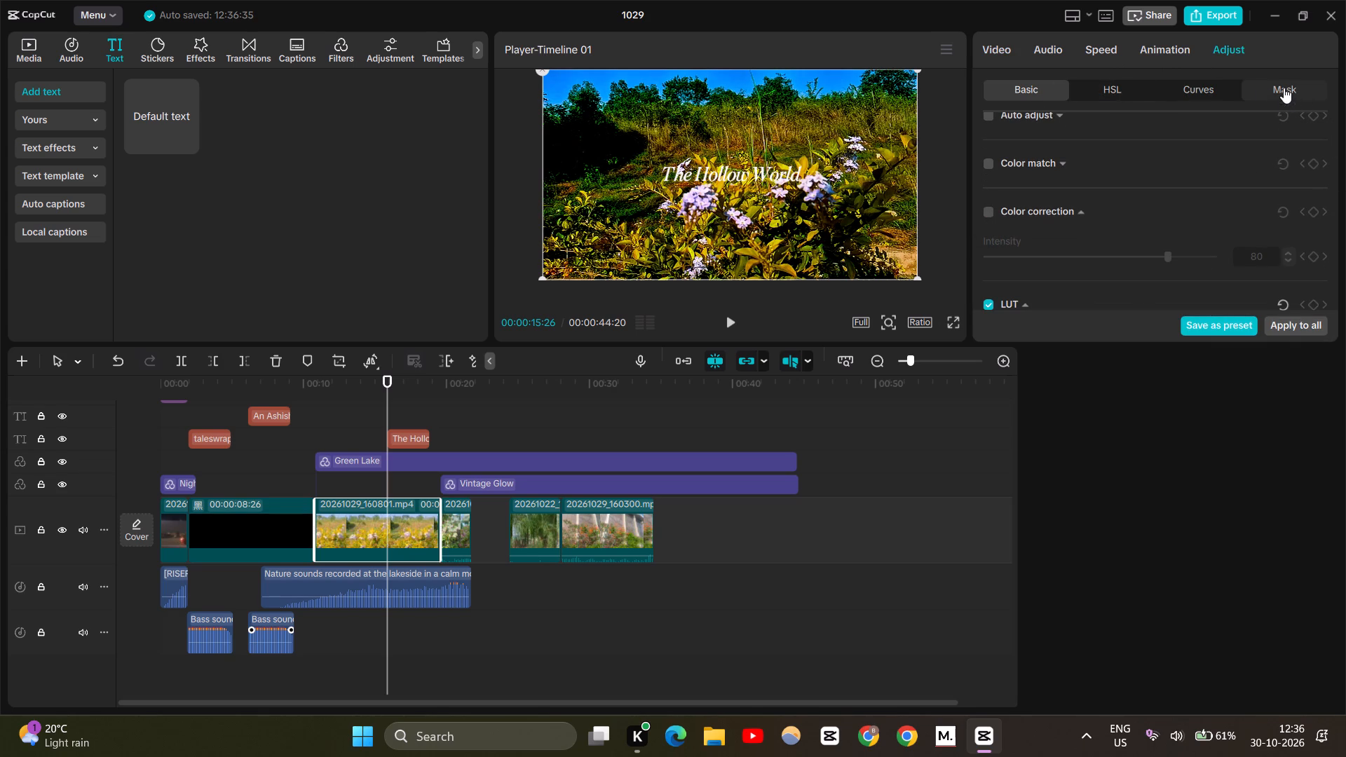
Lower the 20261029_160801.mp4 clip's Blacks to -16, and ease it back up slightly.
{"action": "scroll", "coordinate": [1030, 158], "scroll_direction": "up", "scroll_amount": 3}
{"action": "scroll", "coordinate": [1030, 158], "scroll_direction": "down", "scroll_amount": 4}
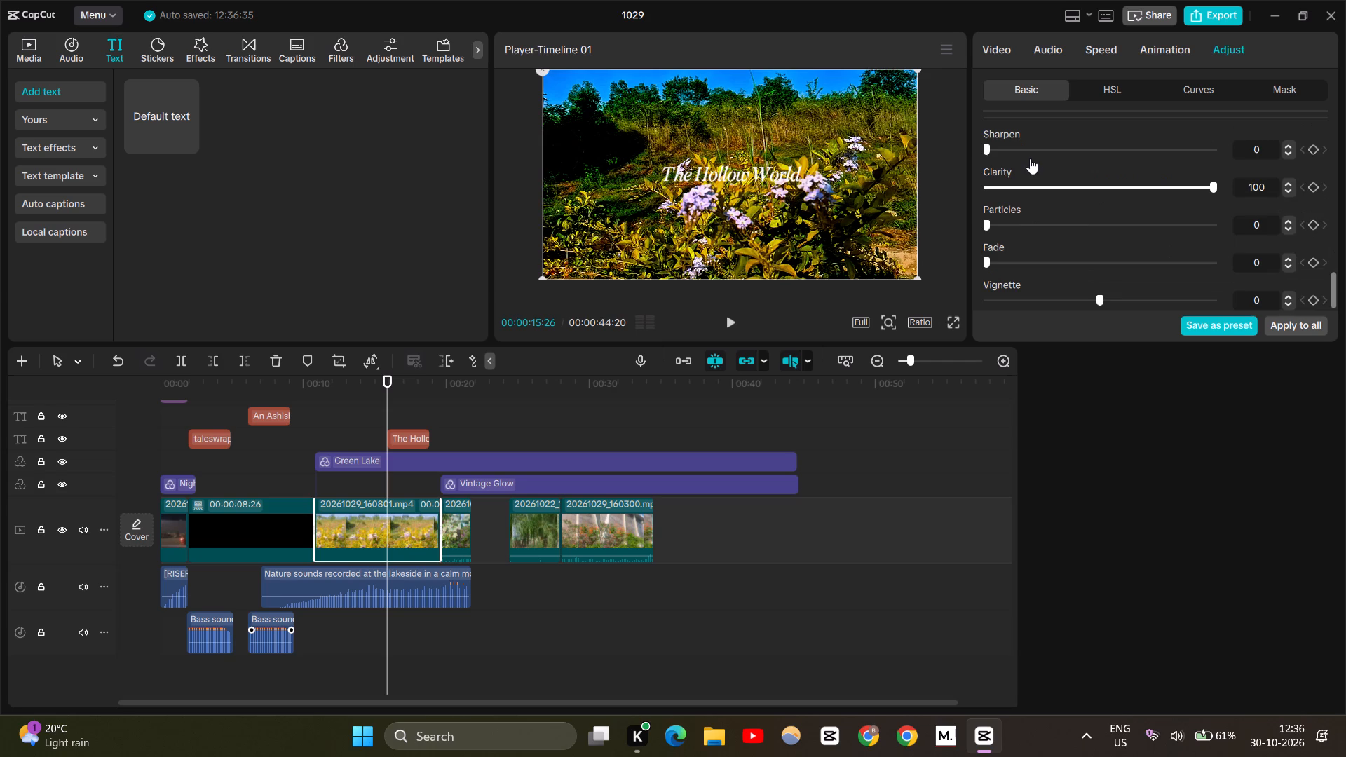
{"action": "scroll", "coordinate": [1030, 158], "scroll_direction": "down", "scroll_amount": 1}
{"action": "scroll", "coordinate": [1030, 158], "scroll_direction": "up", "scroll_amount": 1}
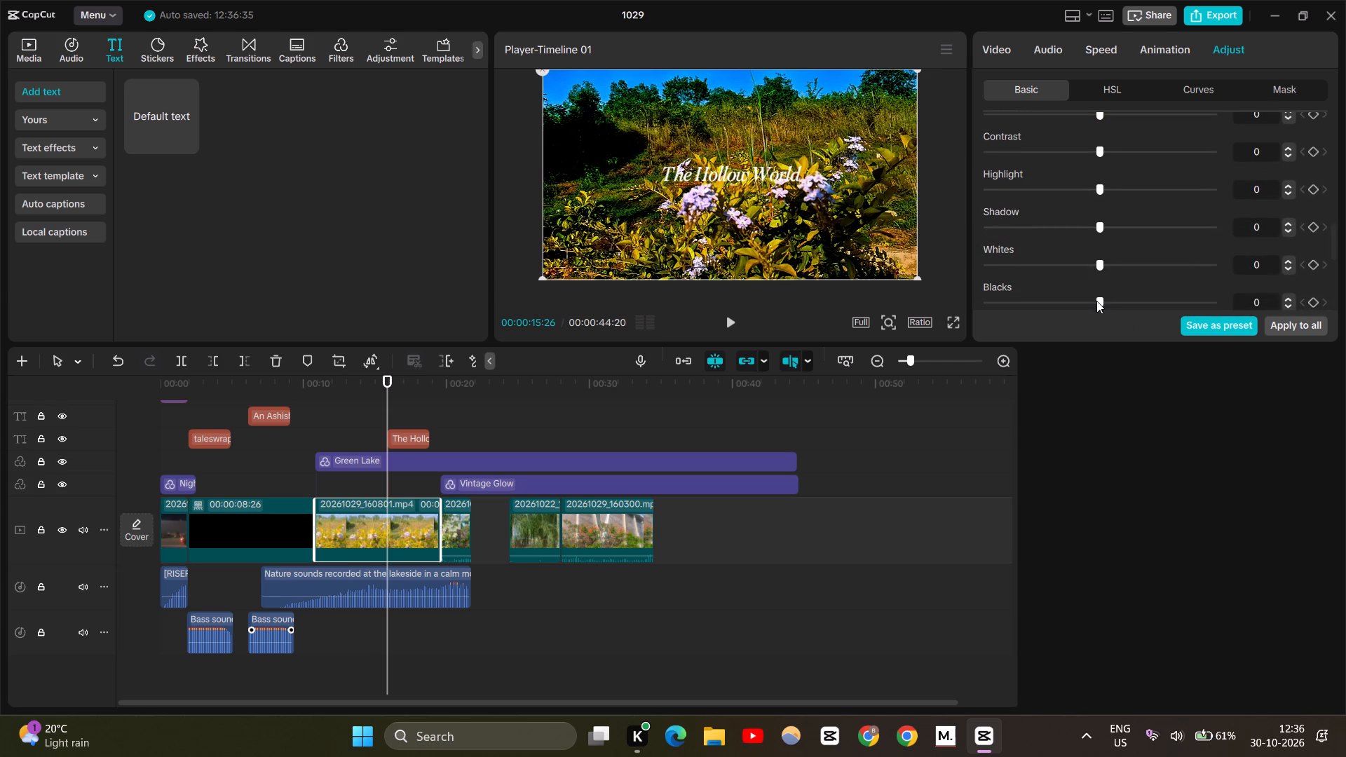
{"action": "left_click_drag", "start_coordinate": [1096, 301], "coordinate": [1066, 305]}
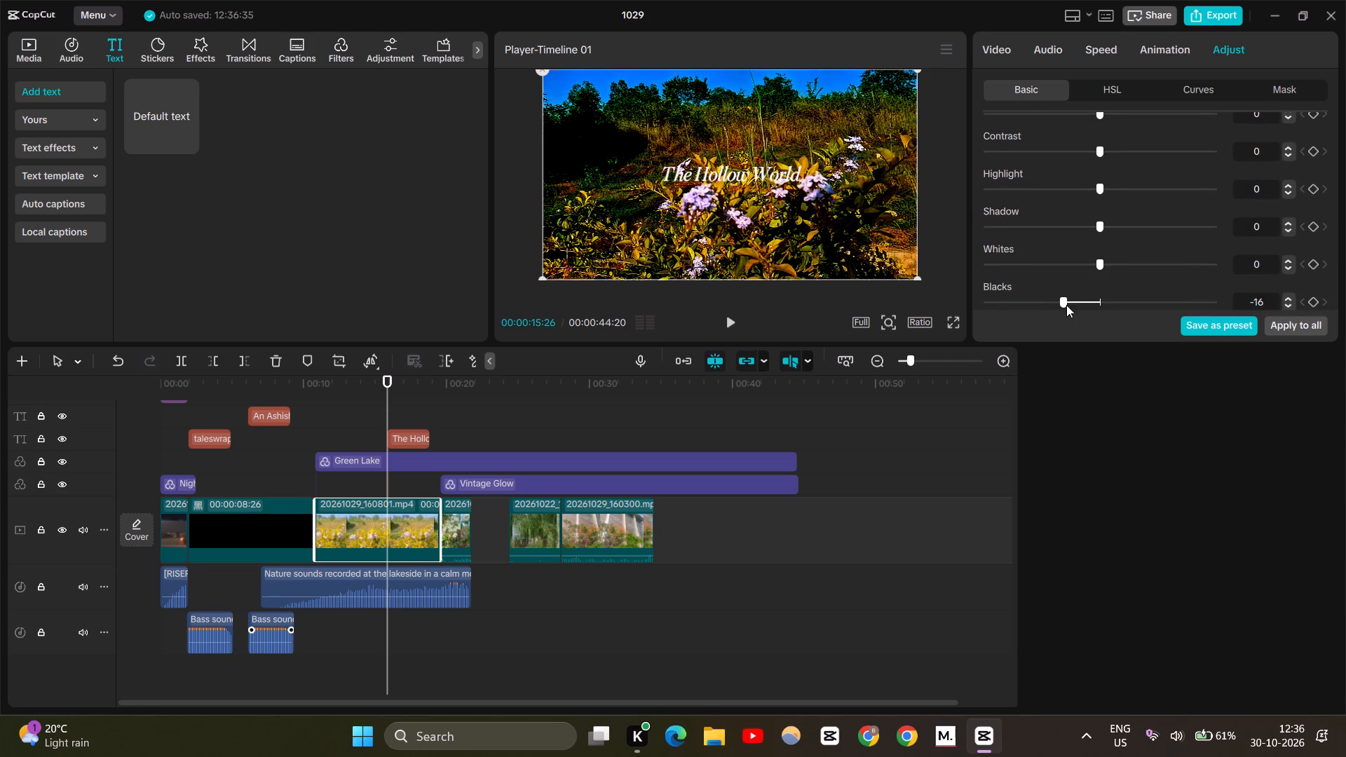
{"action": "left_click_drag", "start_coordinate": [1066, 305], "coordinate": [1078, 308]}
Slightly lower the Exposure of the 20261029_160801.mp4 clip.
{"action": "scroll", "coordinate": [1056, 210], "scroll_direction": "up", "scroll_amount": 1}
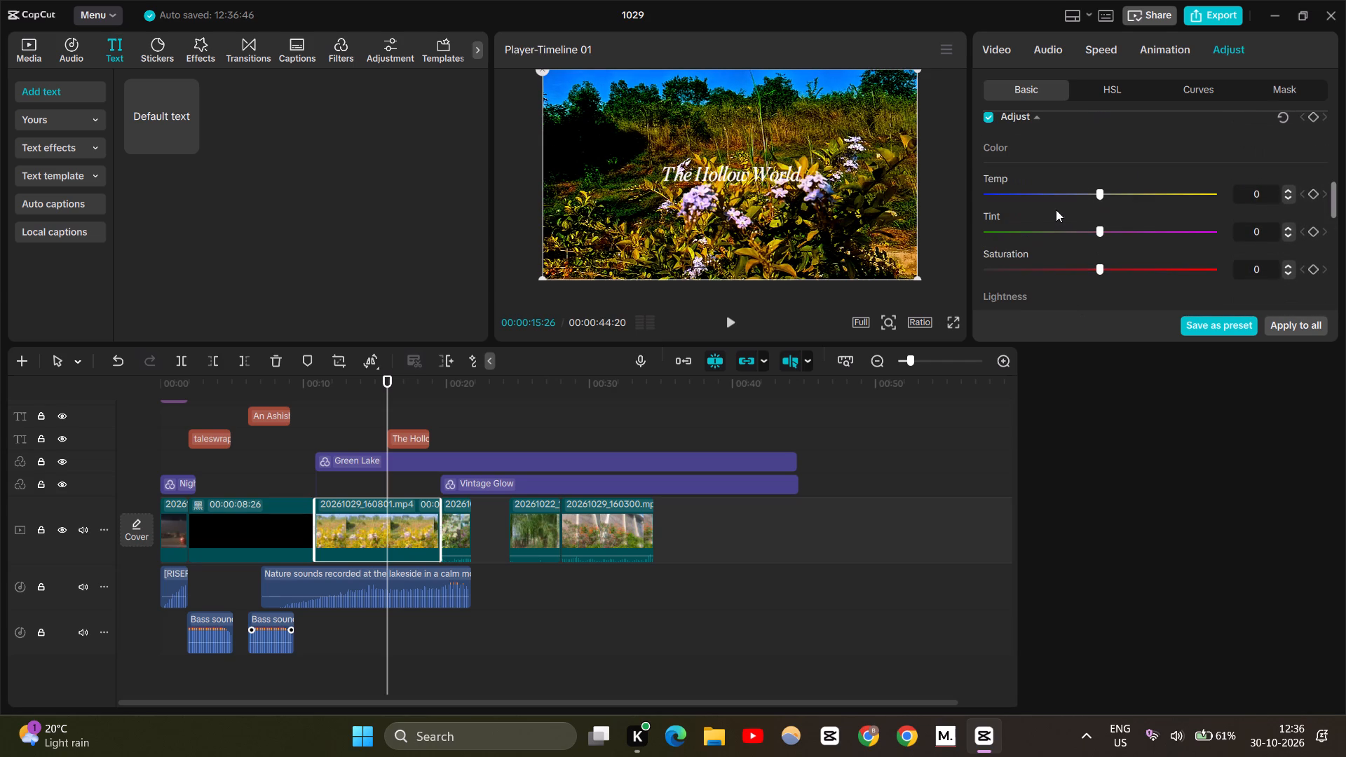
{"action": "scroll", "coordinate": [1091, 253], "scroll_direction": "down", "scroll_amount": 1}
{"action": "left_click_drag", "start_coordinate": [1103, 254], "coordinate": [1094, 257]}
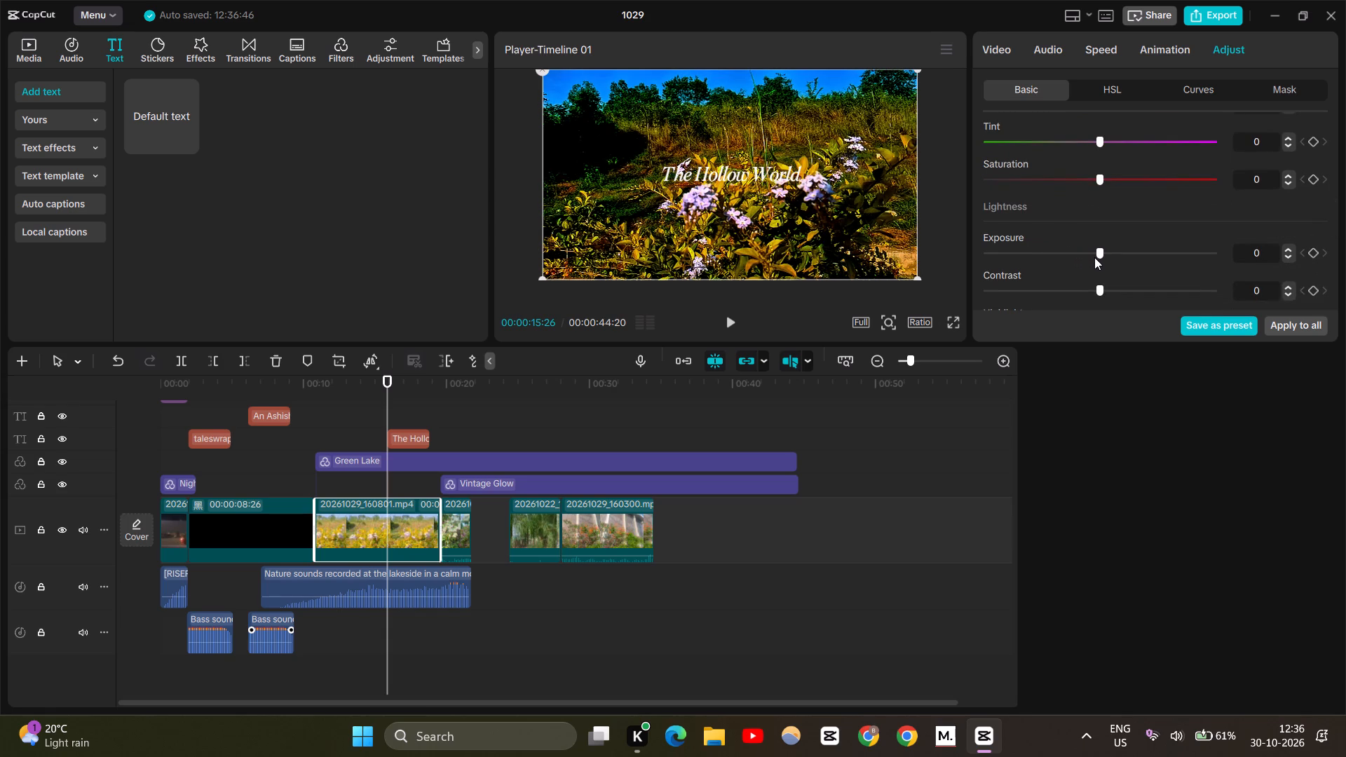
{"action": "left_click_drag", "start_coordinate": [1094, 257], "coordinate": [1085, 258]}
{"action": "scroll", "coordinate": [1085, 258], "scroll_direction": "down", "scroll_amount": 2}
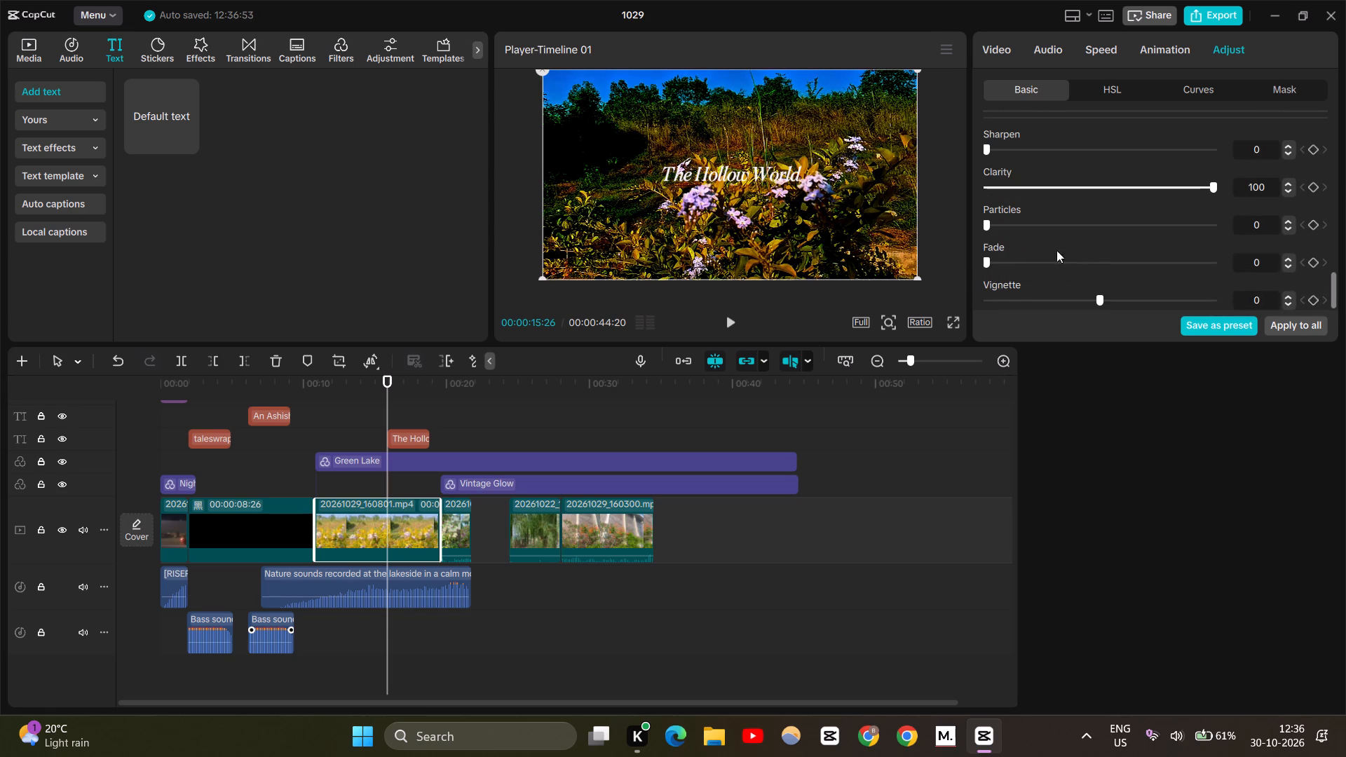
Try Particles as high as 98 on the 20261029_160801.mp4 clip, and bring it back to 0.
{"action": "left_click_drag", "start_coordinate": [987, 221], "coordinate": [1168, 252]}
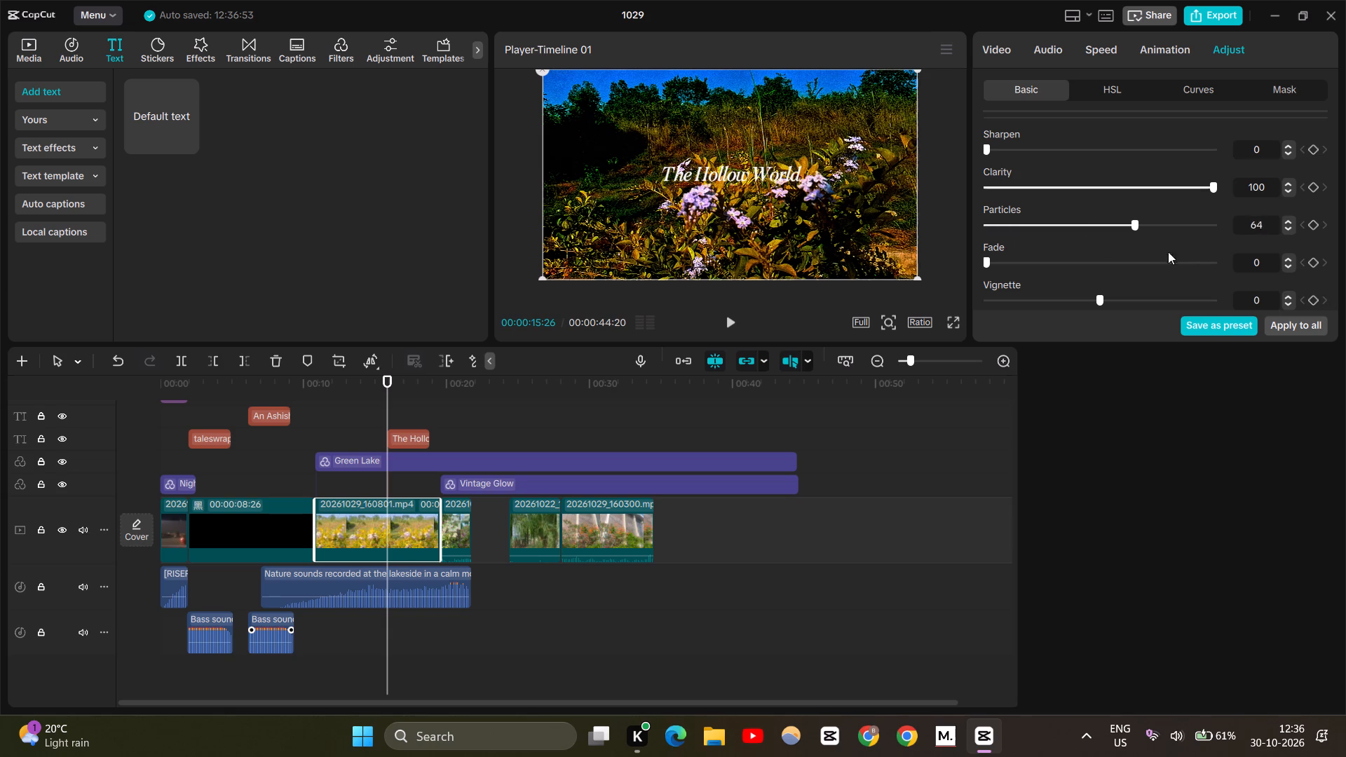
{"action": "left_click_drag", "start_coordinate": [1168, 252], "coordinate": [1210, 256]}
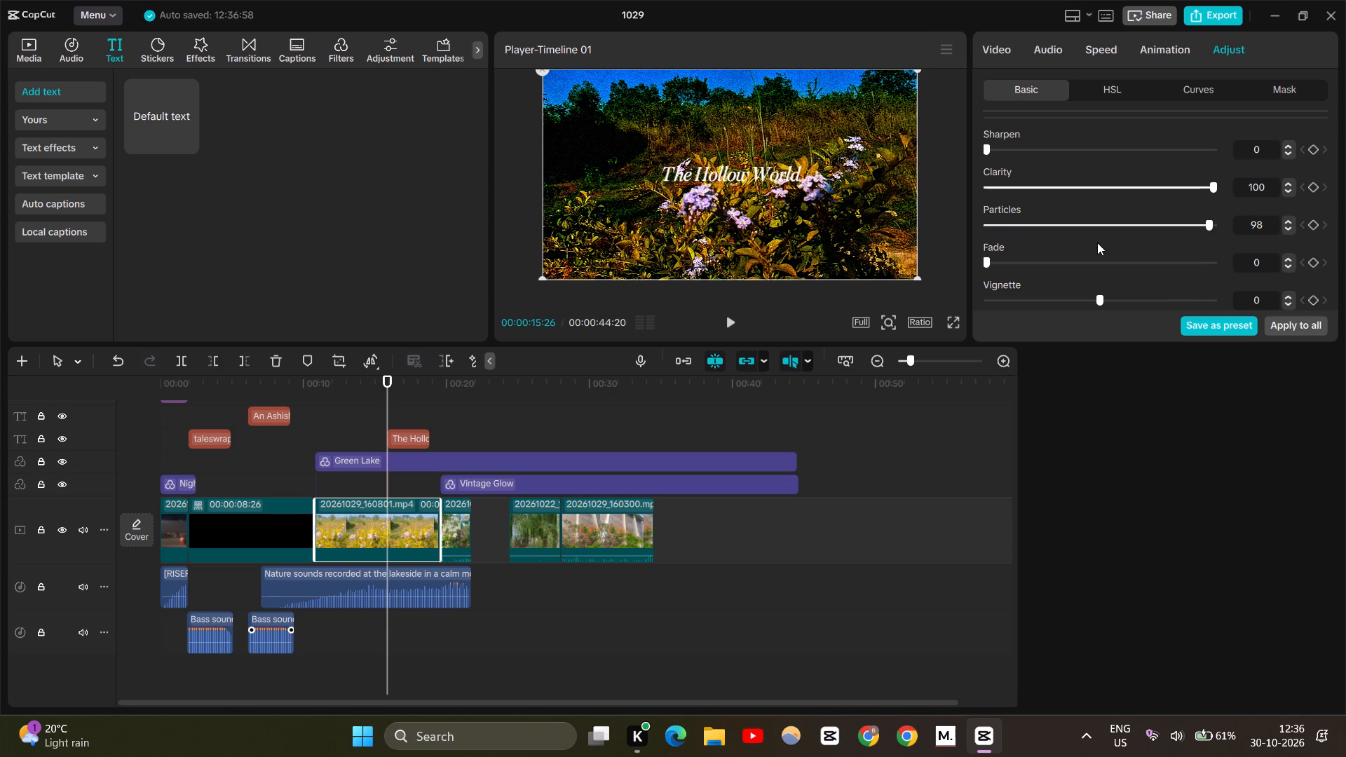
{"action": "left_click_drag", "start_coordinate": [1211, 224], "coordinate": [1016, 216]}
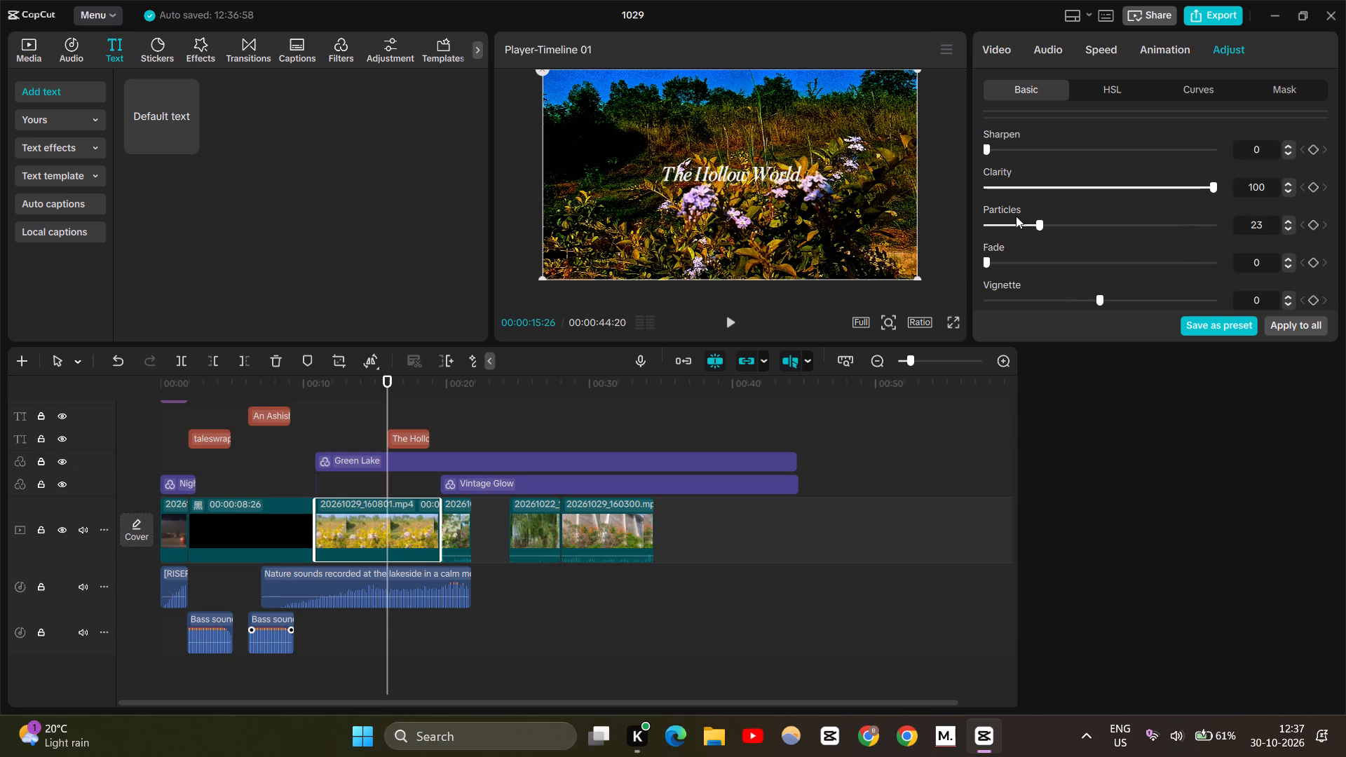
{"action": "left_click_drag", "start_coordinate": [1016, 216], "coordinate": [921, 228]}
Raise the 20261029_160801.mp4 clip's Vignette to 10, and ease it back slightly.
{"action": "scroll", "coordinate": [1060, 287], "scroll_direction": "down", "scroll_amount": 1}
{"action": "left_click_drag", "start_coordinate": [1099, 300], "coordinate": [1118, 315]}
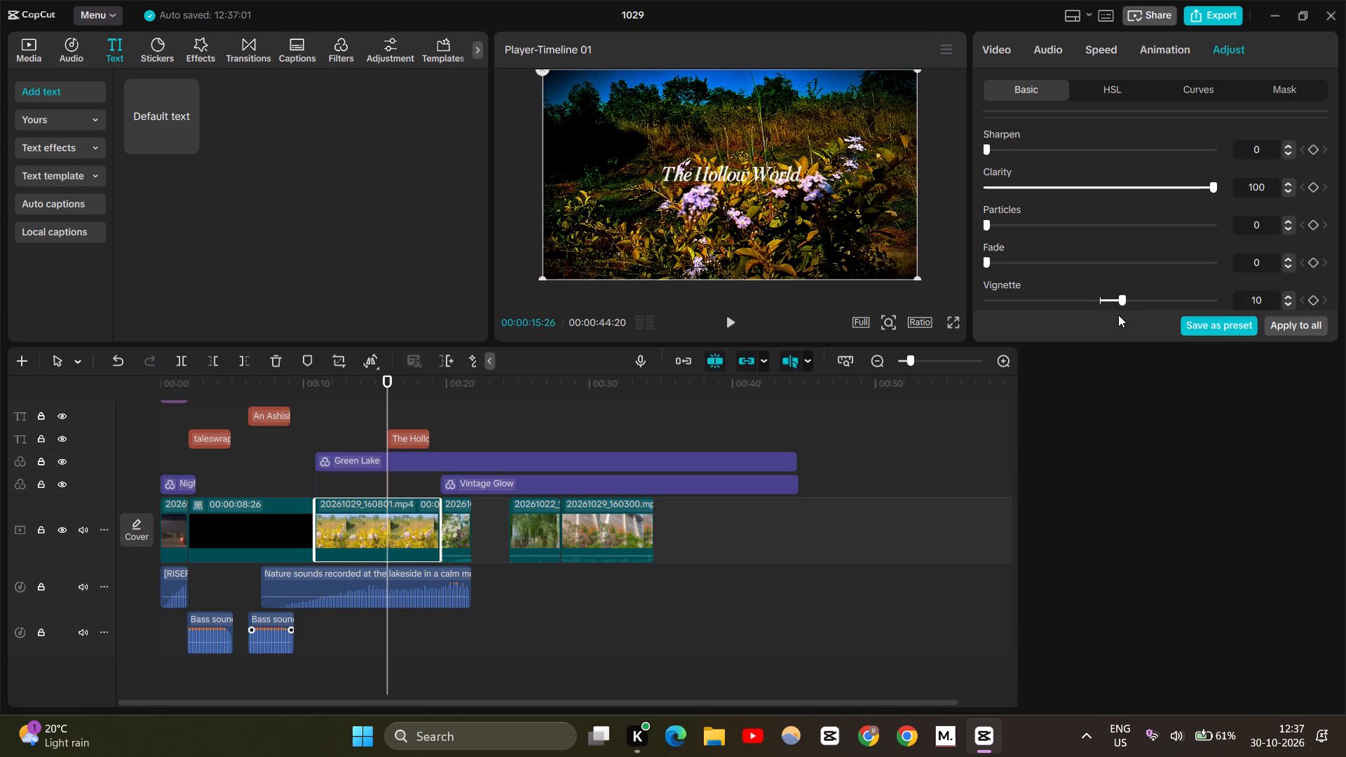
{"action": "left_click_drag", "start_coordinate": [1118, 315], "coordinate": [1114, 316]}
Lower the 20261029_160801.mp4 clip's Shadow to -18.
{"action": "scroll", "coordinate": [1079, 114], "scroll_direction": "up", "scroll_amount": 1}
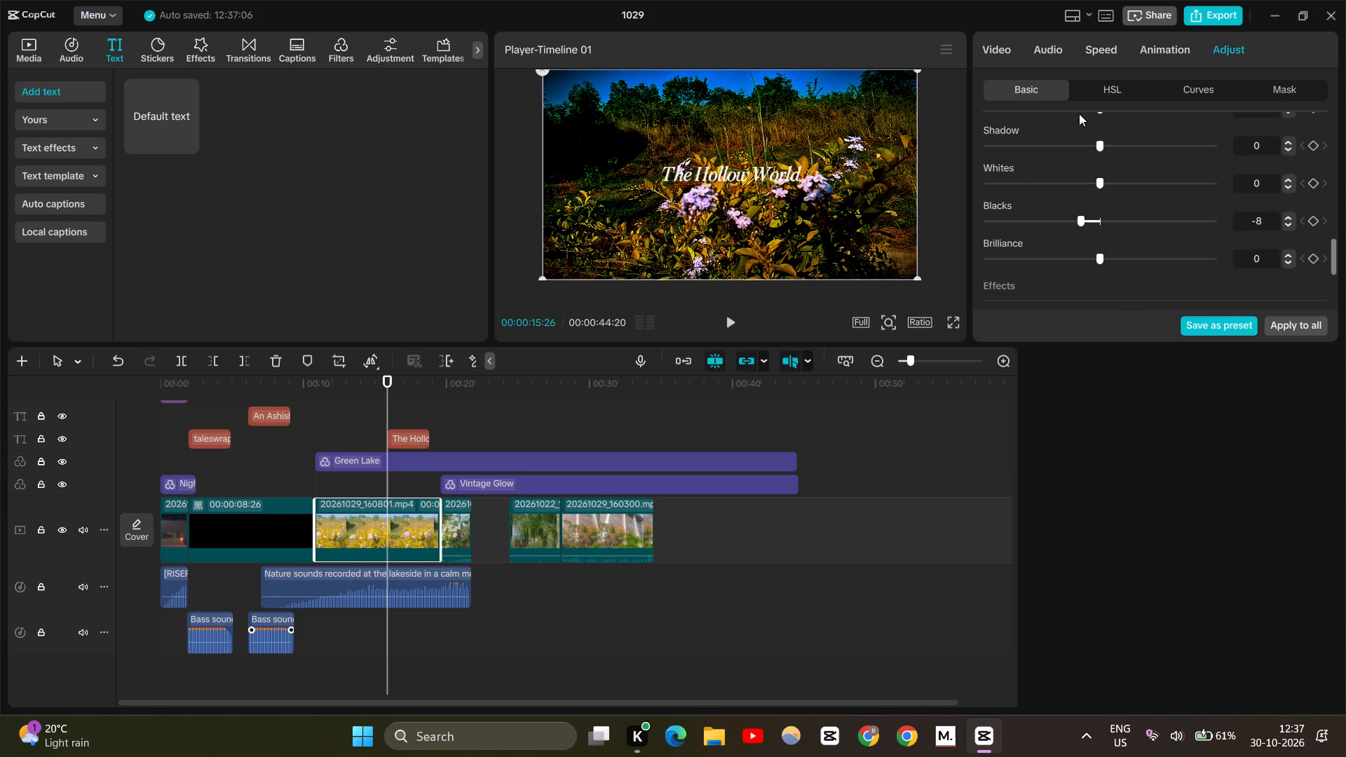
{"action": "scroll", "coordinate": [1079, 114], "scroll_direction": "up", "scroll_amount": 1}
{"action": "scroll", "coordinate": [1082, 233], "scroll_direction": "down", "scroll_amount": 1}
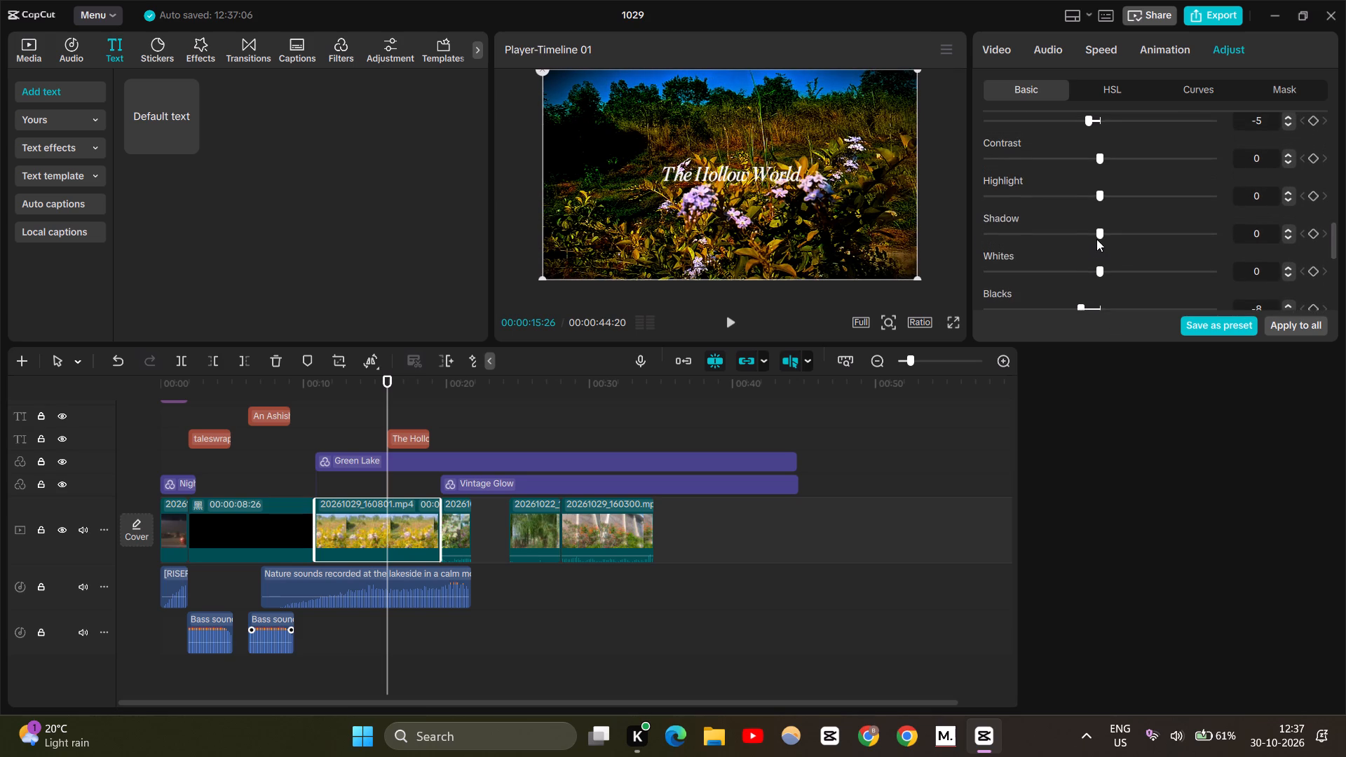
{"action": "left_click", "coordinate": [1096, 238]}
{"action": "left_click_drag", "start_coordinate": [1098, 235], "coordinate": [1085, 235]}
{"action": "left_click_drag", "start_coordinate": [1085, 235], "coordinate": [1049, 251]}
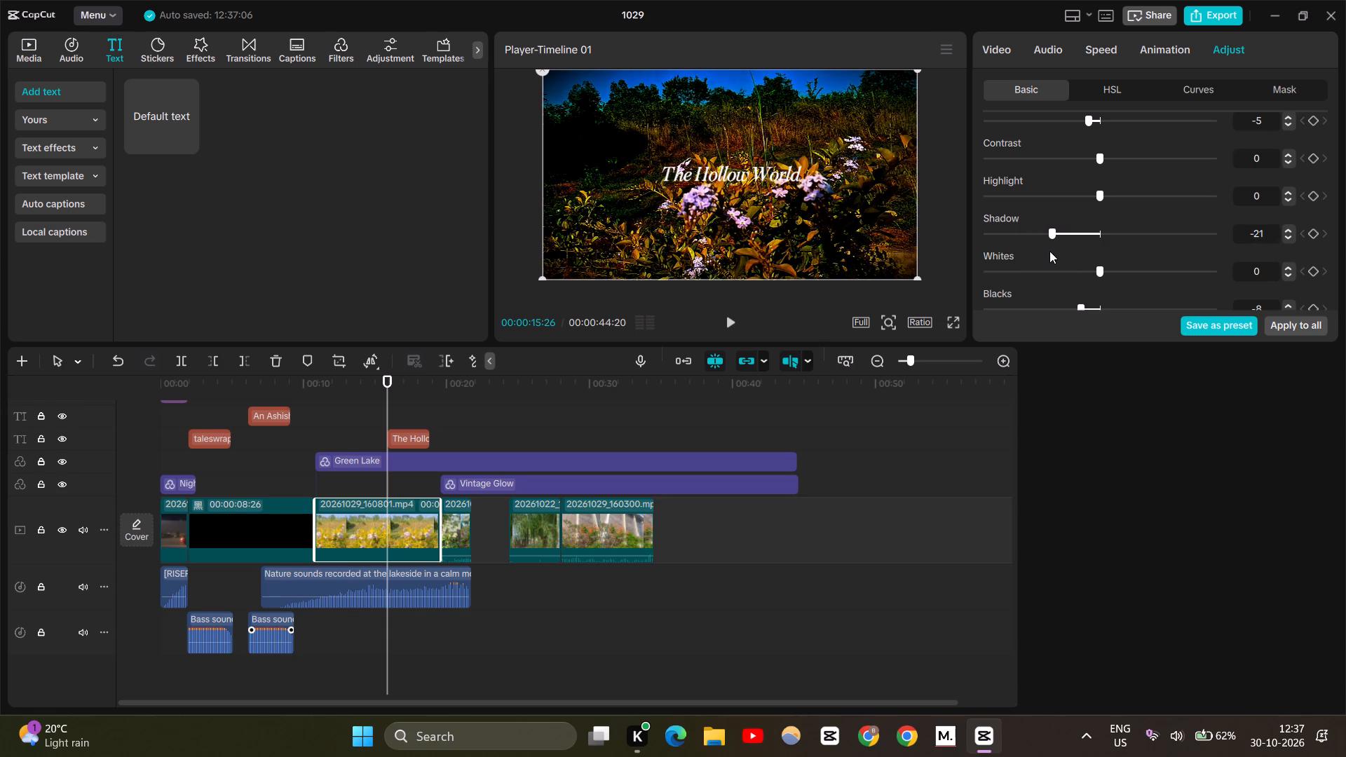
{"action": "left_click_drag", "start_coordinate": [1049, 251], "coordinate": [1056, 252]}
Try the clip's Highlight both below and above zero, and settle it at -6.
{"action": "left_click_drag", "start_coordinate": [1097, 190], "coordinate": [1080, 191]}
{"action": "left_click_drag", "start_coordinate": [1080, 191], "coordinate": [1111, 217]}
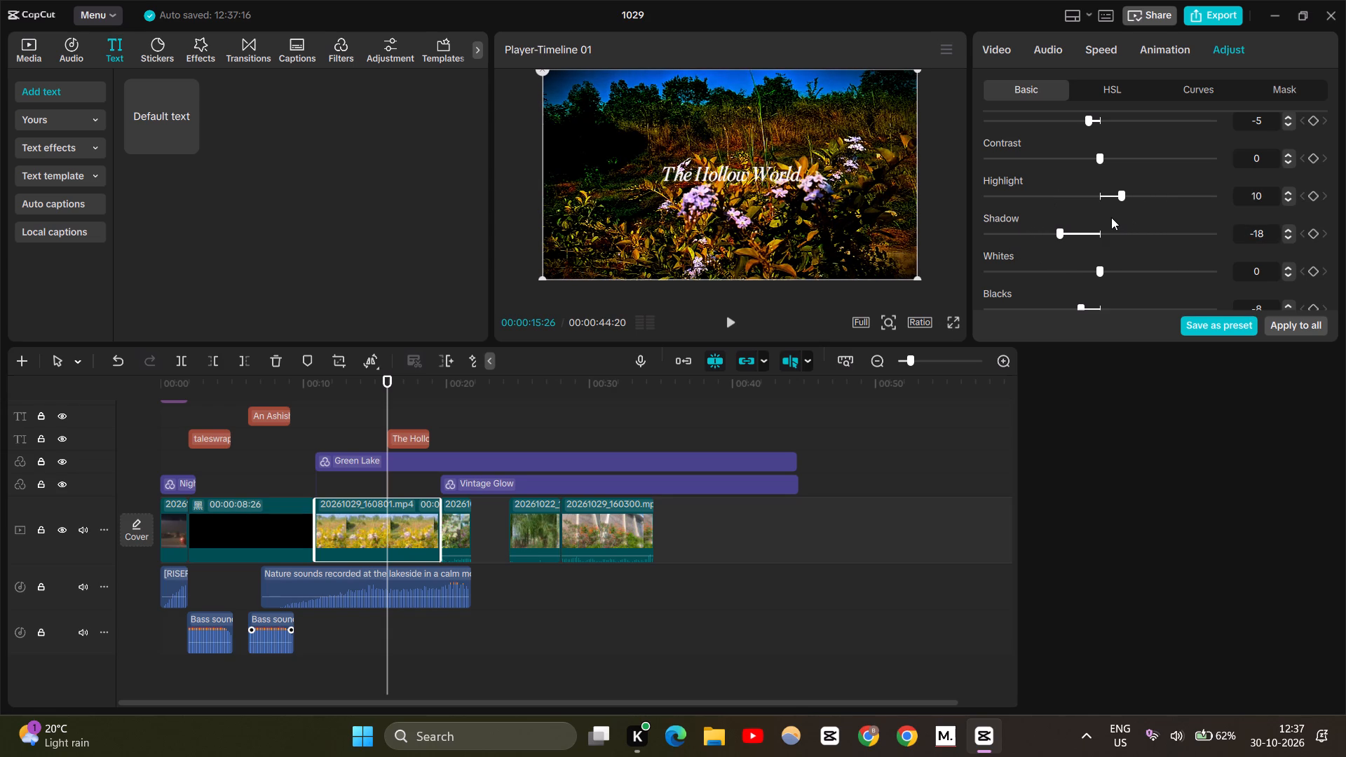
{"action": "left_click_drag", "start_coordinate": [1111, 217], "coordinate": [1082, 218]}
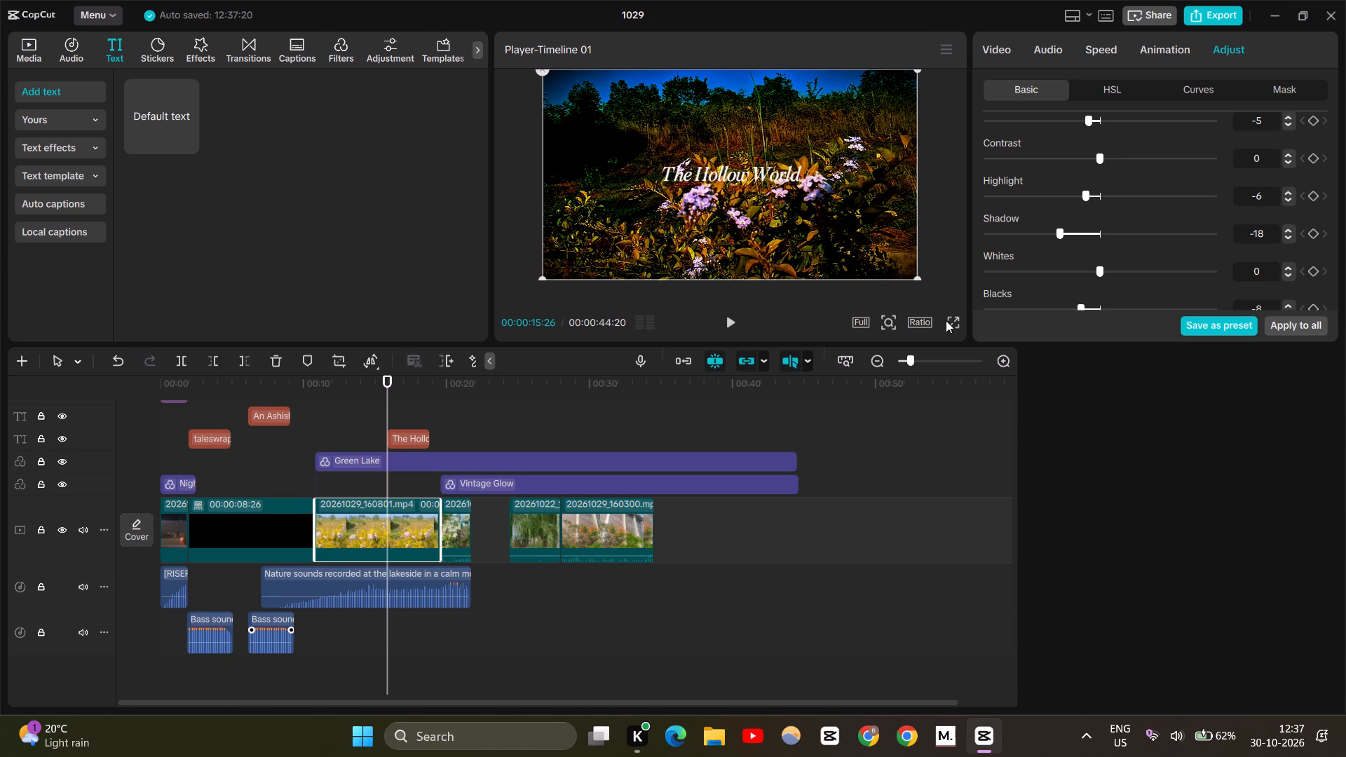
Play back the darkened title section and the video's opening in full screen to check the look.
{"action": "left_click", "coordinate": [953, 322]}
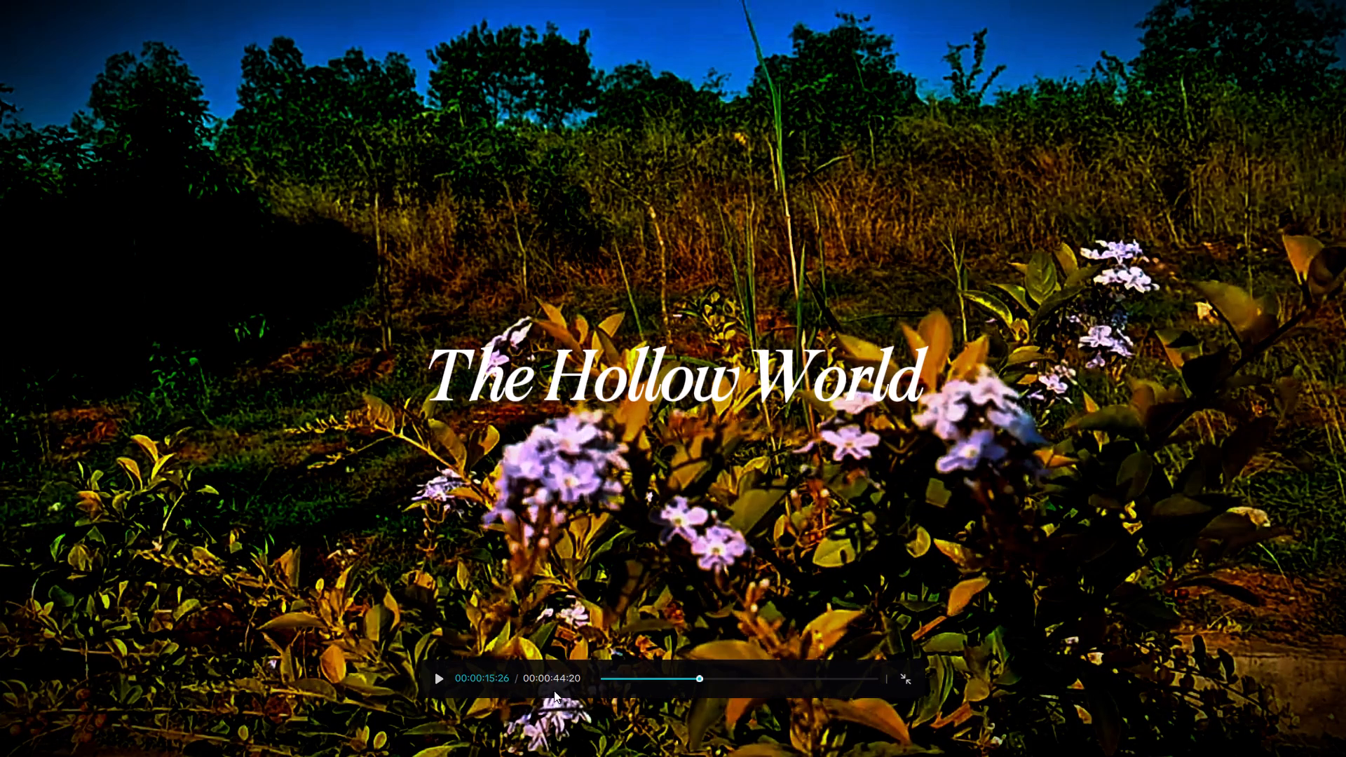
{"action": "left_click", "coordinate": [626, 670]}
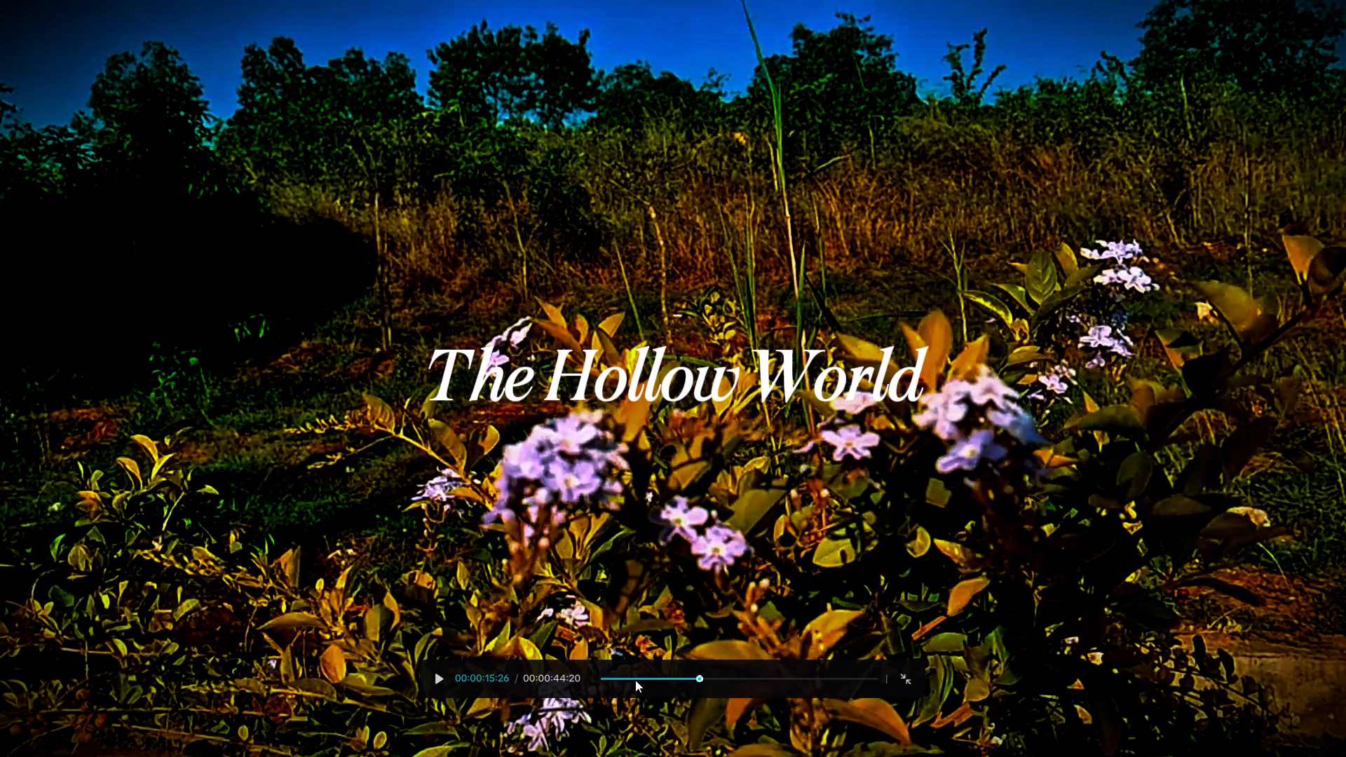
{"action": "left_click", "coordinate": [635, 680]}
{"action": "key", "text": "space"}
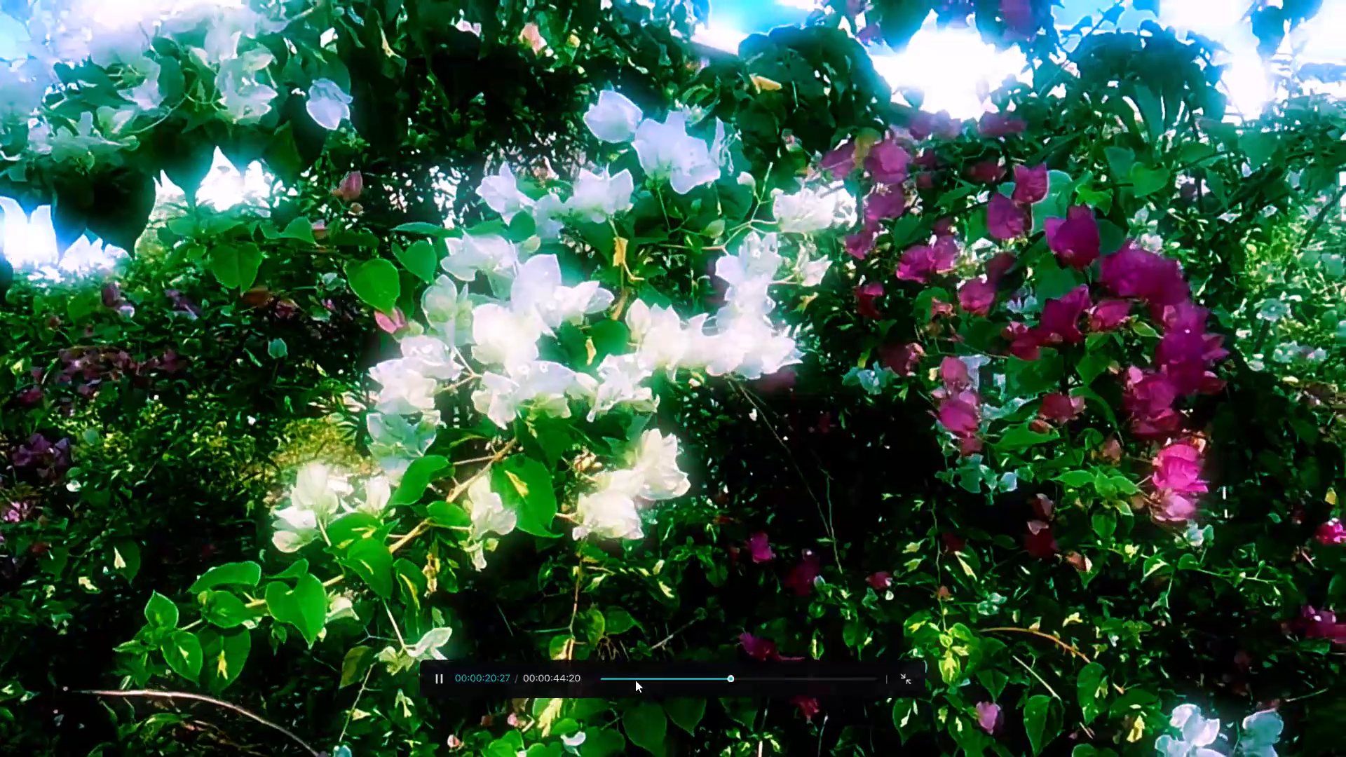
{"action": "key", "text": "space"}
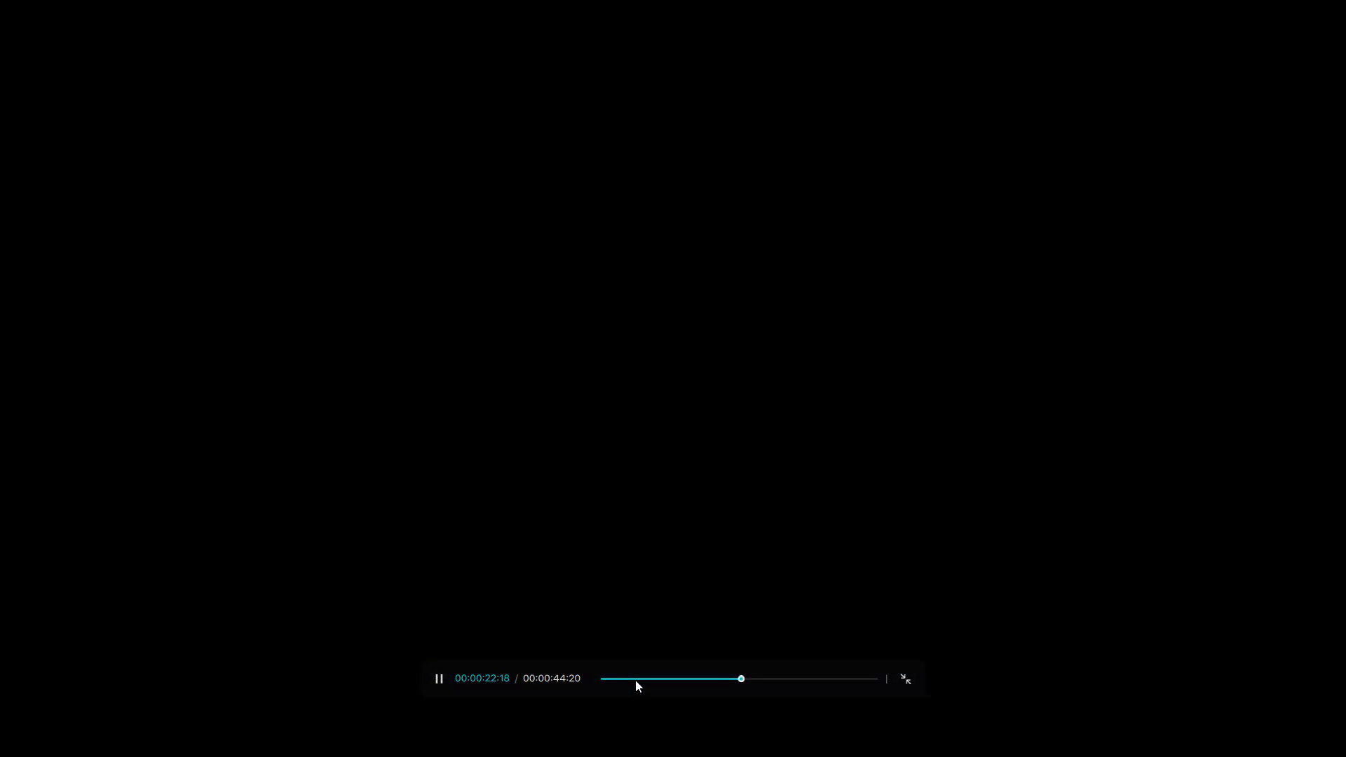
{"action": "left_click", "coordinate": [616, 676]}
{"action": "left_click_drag", "start_coordinate": [616, 676], "coordinate": [567, 664]}
{"action": "key", "text": "space"}
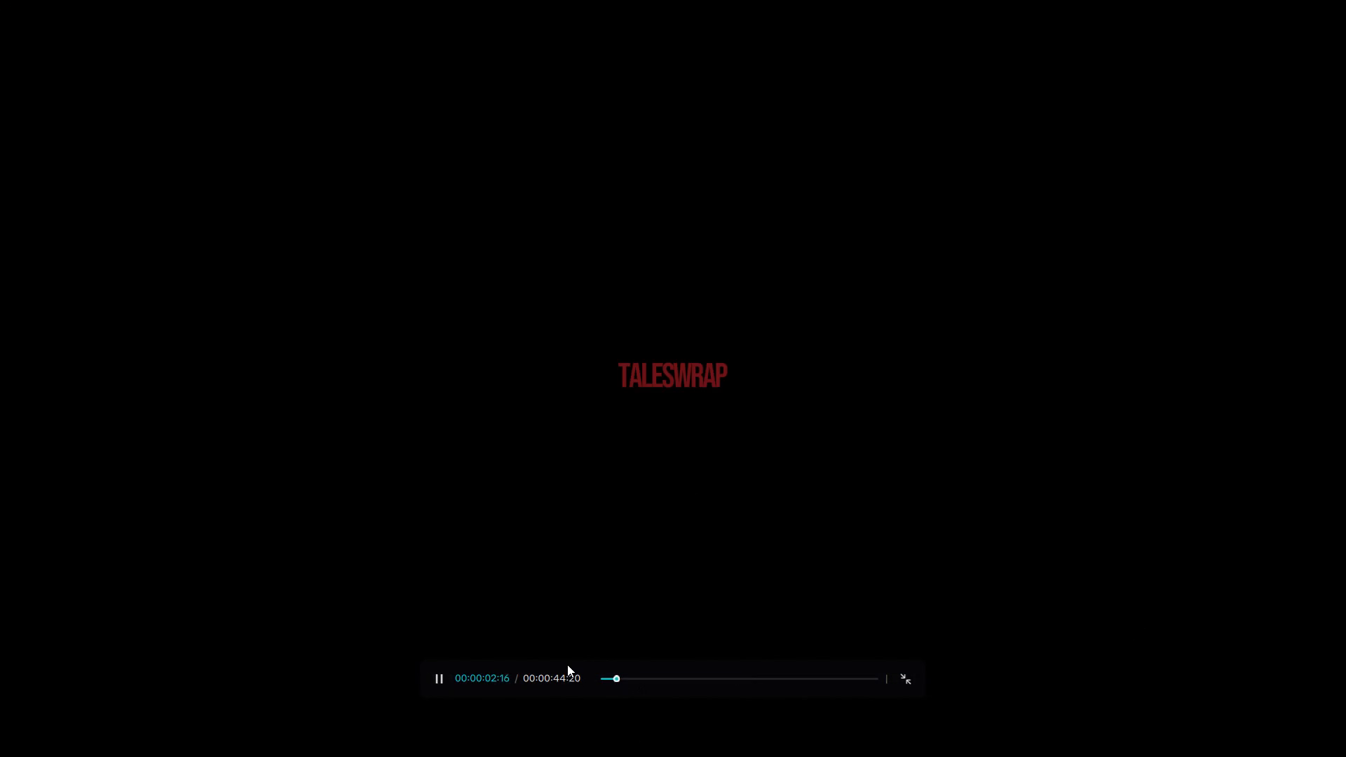
{"action": "left_click_drag", "start_coordinate": [626, 677], "coordinate": [617, 676]}
{"action": "left_click_drag", "start_coordinate": [617, 676], "coordinate": [578, 669]}
{"action": "key", "text": "space"}
{"action": "key", "text": "space"}
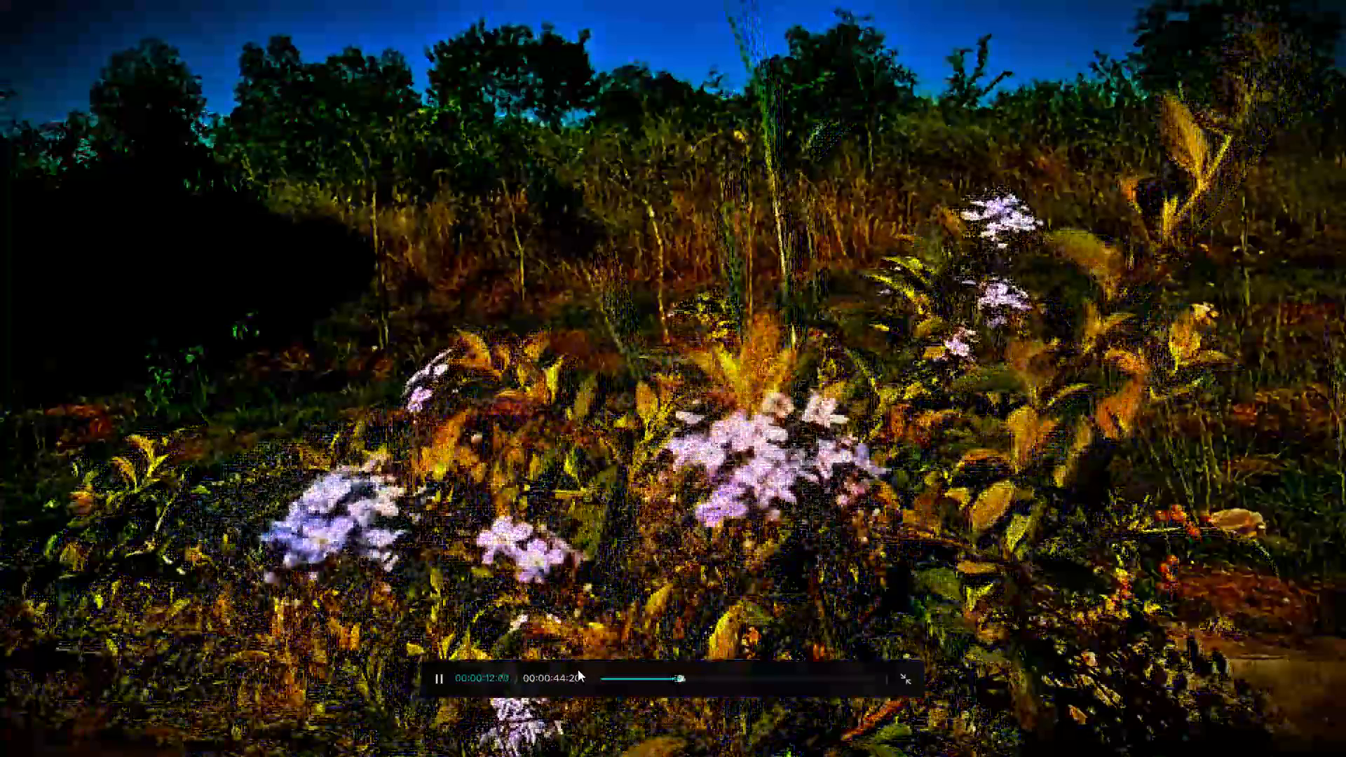
{"action": "key", "text": "space"}
{"action": "key", "text": "Escape"}
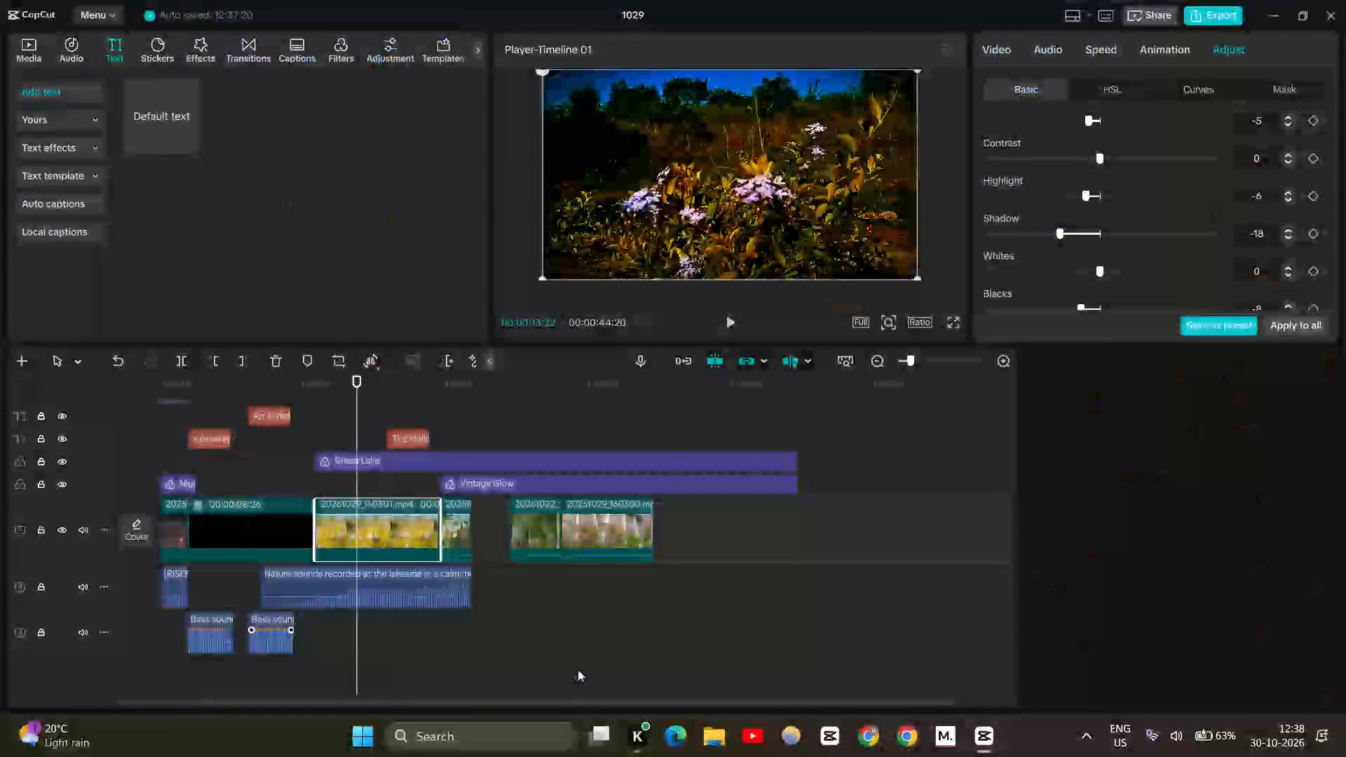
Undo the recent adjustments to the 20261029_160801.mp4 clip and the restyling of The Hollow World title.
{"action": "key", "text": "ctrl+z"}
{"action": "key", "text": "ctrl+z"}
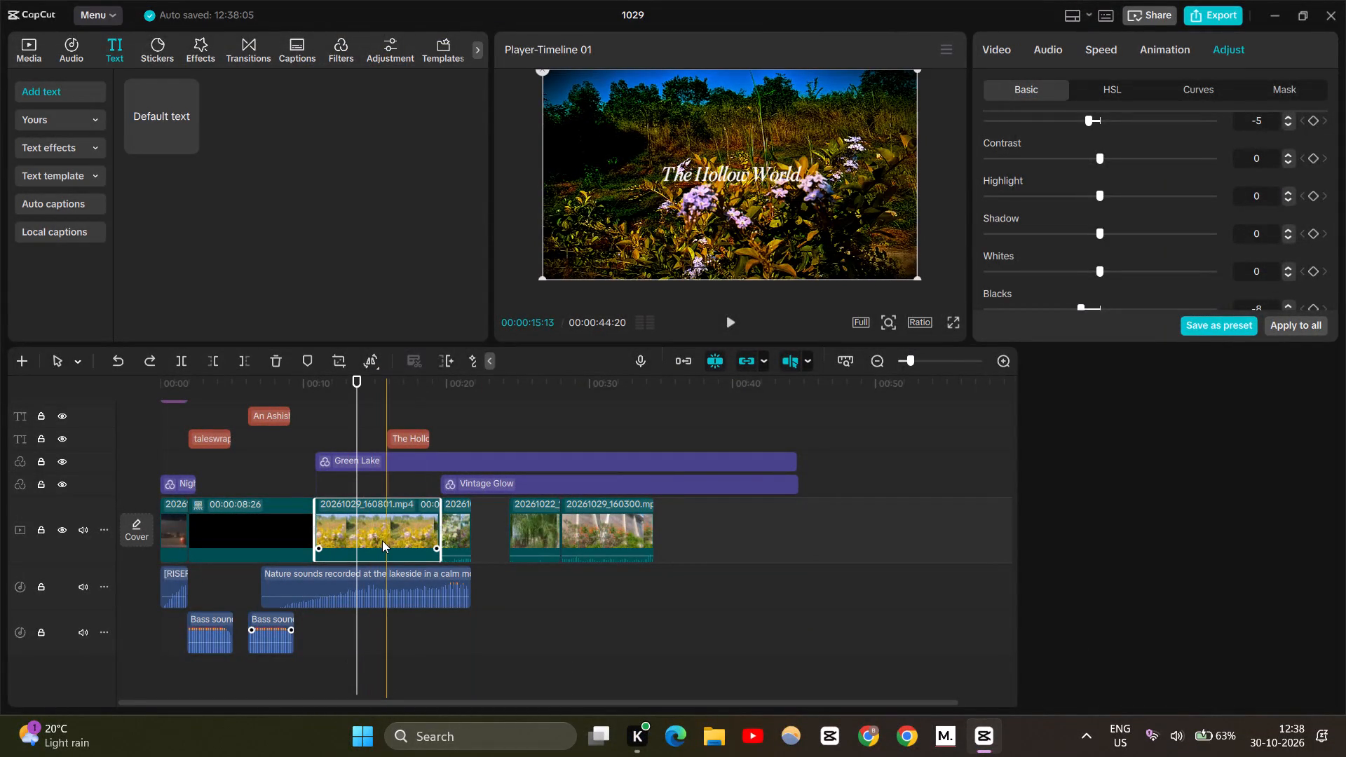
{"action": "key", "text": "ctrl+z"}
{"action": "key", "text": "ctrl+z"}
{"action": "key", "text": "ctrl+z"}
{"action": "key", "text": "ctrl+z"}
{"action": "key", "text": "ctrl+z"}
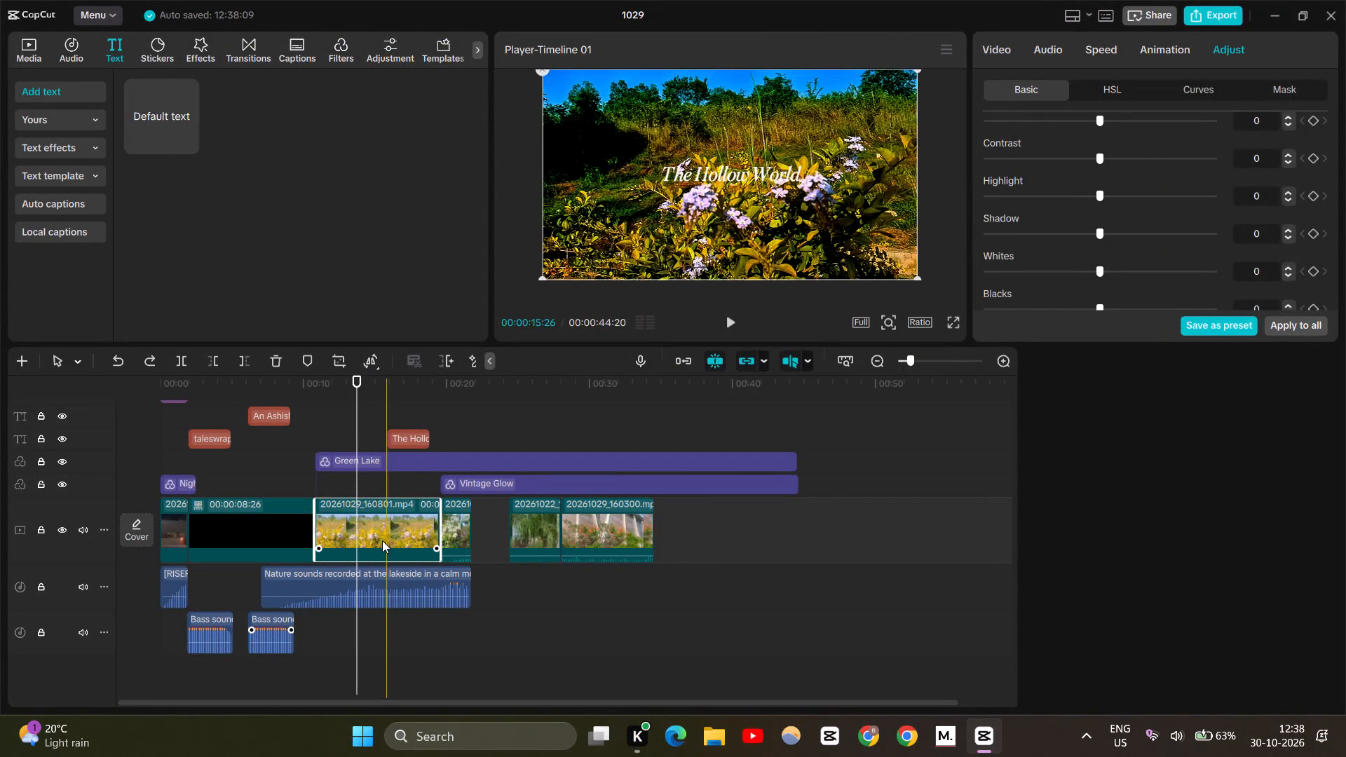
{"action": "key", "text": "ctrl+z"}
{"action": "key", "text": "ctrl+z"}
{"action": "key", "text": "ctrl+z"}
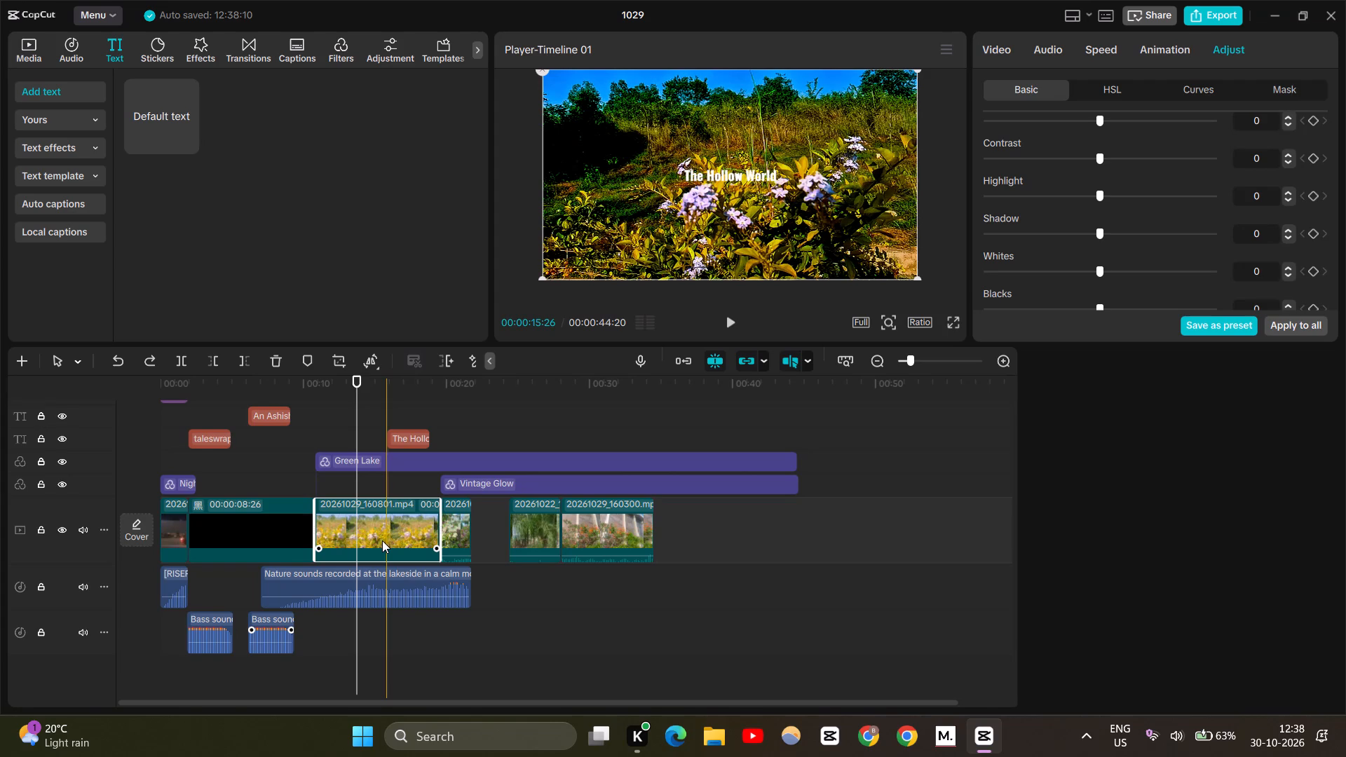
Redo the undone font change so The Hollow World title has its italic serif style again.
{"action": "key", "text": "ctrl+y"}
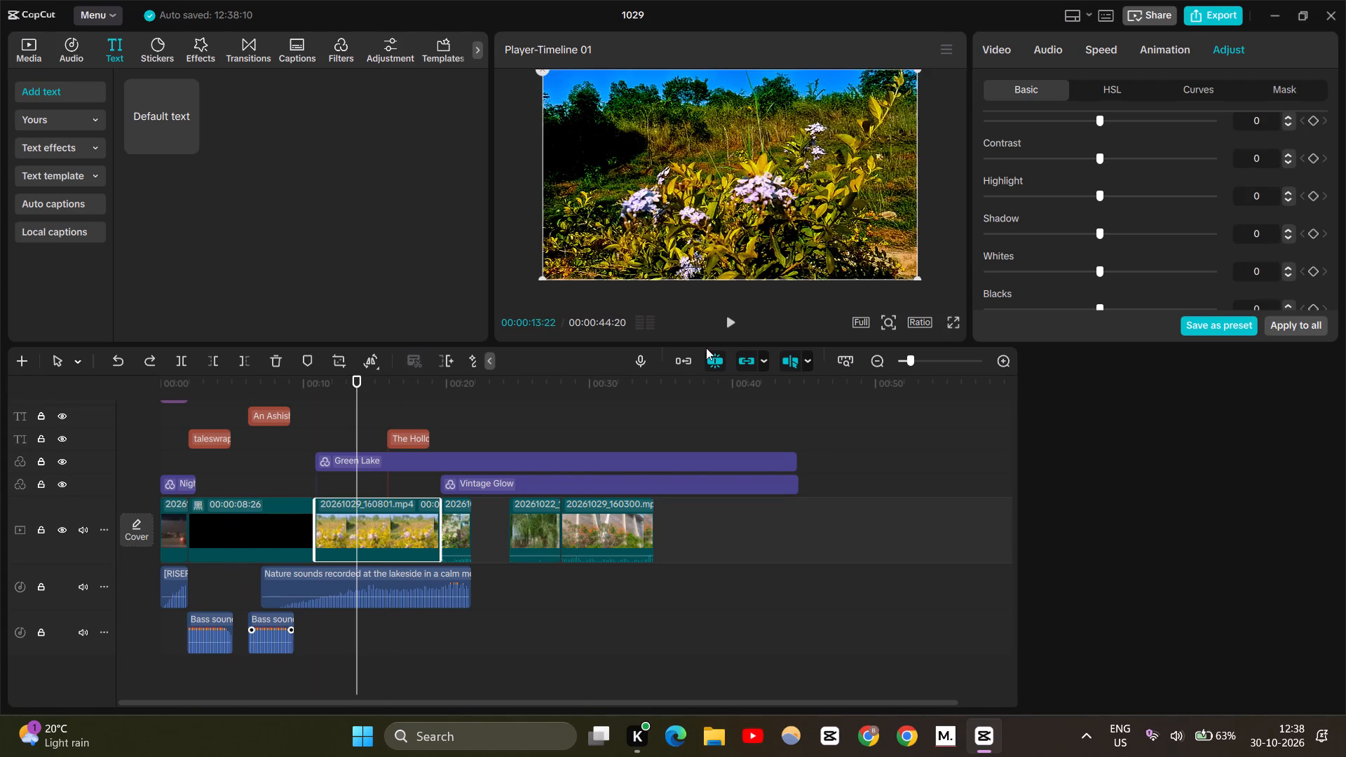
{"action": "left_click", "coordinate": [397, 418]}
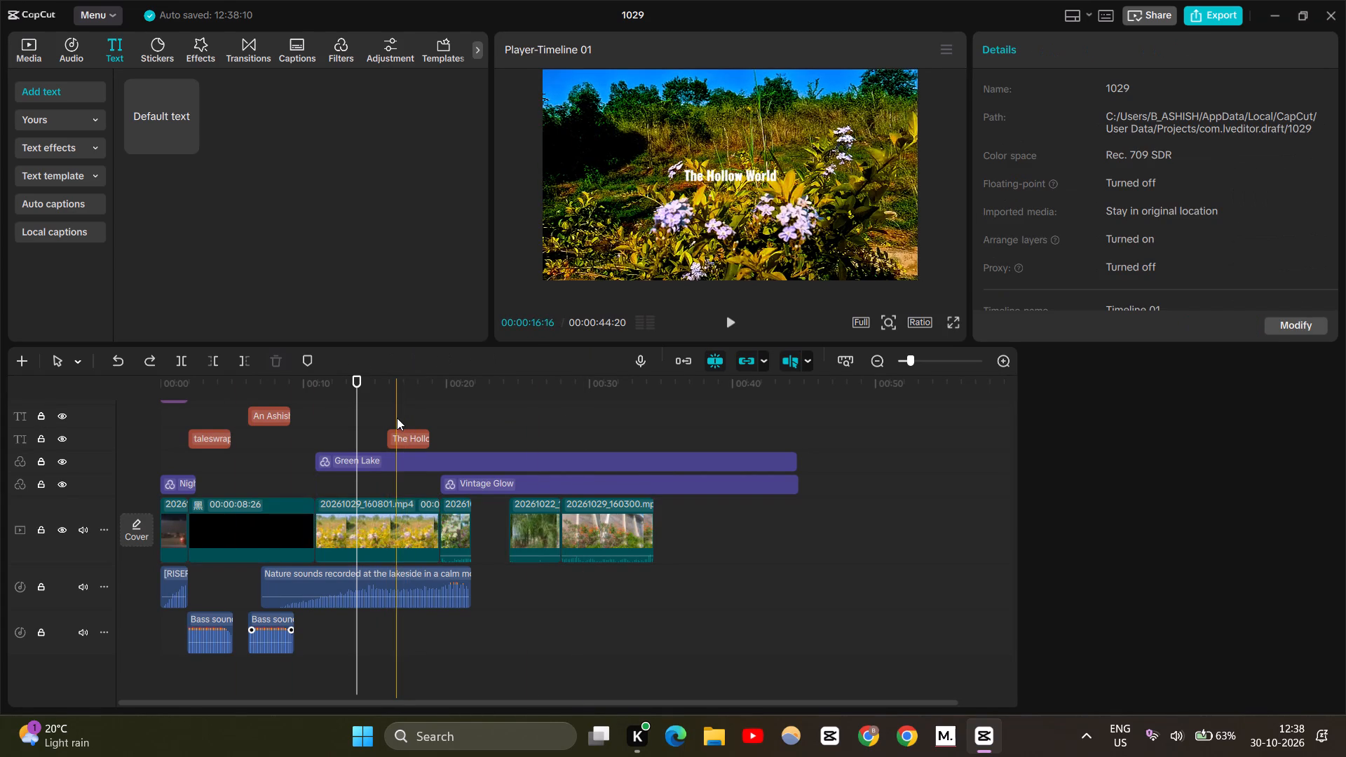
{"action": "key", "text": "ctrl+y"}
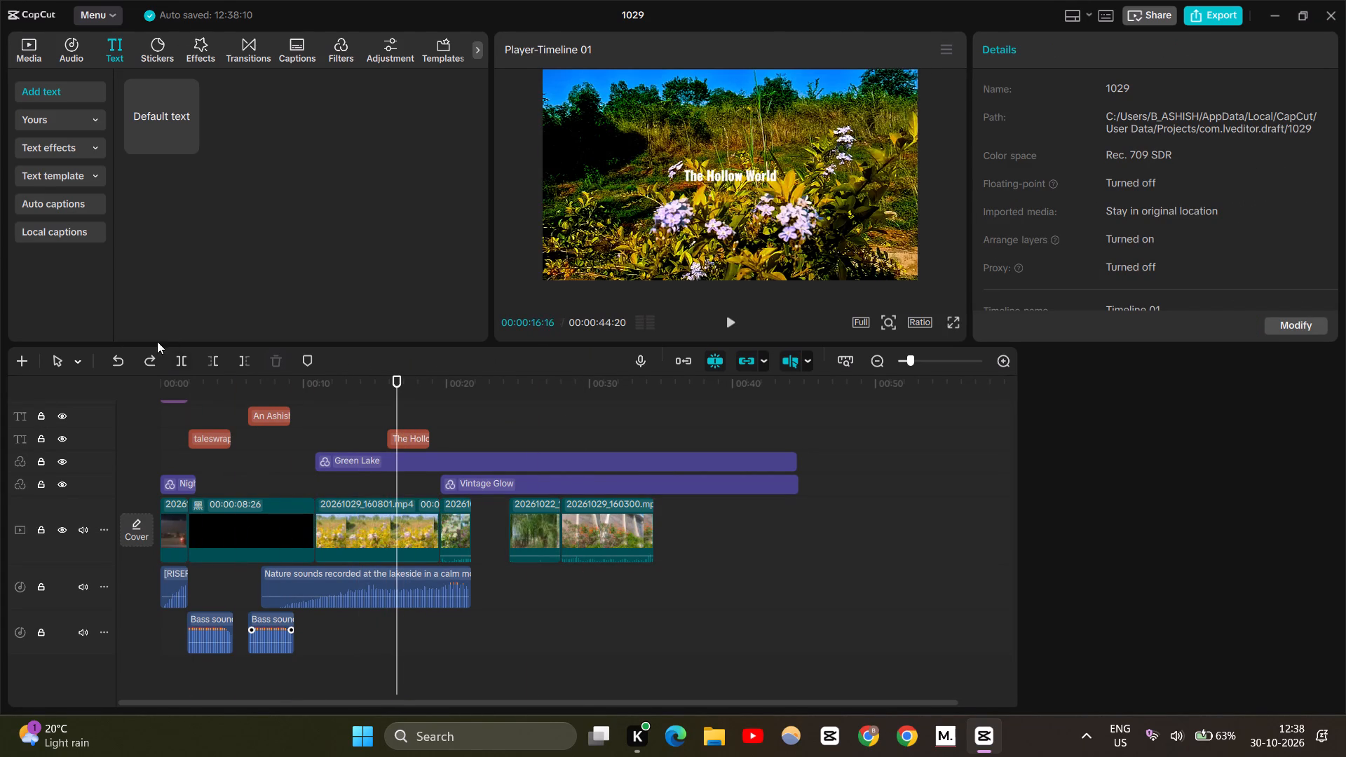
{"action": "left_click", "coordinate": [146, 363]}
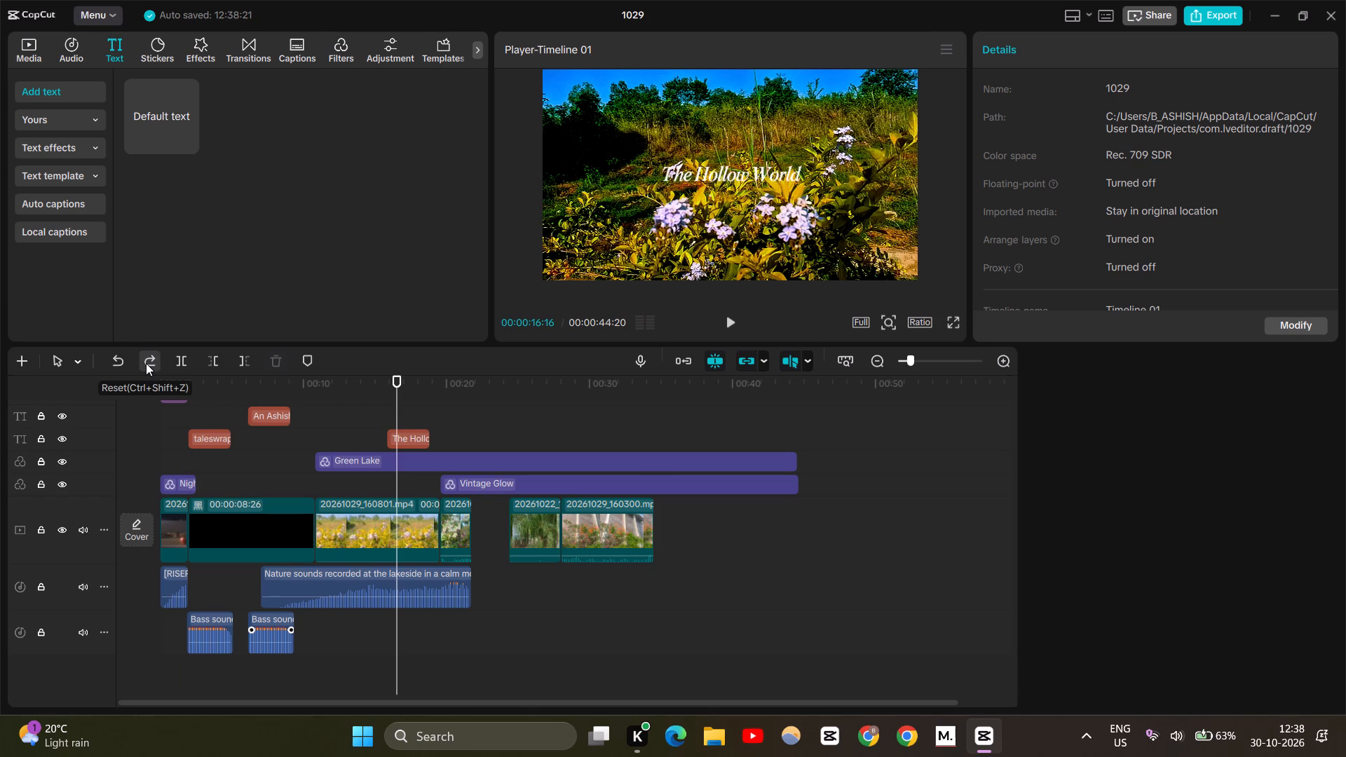
Play back the section around The Hollow World title and the start of the white and magenta flower clip.
{"action": "left_click", "coordinate": [355, 416]}
{"action": "key", "text": "space"}
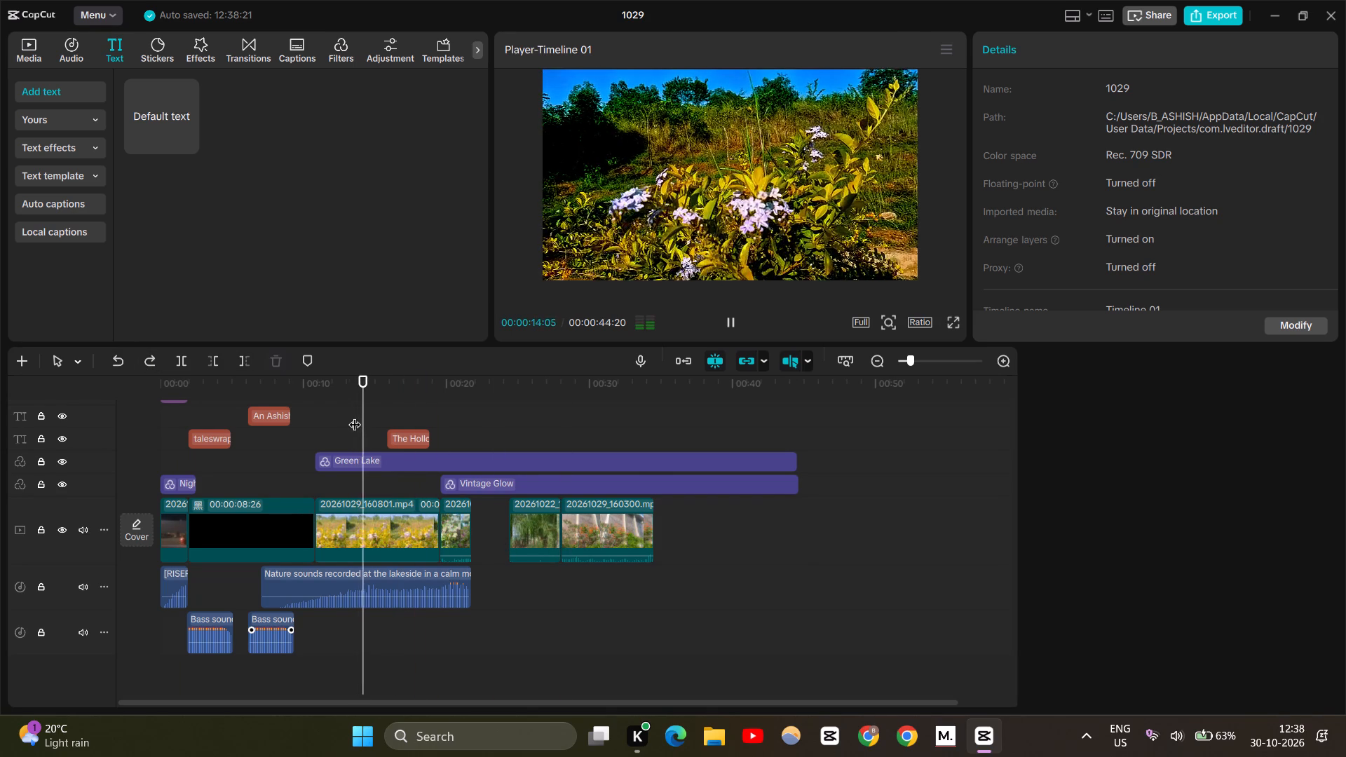
{"action": "left_click", "coordinate": [727, 327]}
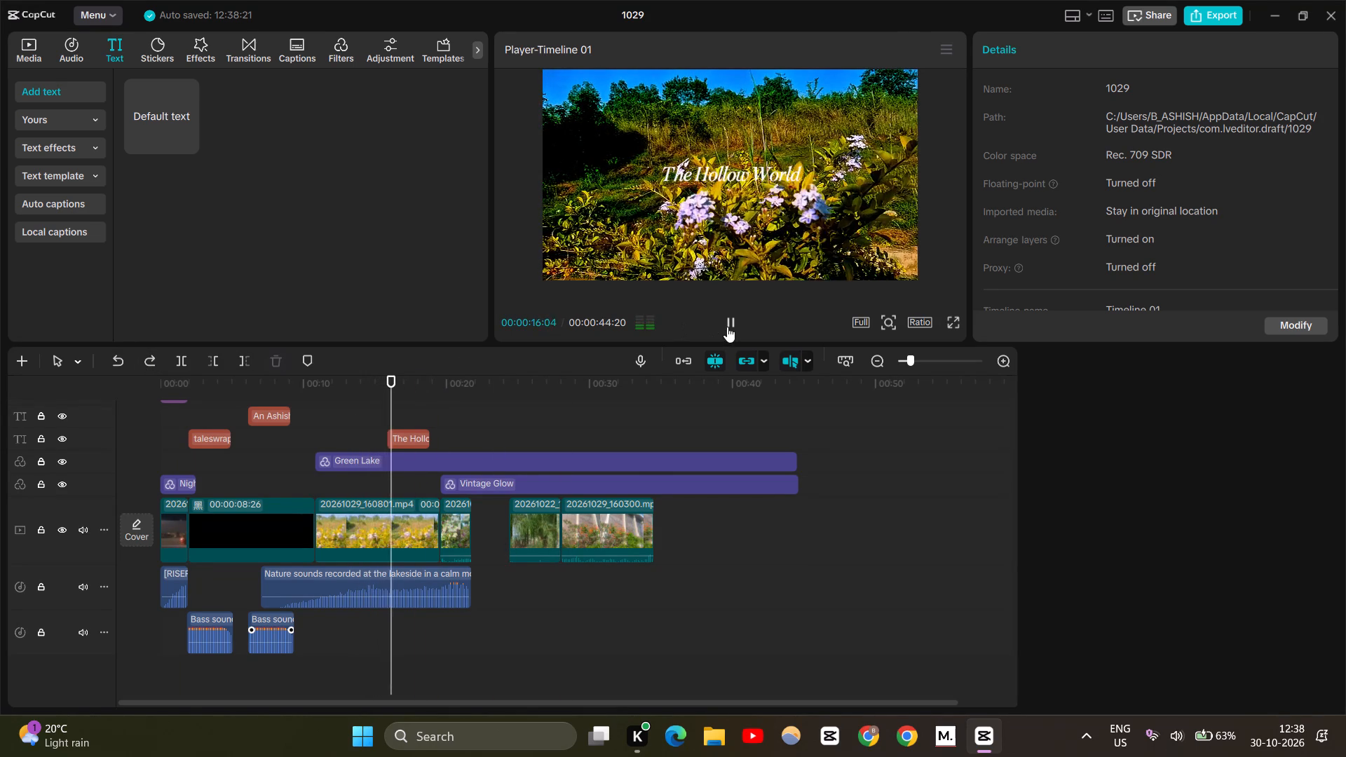
{"action": "left_click", "coordinate": [437, 451]}
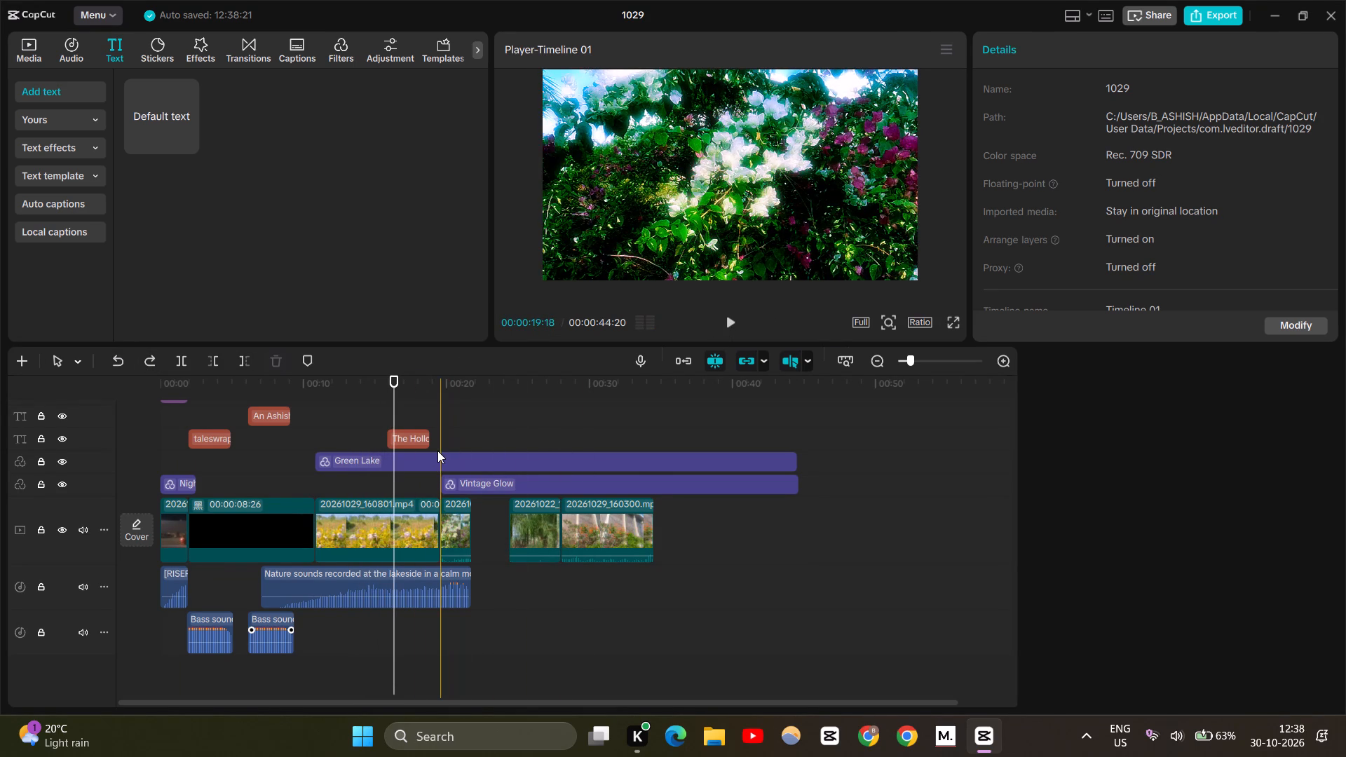
{"action": "key", "text": "space"}
{"action": "key", "text": "space"}
Move the white and magenta flower clip to a new track above the main one, overlapping the start of 20261029_160801.mp4.
{"action": "left_click", "coordinate": [458, 512]}
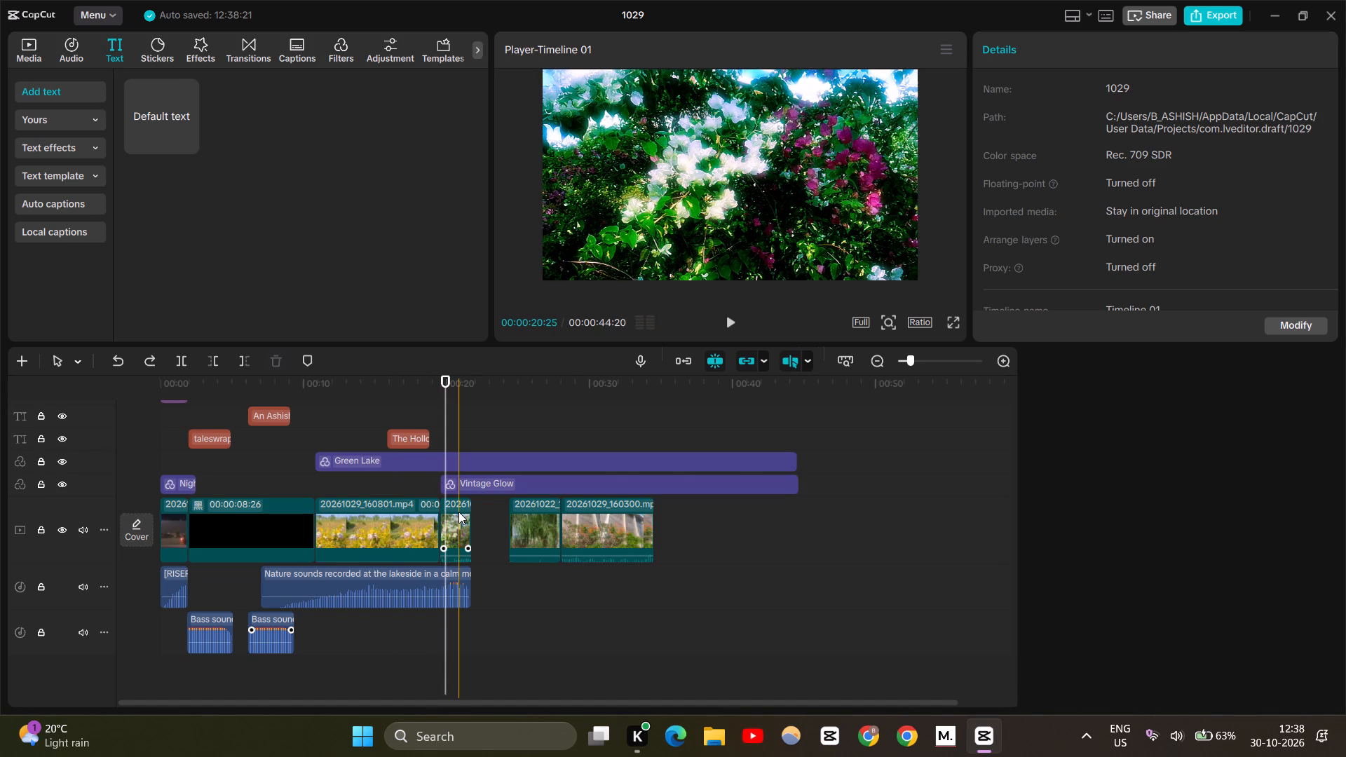
{"action": "left_click_drag", "start_coordinate": [458, 512], "coordinate": [308, 519]}
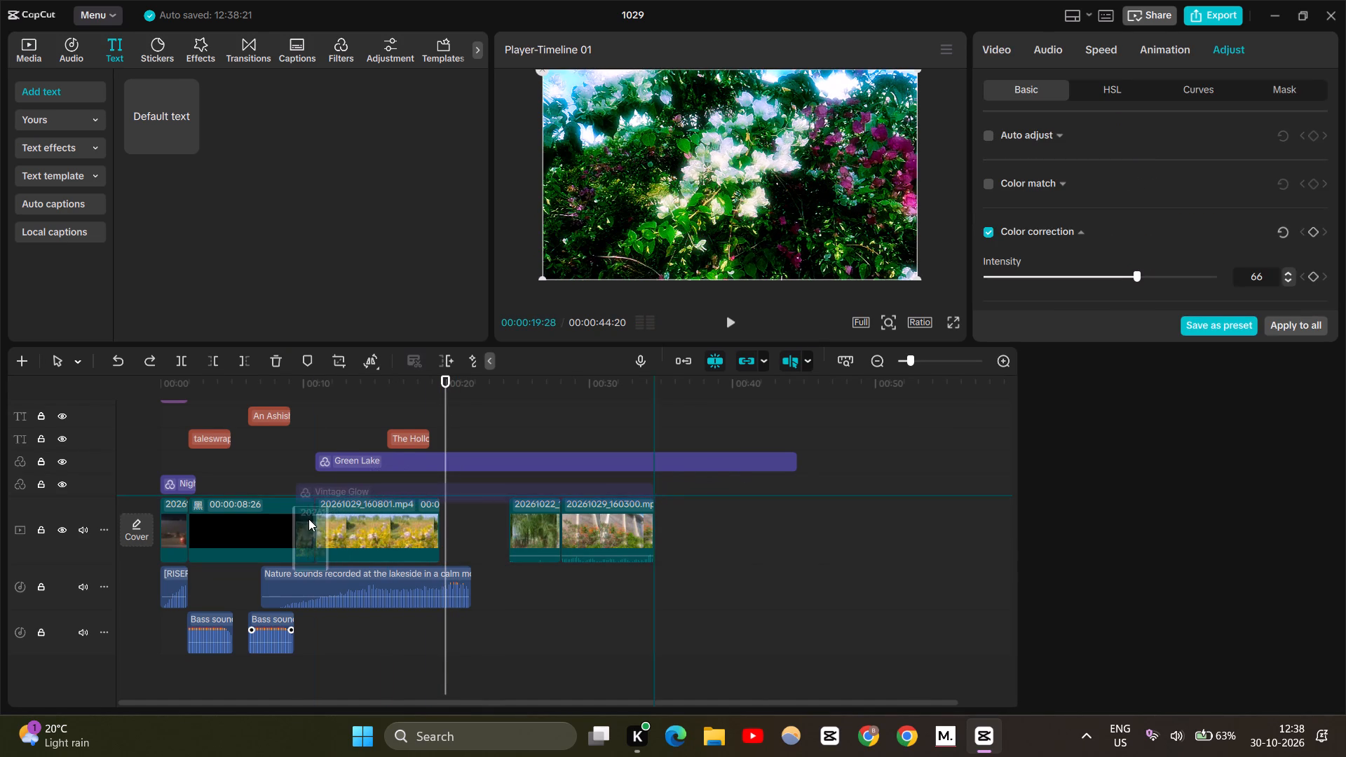
{"action": "left_click_drag", "start_coordinate": [308, 519], "coordinate": [316, 517]}
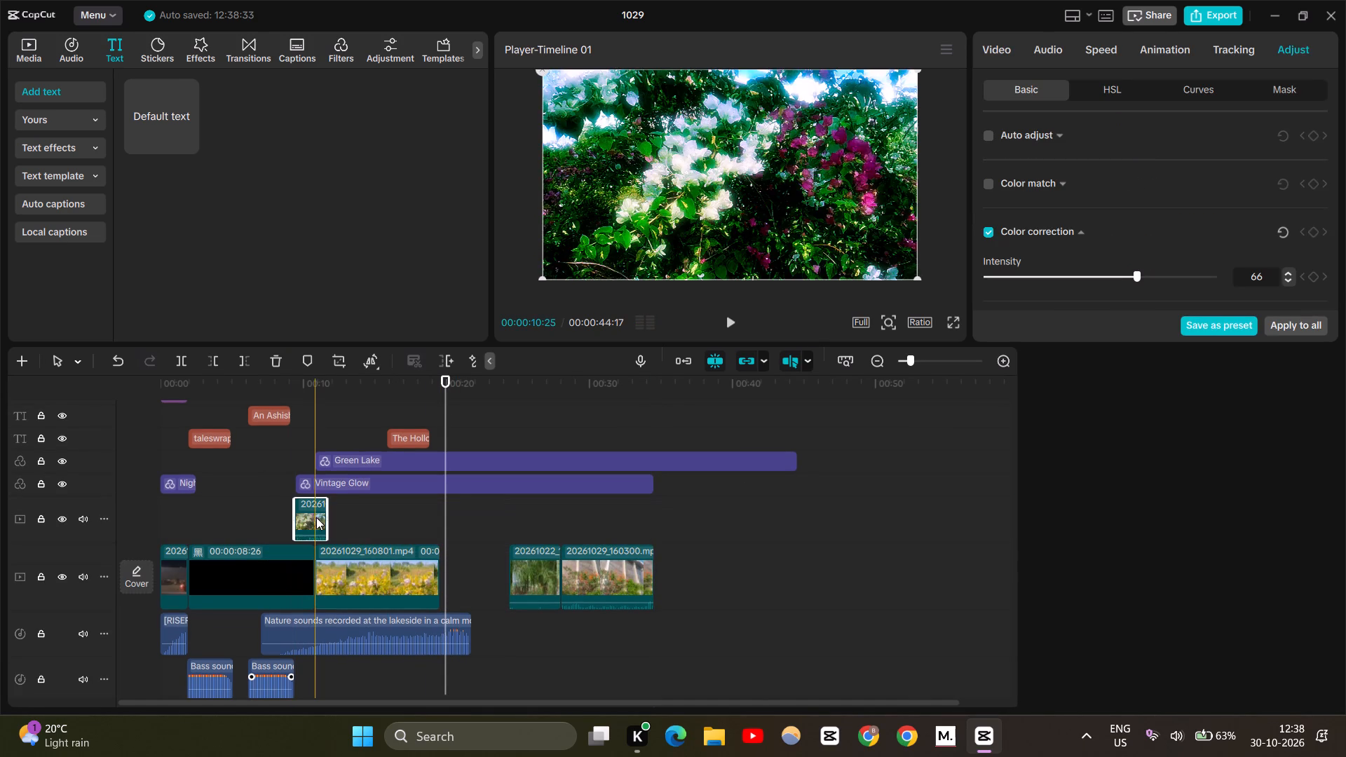
Play back the overlapping flower clips and The Hollow World title, including in full screen, to review the new arrangement.
{"action": "left_click", "coordinate": [265, 498]}
{"action": "key", "text": "space"}
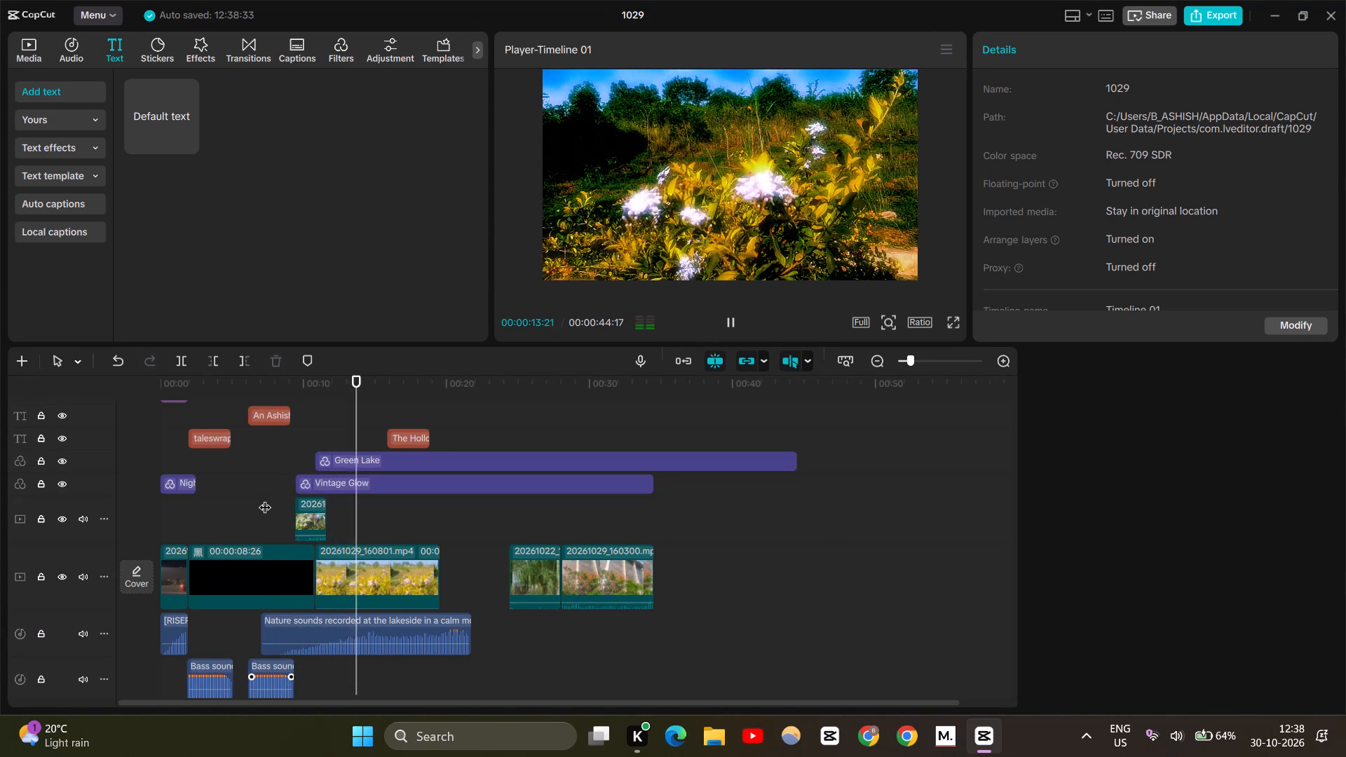
{"action": "key", "text": "space"}
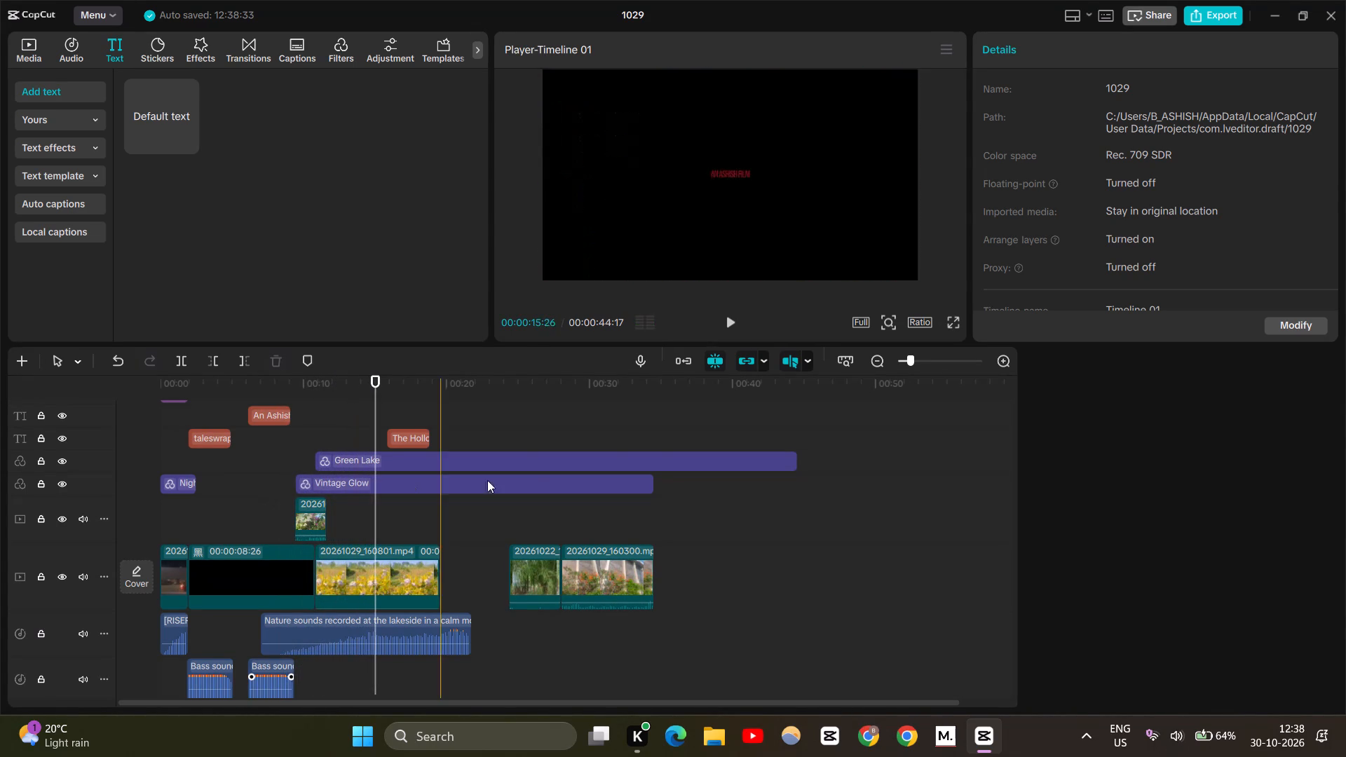
{"action": "left_click", "coordinate": [954, 319]}
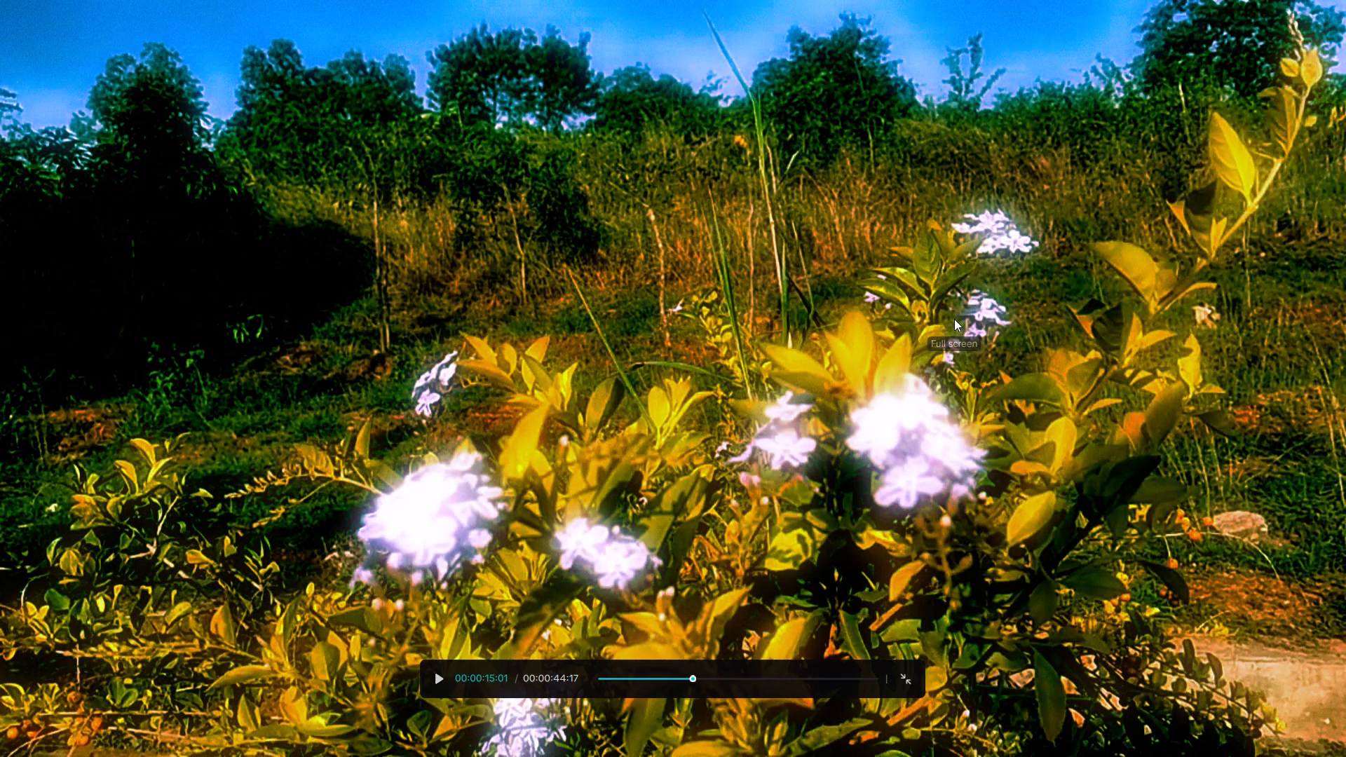
{"action": "key", "text": "space"}
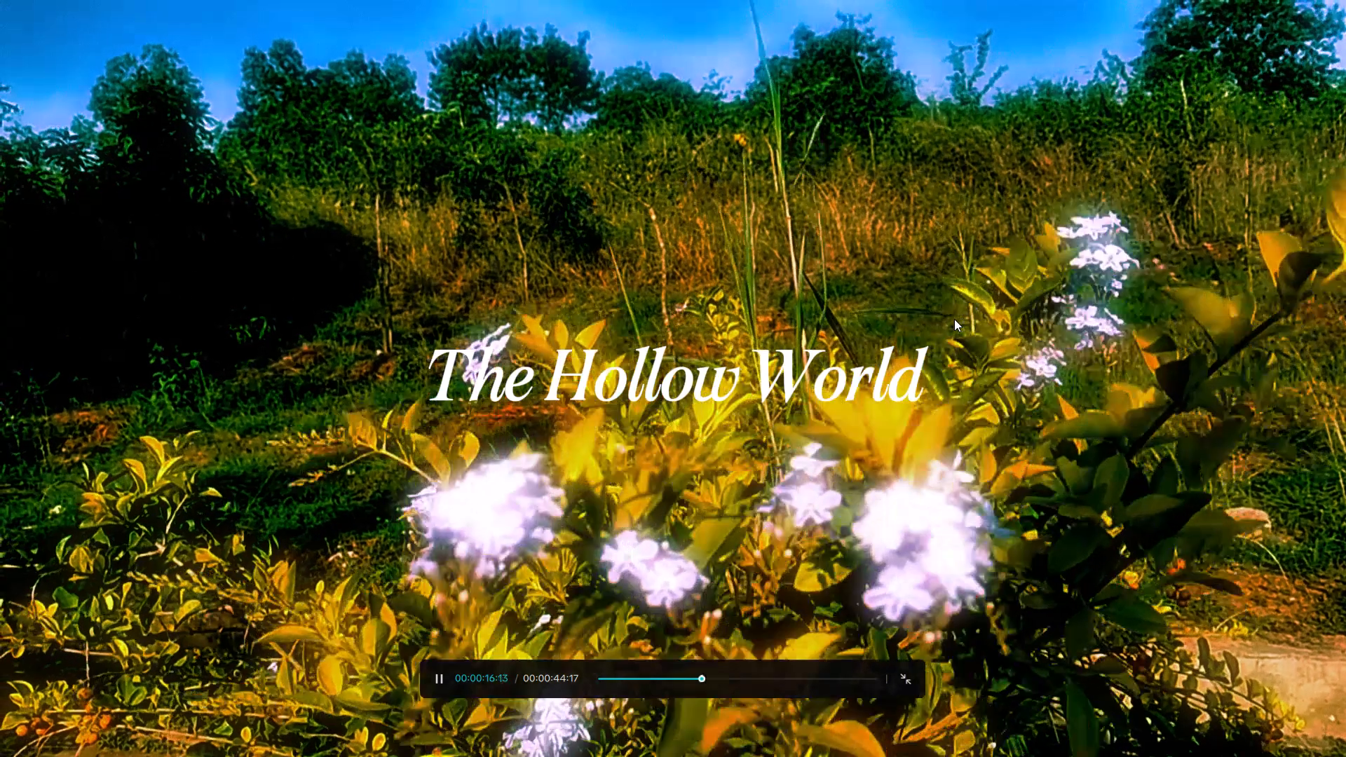
{"action": "key", "text": "space"}
{"action": "key", "text": "Escape"}
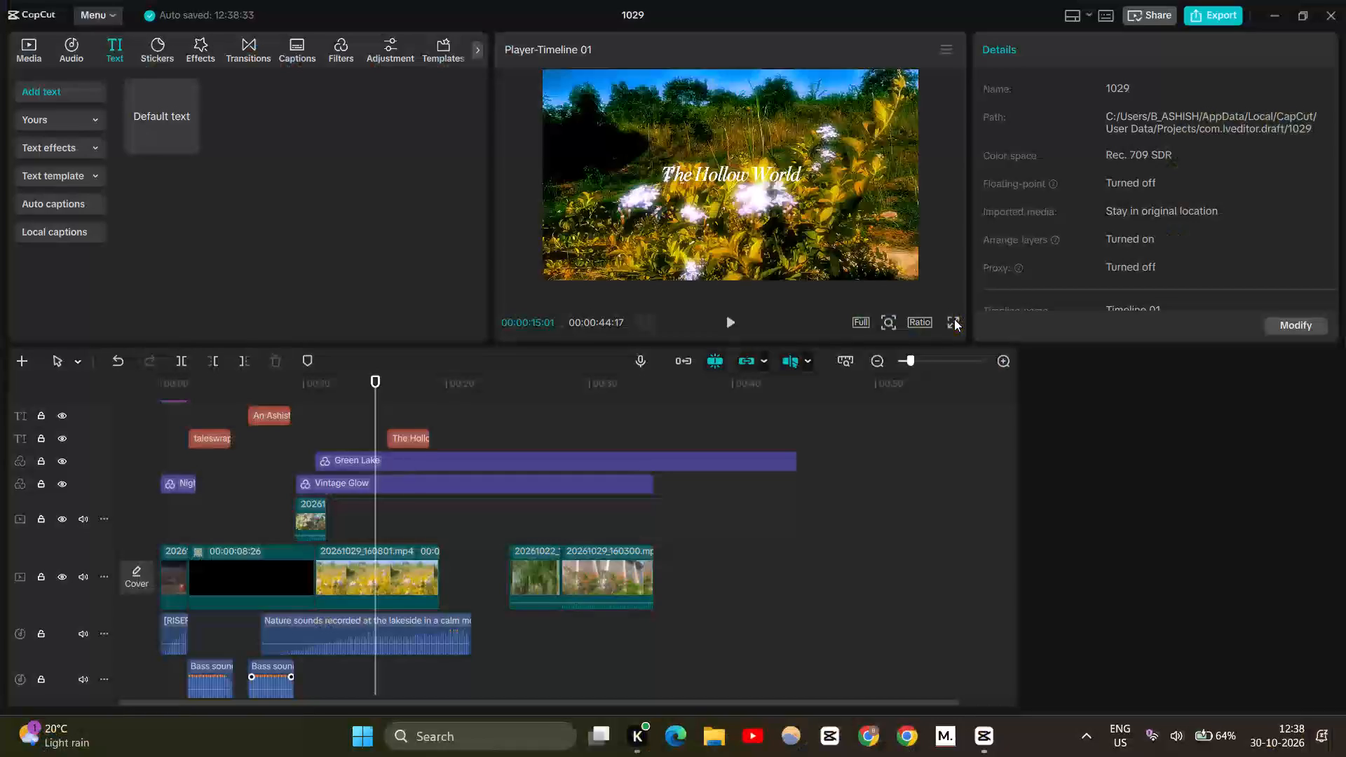
Undo the move of the white and magenta flower clip to the upper track.
{"action": "key", "text": "ctrl+z"}
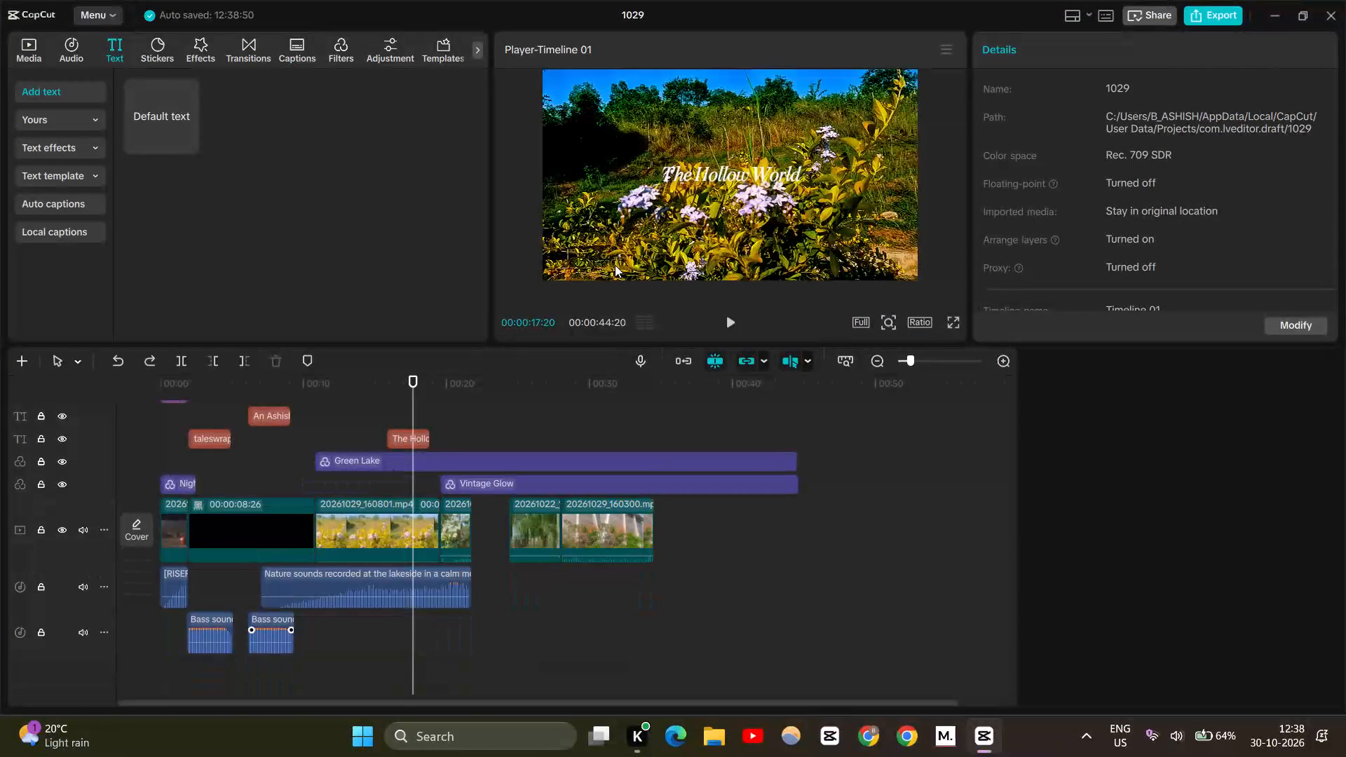
Move the white and magenta flower clip further along the main track, leaving a gap after 20261029_160801.mp4.
{"action": "left_click", "coordinate": [447, 520]}
{"action": "scroll", "coordinate": [447, 520], "scroll_direction": "up", "scroll_amount": 3, "text": "ctrl"}
{"action": "scroll", "coordinate": [447, 520], "scroll_direction": "right", "scroll_amount": 4}
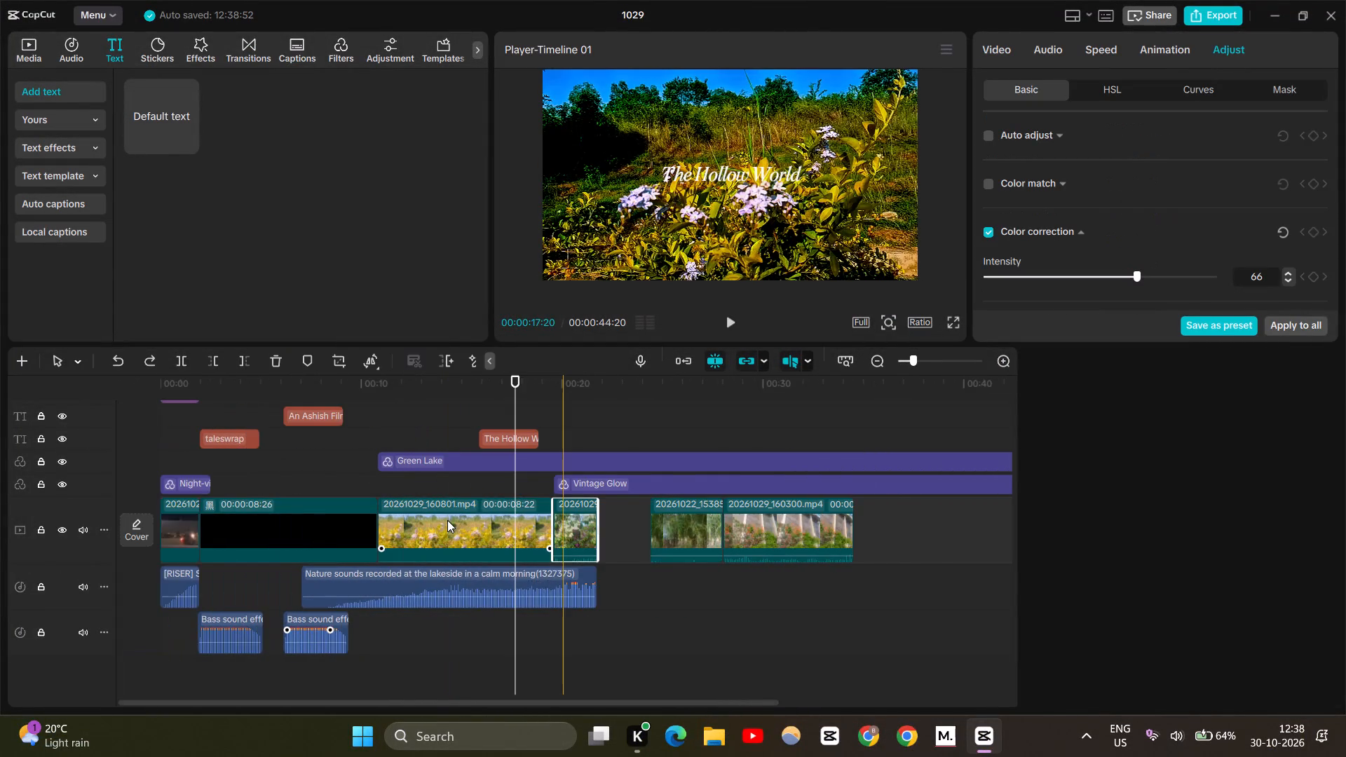
{"action": "scroll", "coordinate": [447, 520], "scroll_direction": "up", "scroll_amount": 3, "text": "ctrl"}
{"action": "left_click_drag", "start_coordinate": [595, 517], "coordinate": [279, 558]}
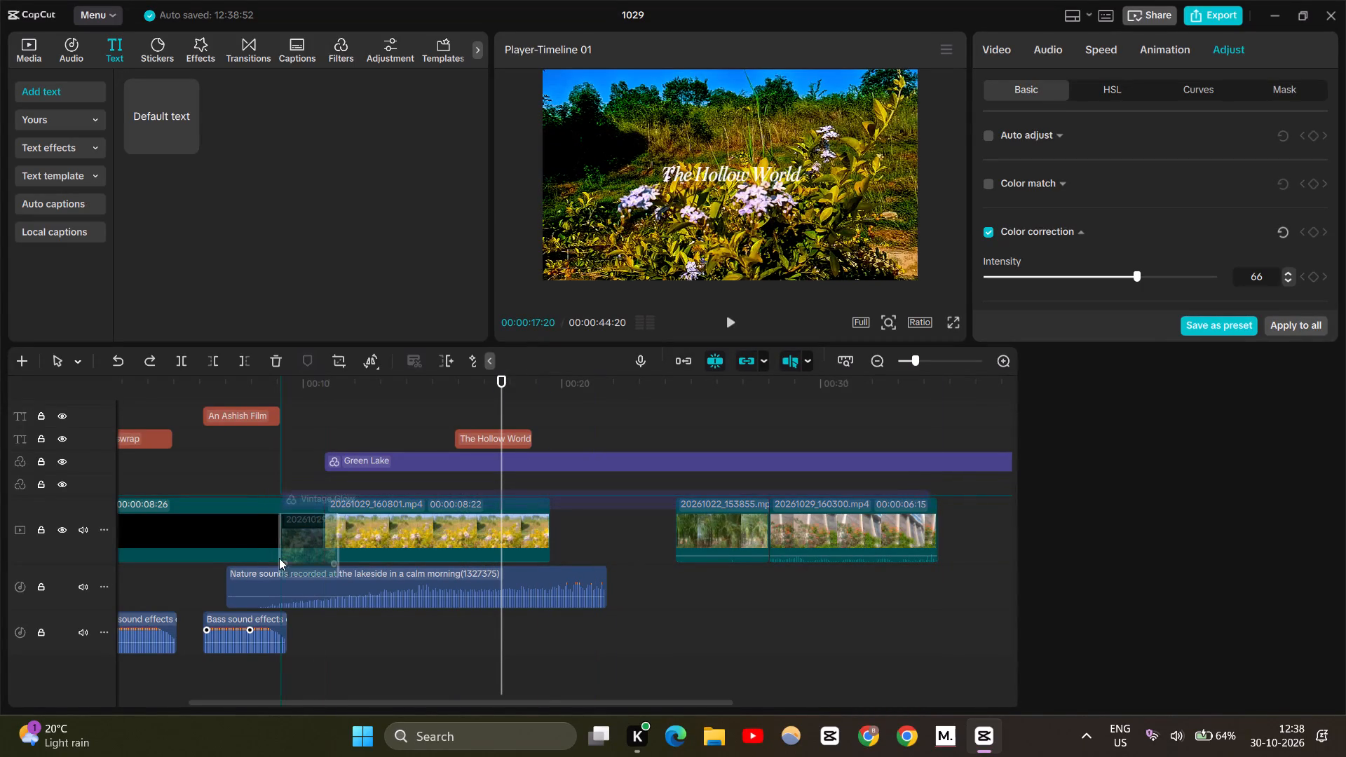
{"action": "left_click_drag", "start_coordinate": [279, 558], "coordinate": [609, 521]}
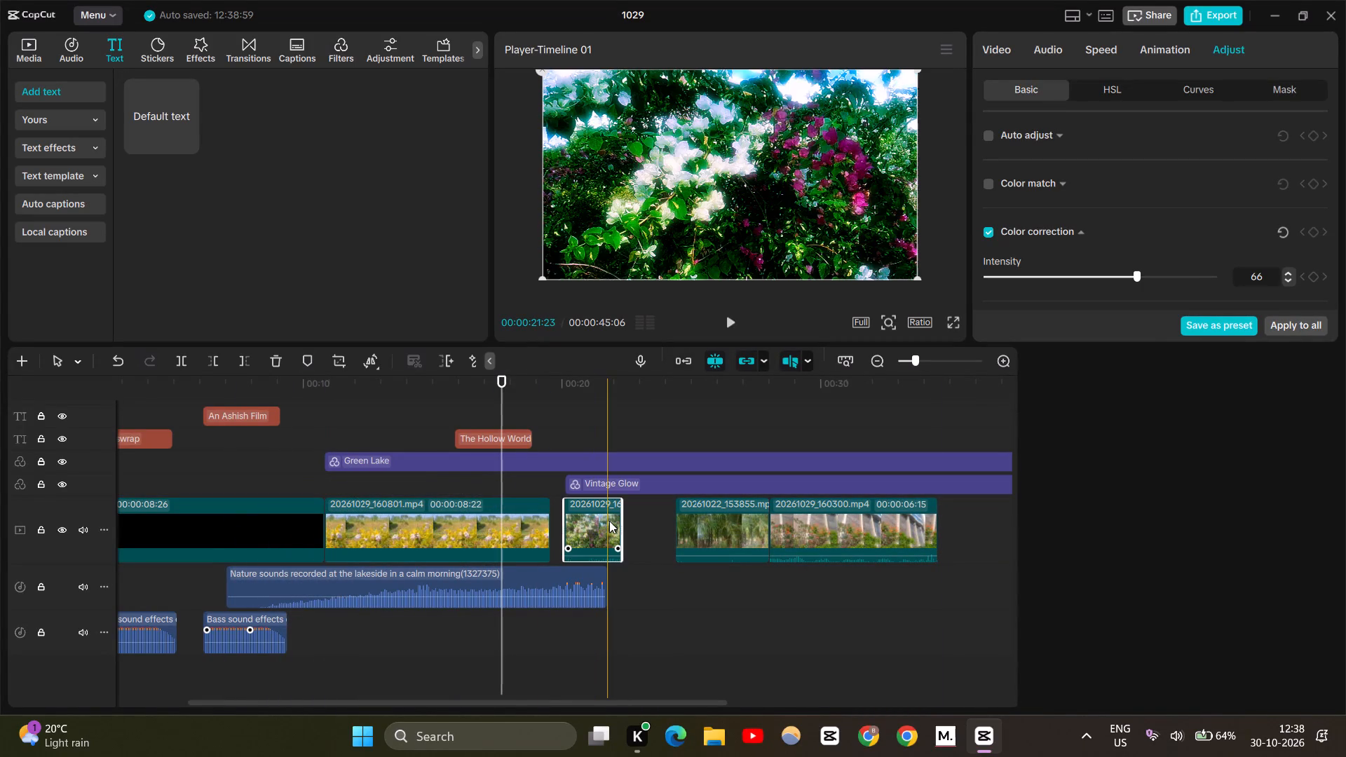
{"action": "left_click_drag", "start_coordinate": [609, 521], "coordinate": [640, 521]}
{"action": "left_click_drag", "start_coordinate": [640, 521], "coordinate": [627, 521]}
Move the Vintage Glow filter earlier so it starts just after the beginning of 20261029_160801.mp4.
{"action": "left_click", "coordinate": [307, 446]}
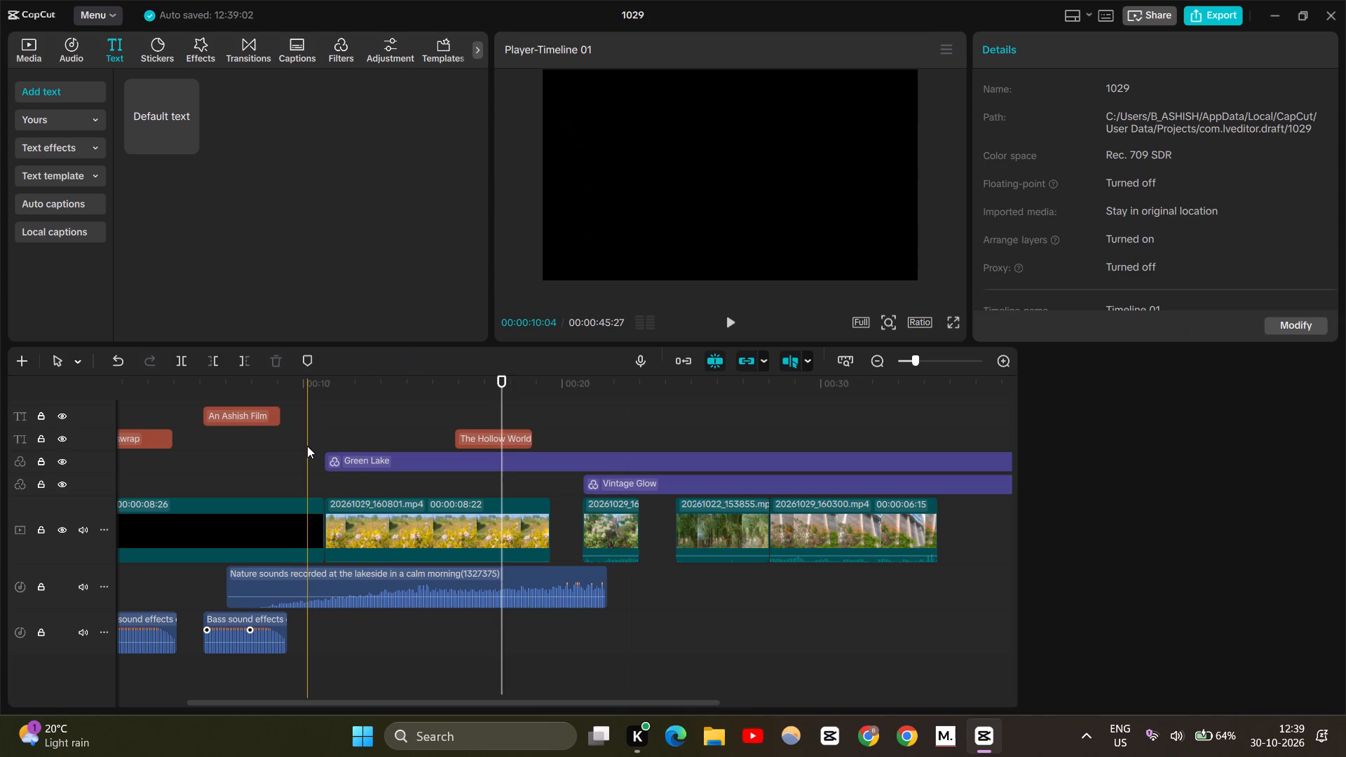
{"action": "key", "text": "space"}
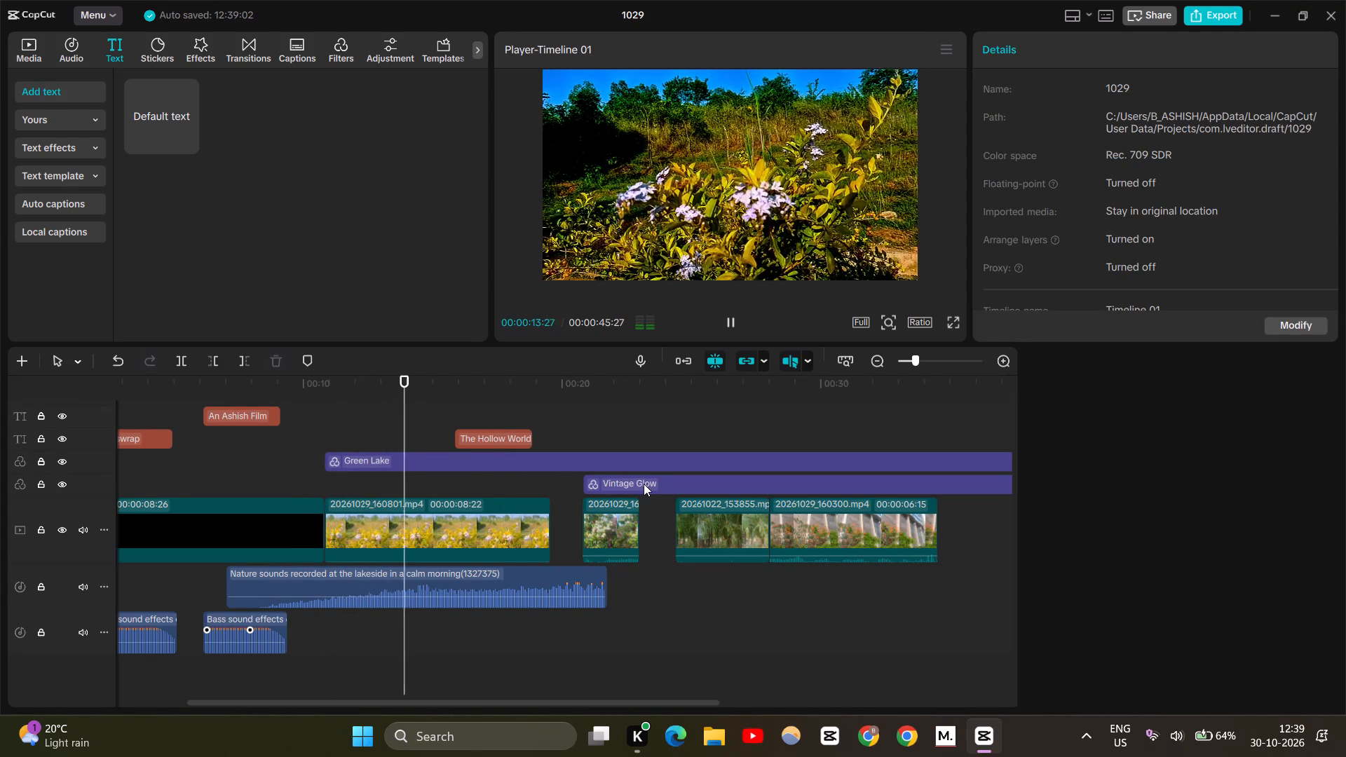
{"action": "left_click_drag", "start_coordinate": [644, 484], "coordinate": [390, 489]}
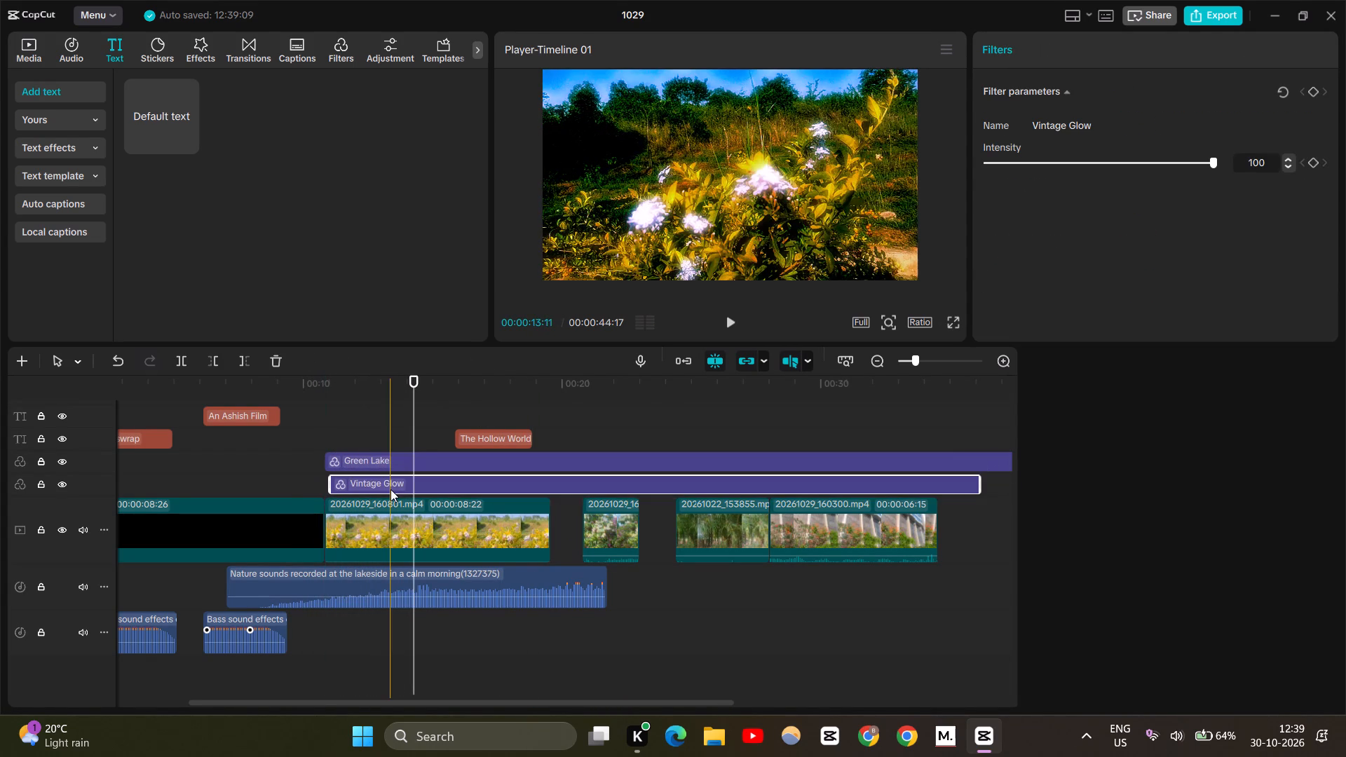
Play back the section from the start of 20261029_160801.mp4 through the white and magenta flower clip, including in full screen.
{"action": "left_click", "coordinate": [341, 434]}
{"action": "key", "text": "space"}
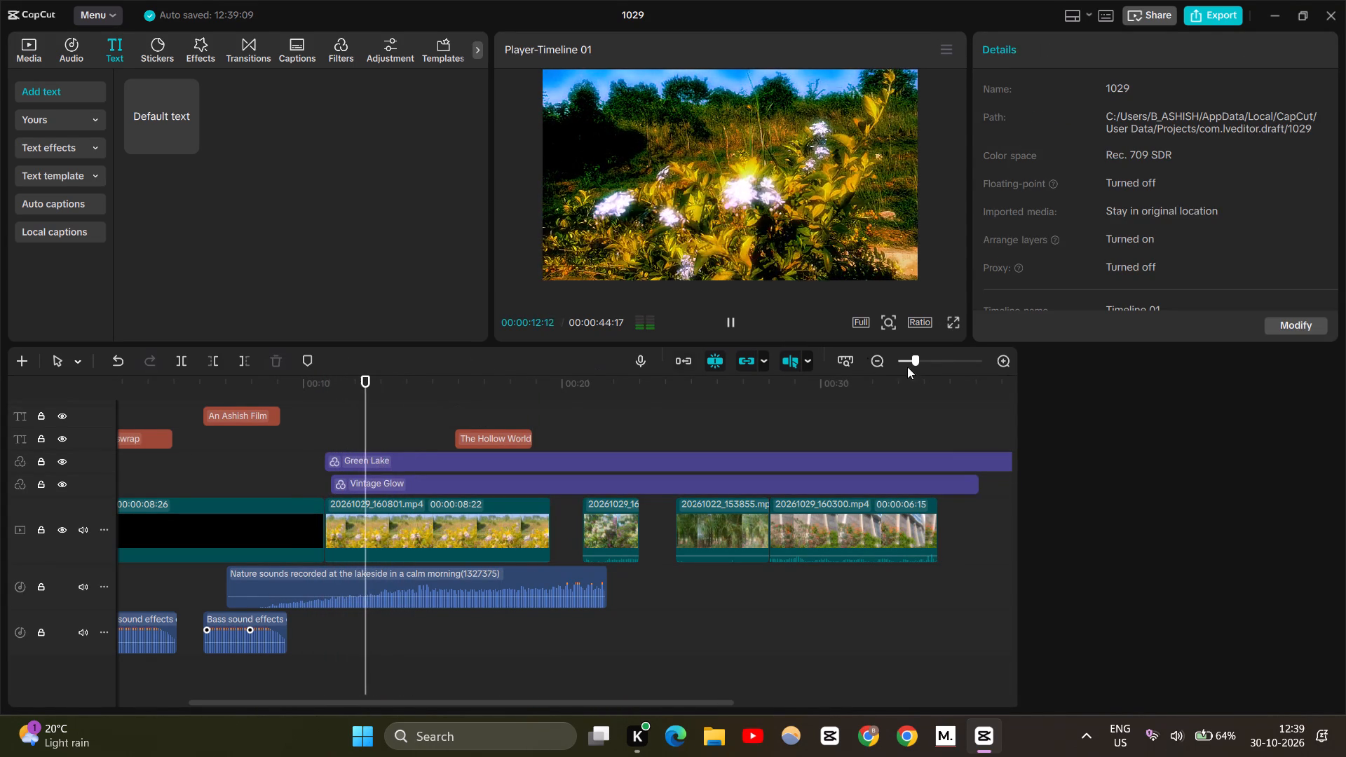
{"action": "left_click", "coordinate": [949, 319]}
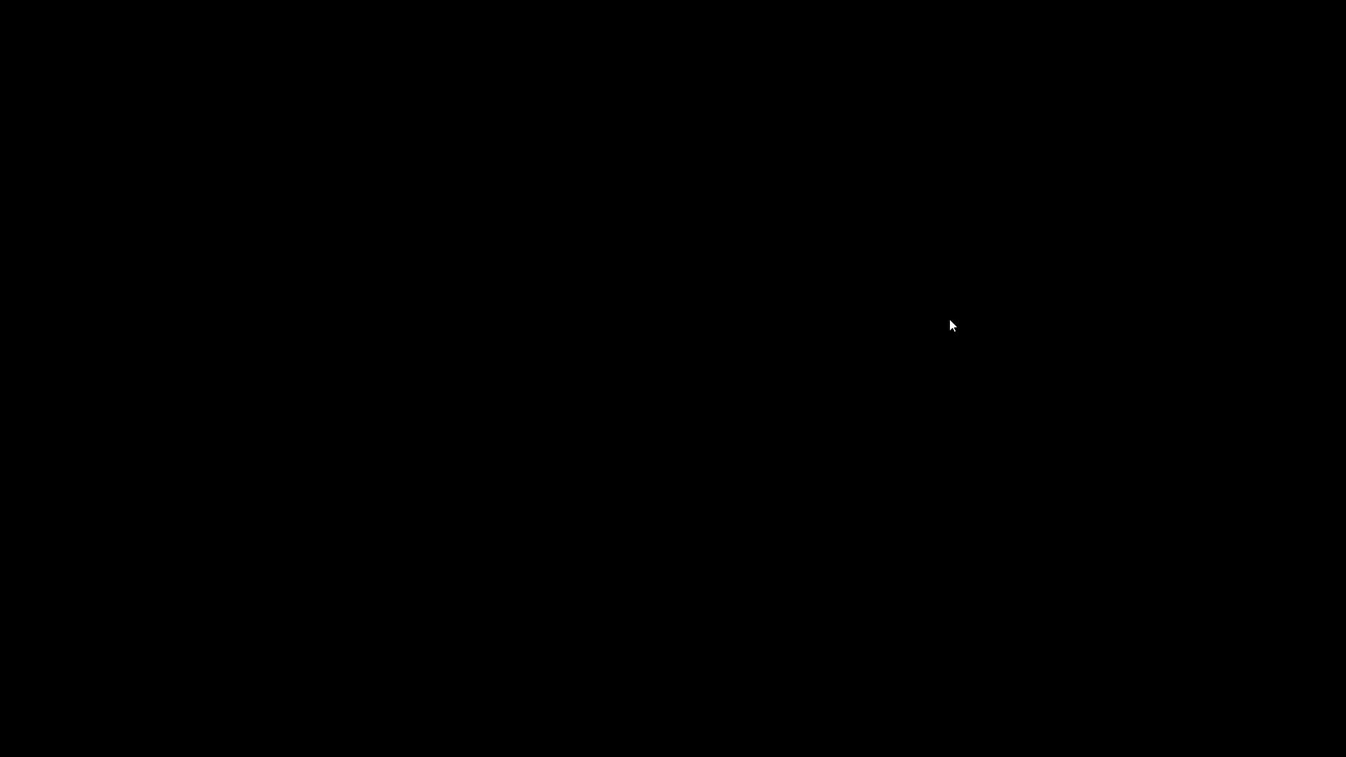
{"action": "key", "text": "Escape"}
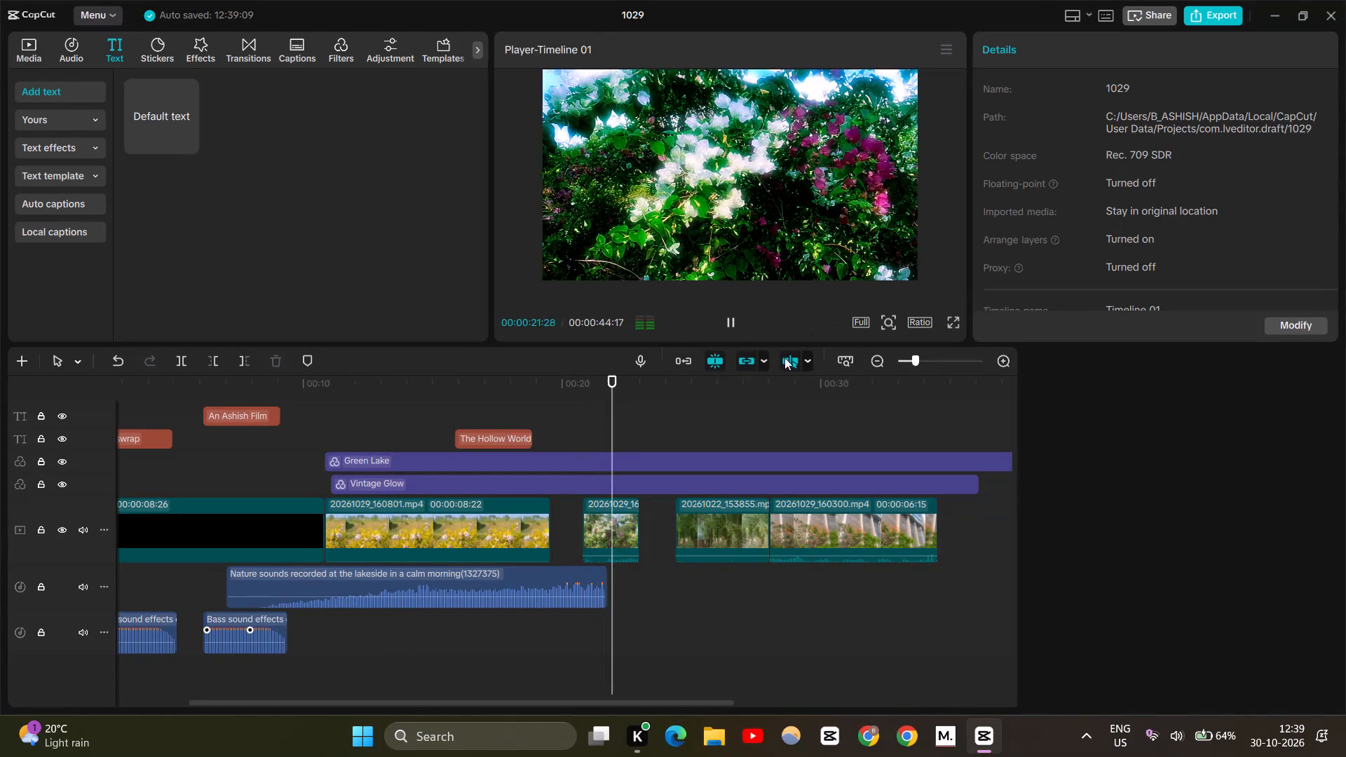
{"action": "left_click", "coordinate": [730, 322]}
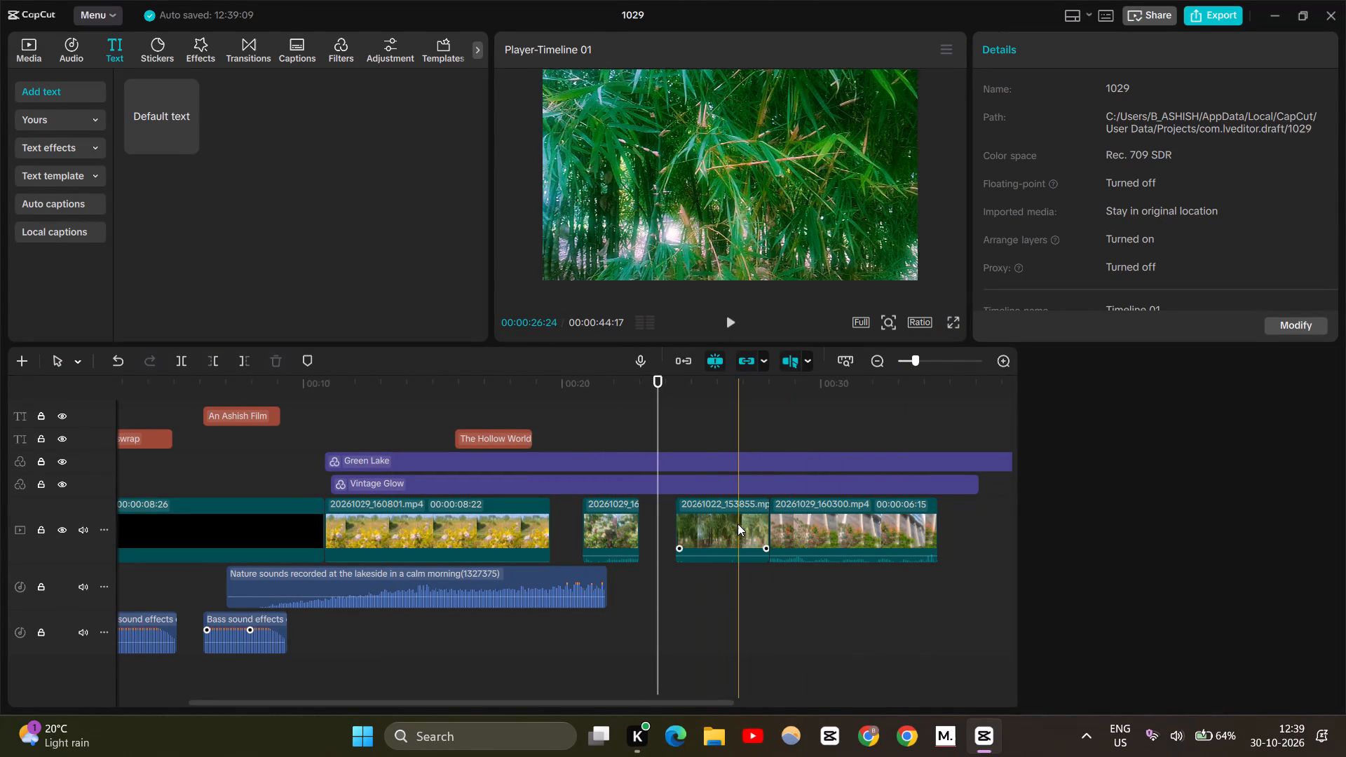
Check the project's media, open the import from device, and browse the Gallery for more scenic footage.
{"action": "left_click", "coordinate": [32, 55]}
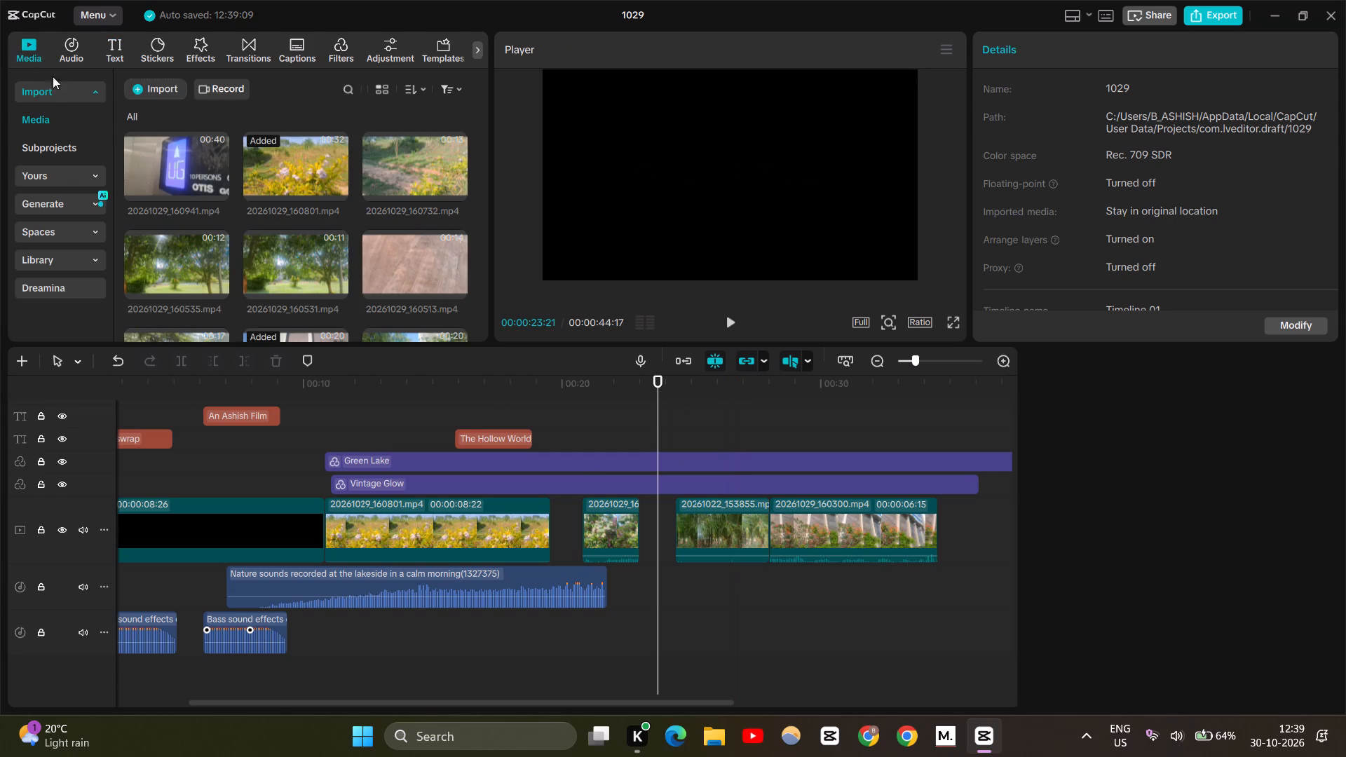
{"action": "scroll", "coordinate": [254, 259], "scroll_direction": "down", "scroll_amount": 3}
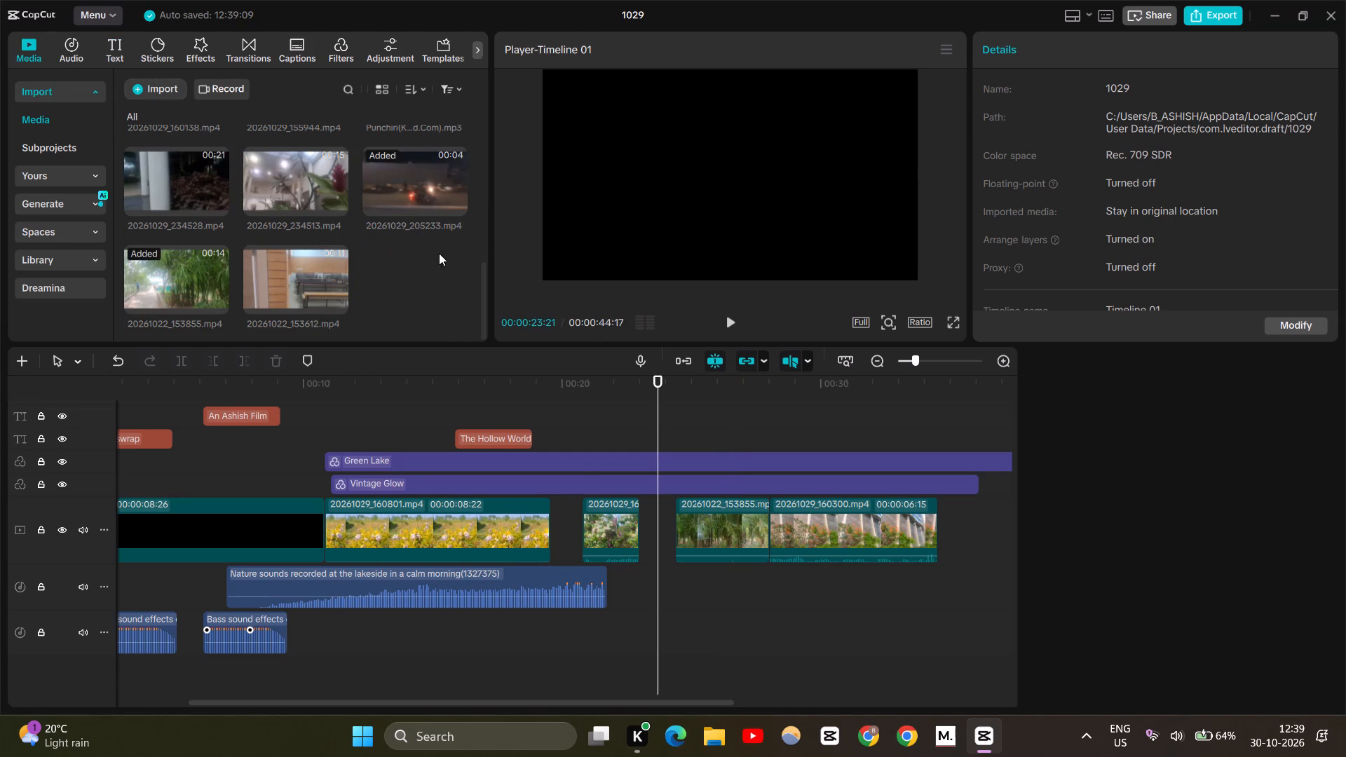
{"action": "left_click", "coordinate": [148, 90]}
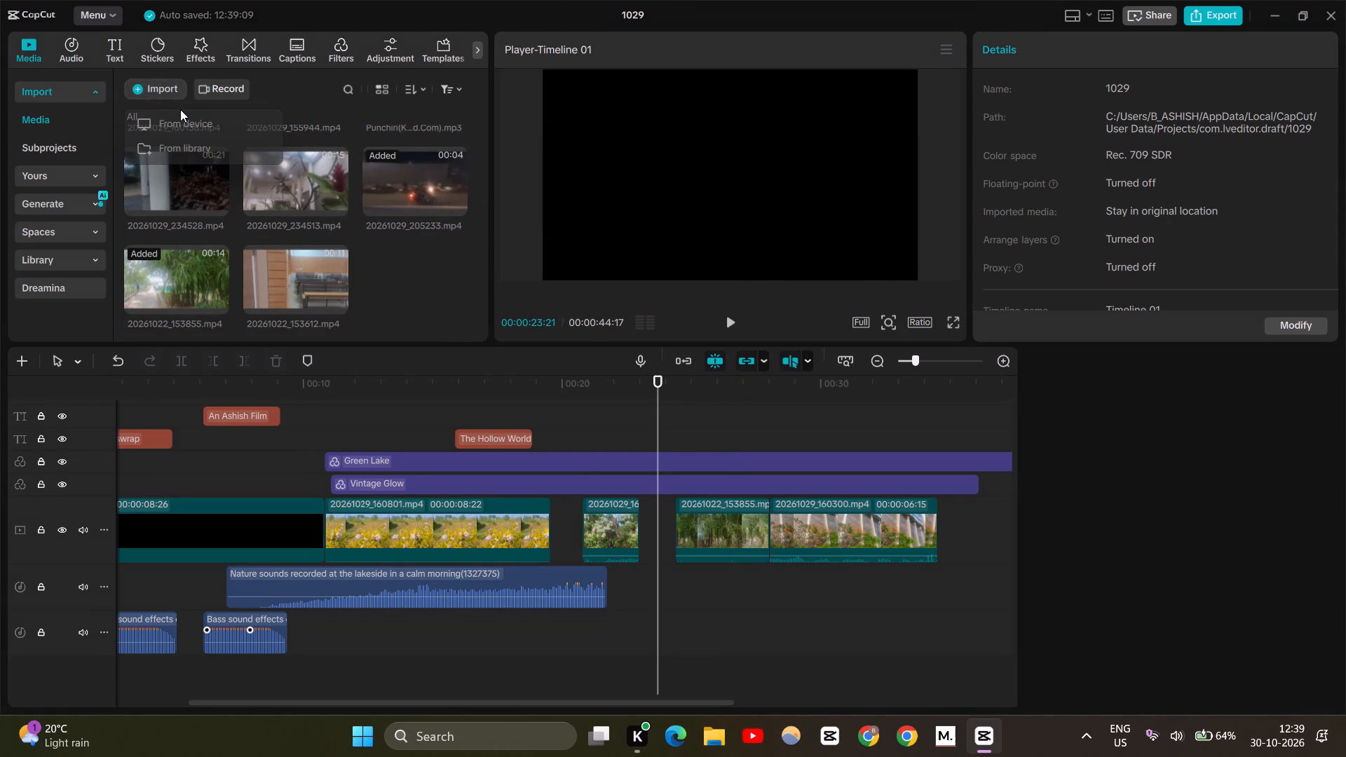
{"action": "left_click", "coordinate": [177, 121]}
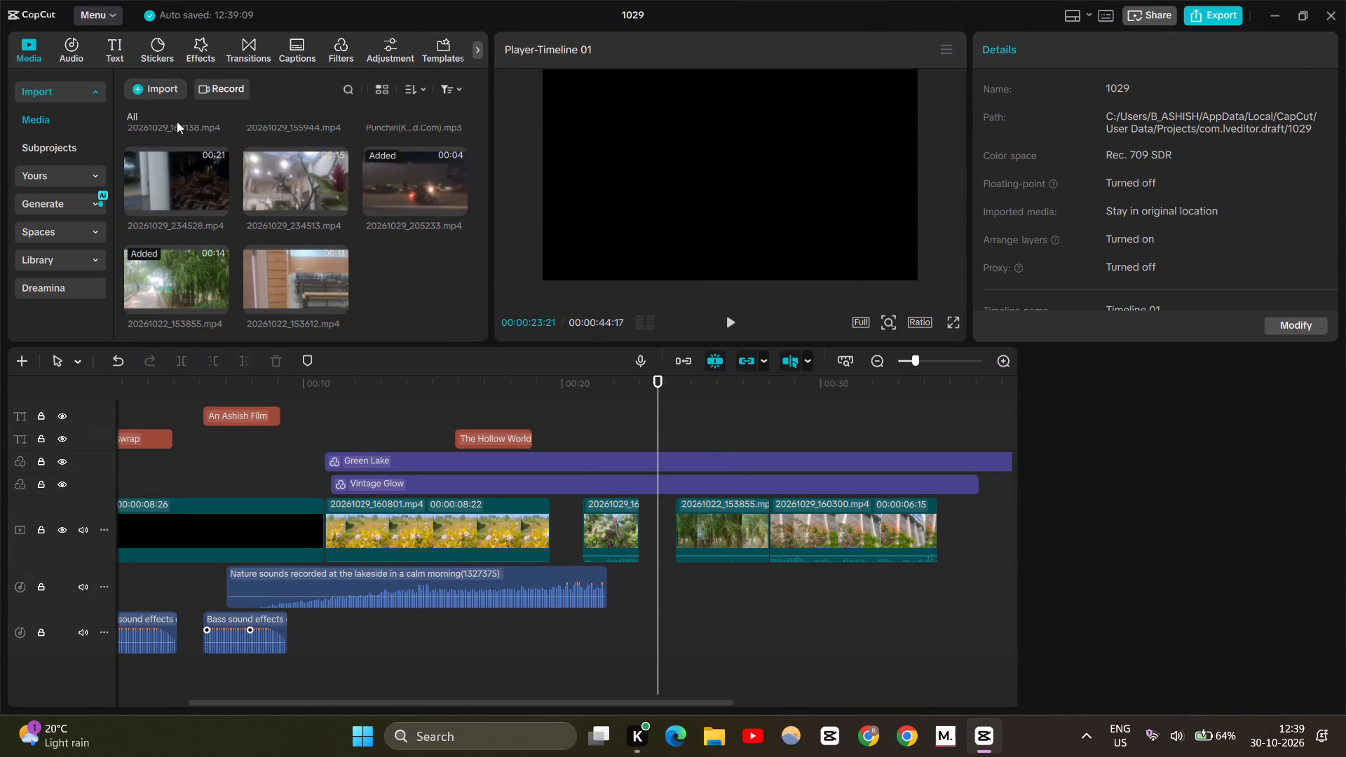
{"action": "scroll", "coordinate": [370, 300], "scroll_direction": "up", "scroll_amount": 1}
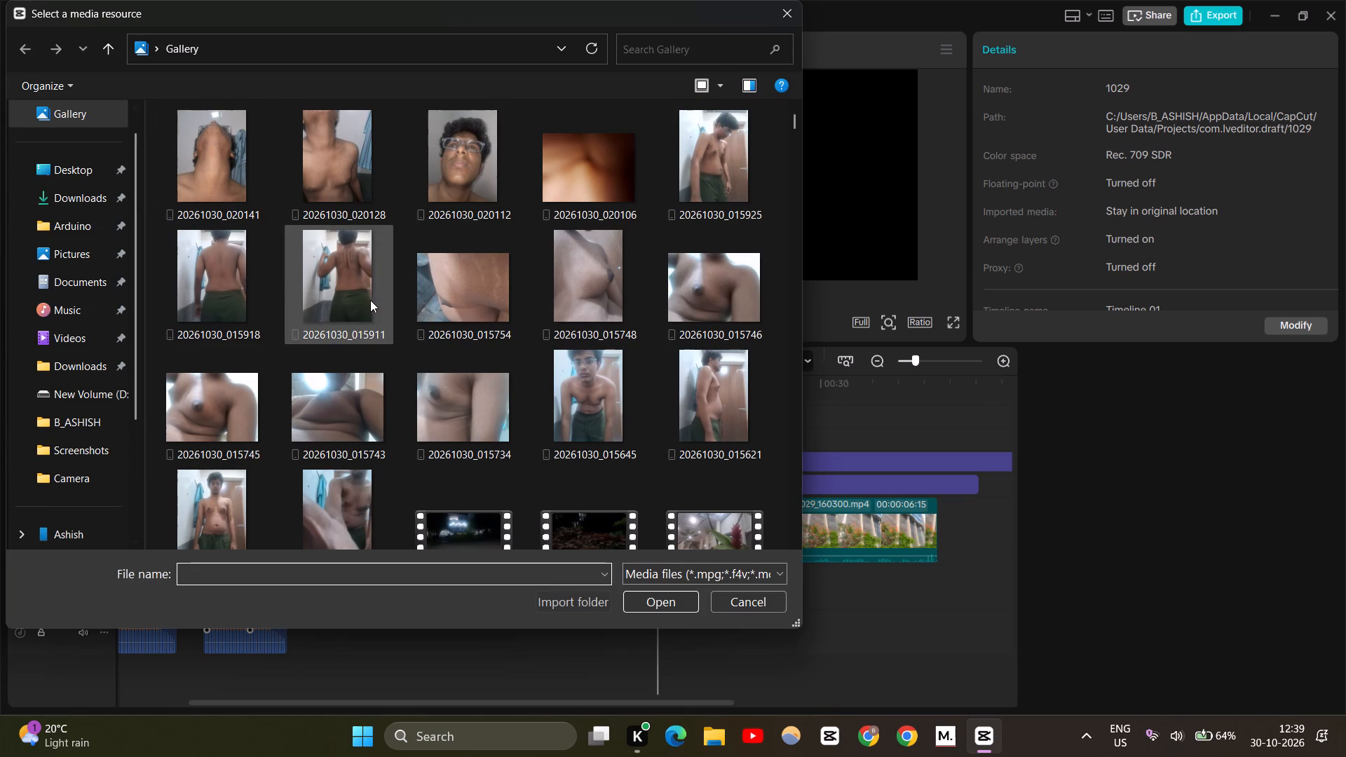
{"action": "scroll", "coordinate": [370, 300], "scroll_direction": "up", "scroll_amount": 2}
{"action": "scroll", "coordinate": [370, 300], "scroll_direction": "down", "scroll_amount": 1}
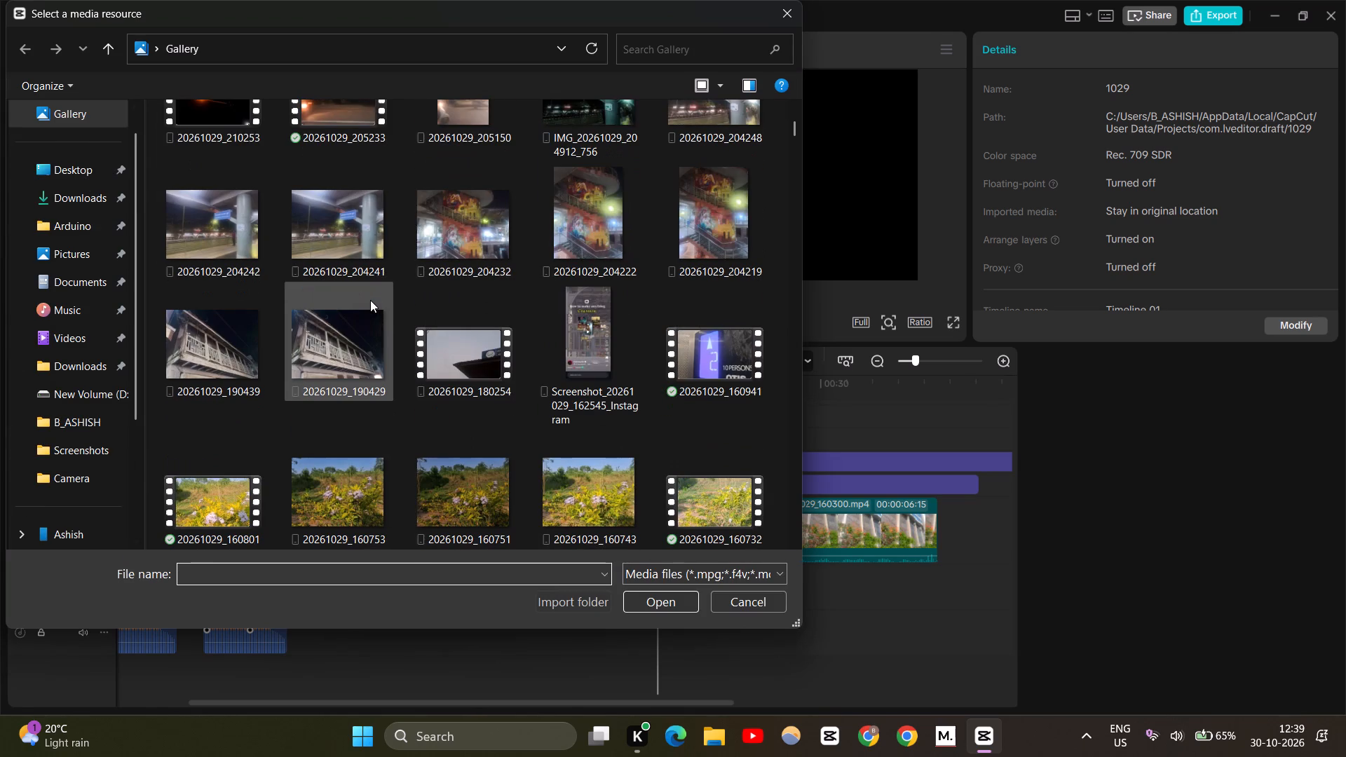
{"action": "scroll", "coordinate": [370, 300], "scroll_direction": "down", "scroll_amount": 5}
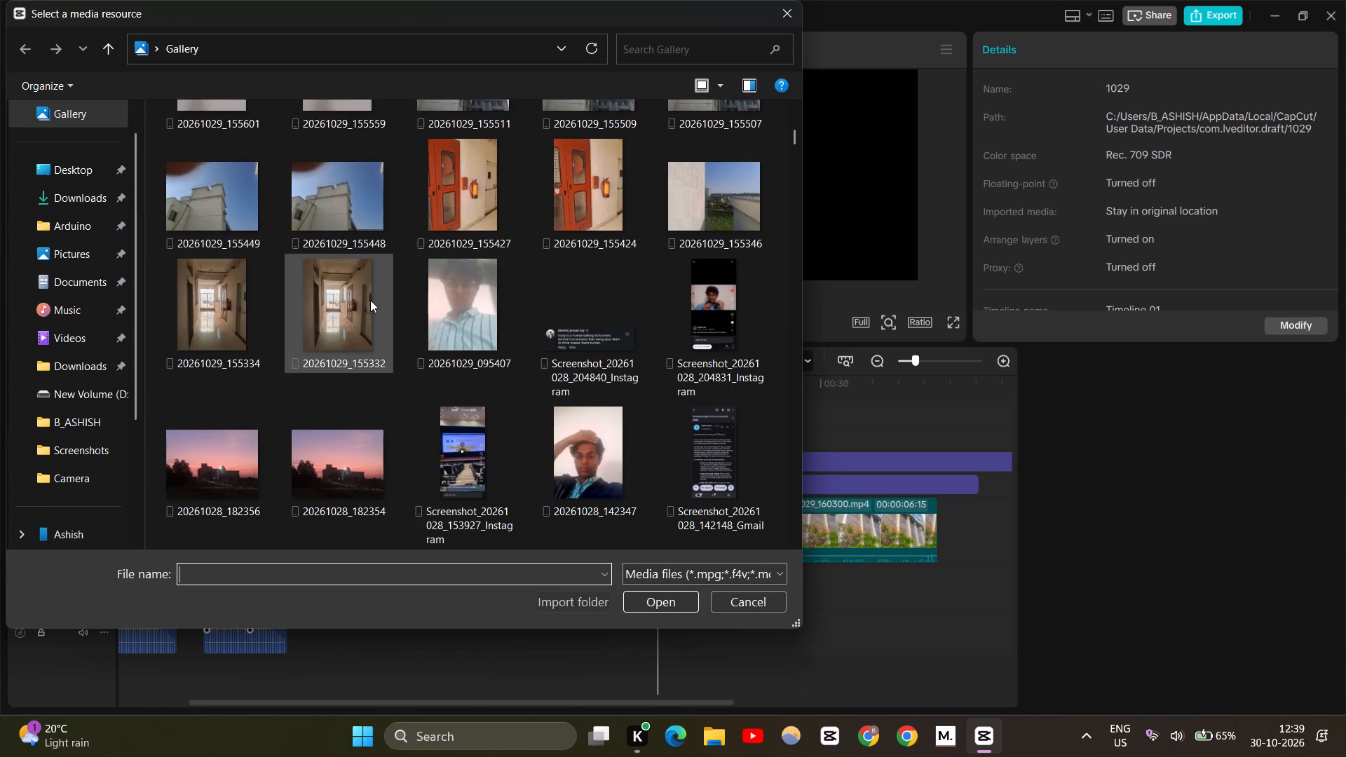
{"action": "scroll", "coordinate": [370, 300], "scroll_direction": "up", "scroll_amount": 2}
{"action": "scroll", "coordinate": [370, 300], "scroll_direction": "down", "scroll_amount": 1}
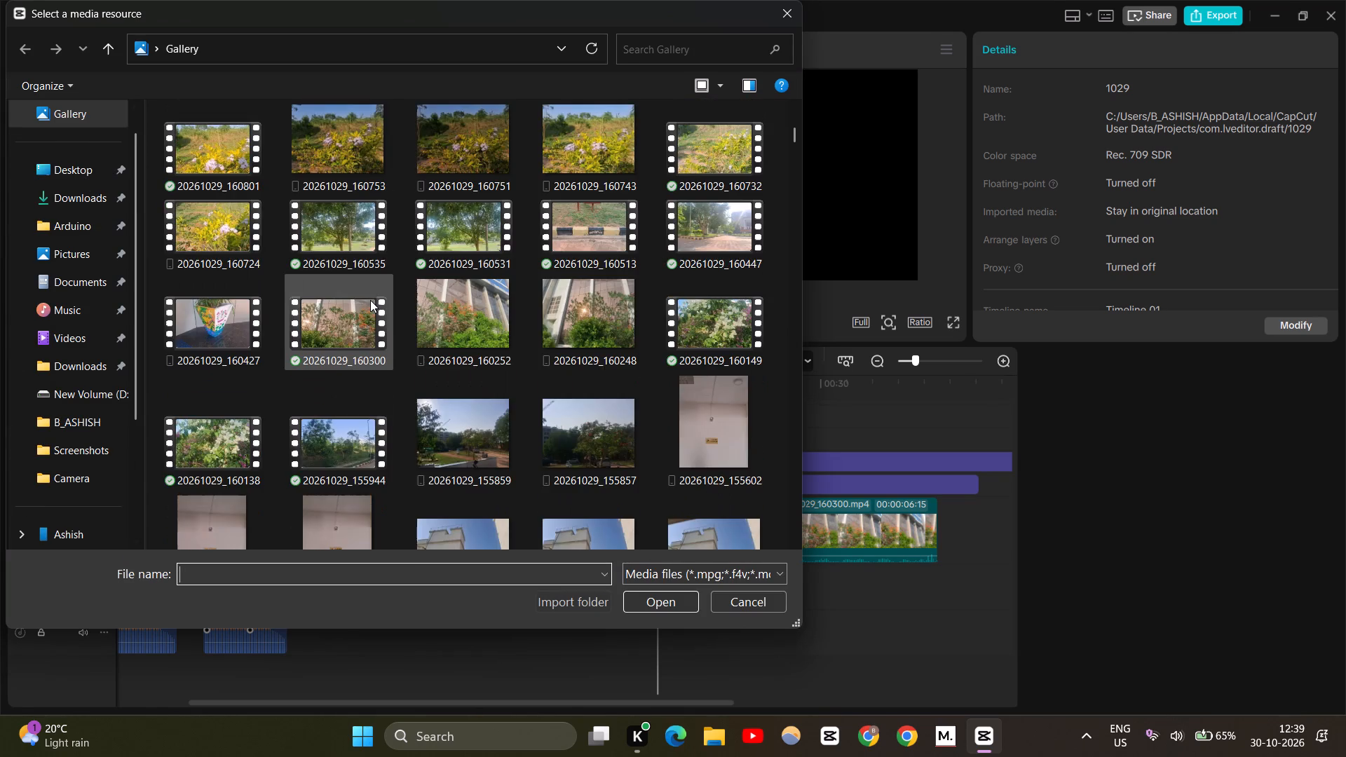
{"action": "scroll", "coordinate": [370, 300], "scroll_direction": "down", "scroll_amount": 3}
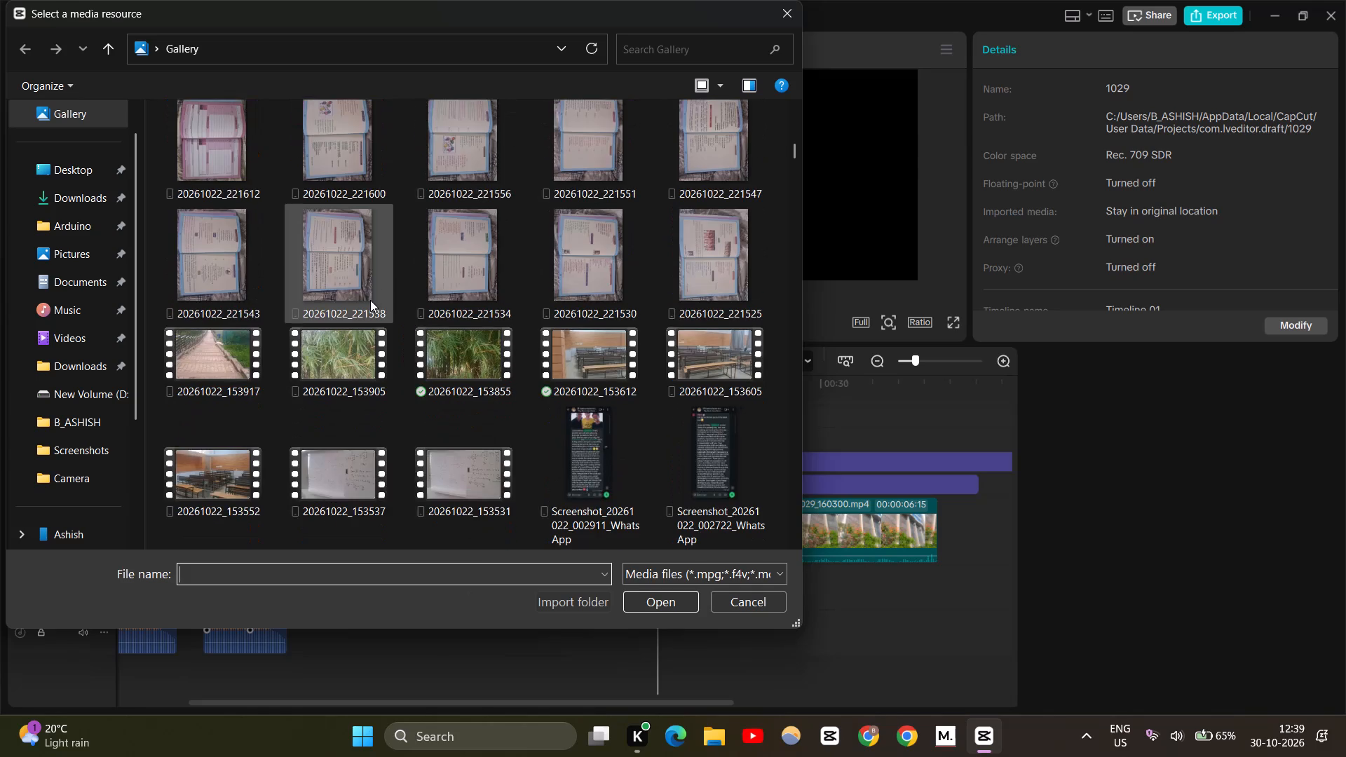
{"action": "scroll", "coordinate": [370, 300], "scroll_direction": "down", "scroll_amount": 1}
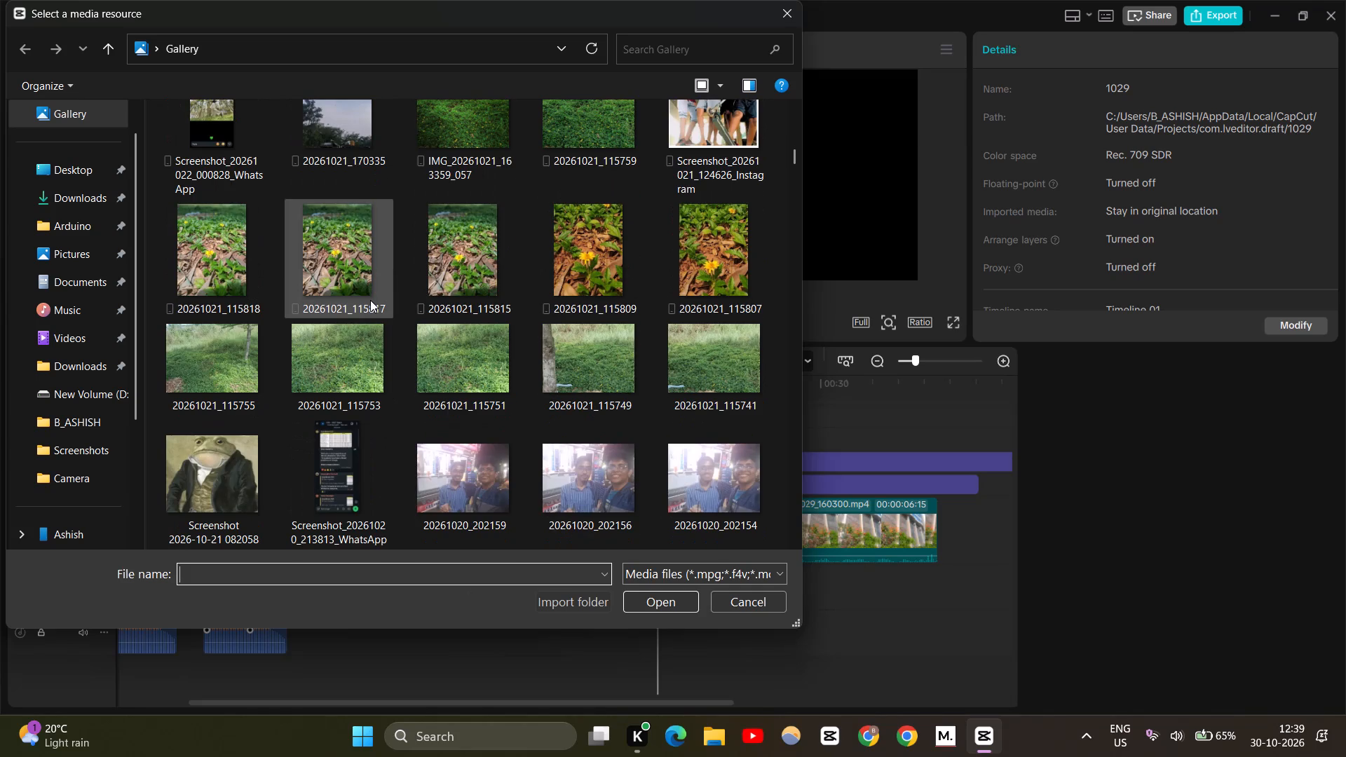
{"action": "scroll", "coordinate": [370, 300], "scroll_direction": "down", "scroll_amount": 3}
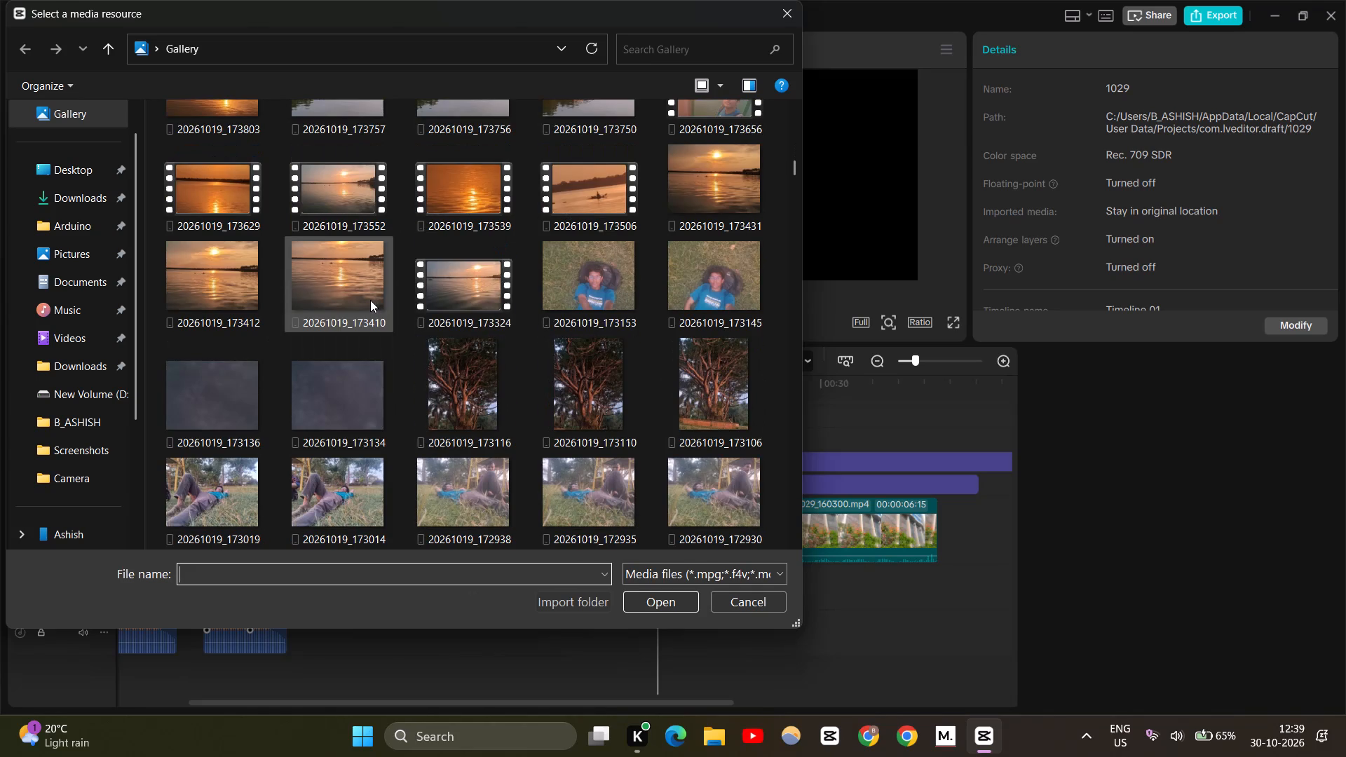
{"action": "scroll", "coordinate": [371, 276], "scroll_direction": "up", "scroll_amount": 1}
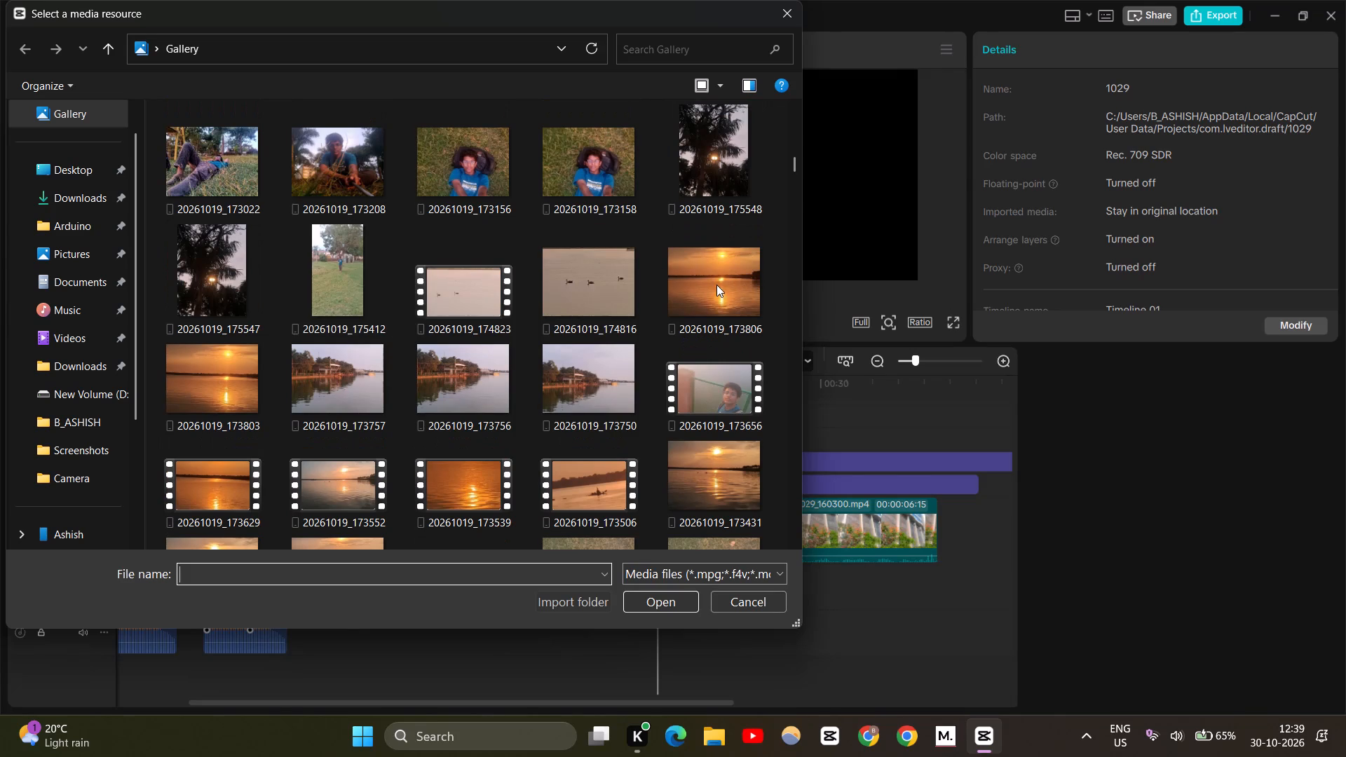
{"action": "scroll", "coordinate": [400, 396], "scroll_direction": "down", "scroll_amount": 3}
{"action": "scroll", "coordinate": [470, 495], "scroll_direction": "down", "scroll_amount": 1}
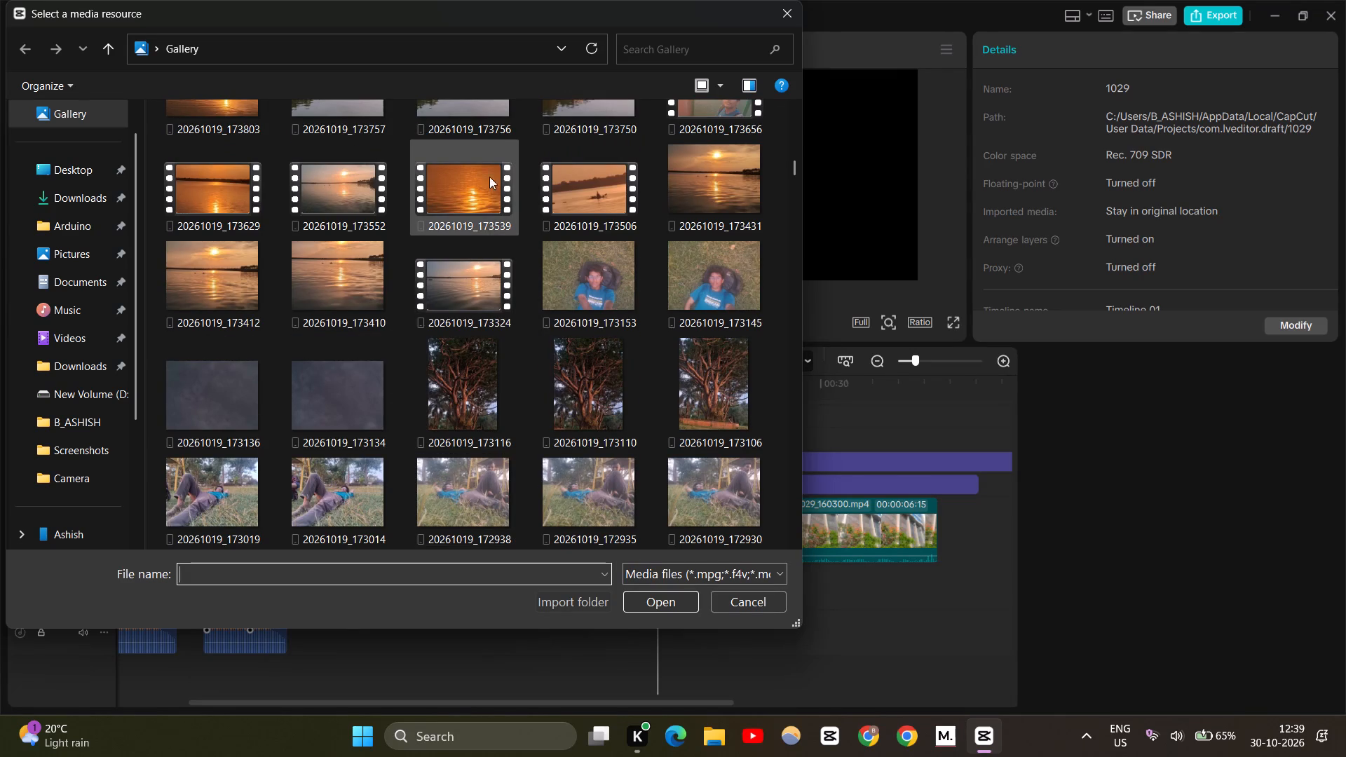
Import the sunset videos 20261019_173629 and 20261019_173539 from the Gallery into the project media.
{"action": "left_click", "coordinate": [496, 161]}
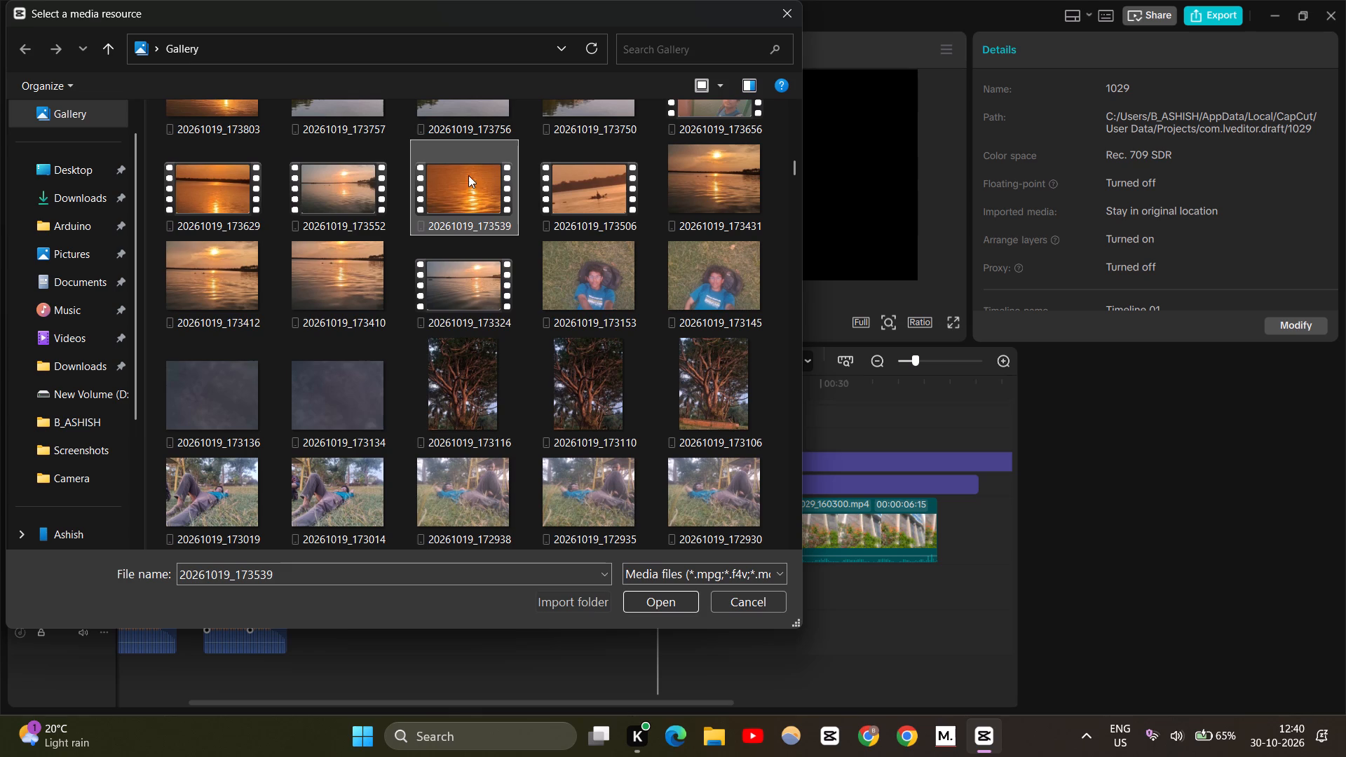
{"action": "left_click", "coordinate": [233, 193]}
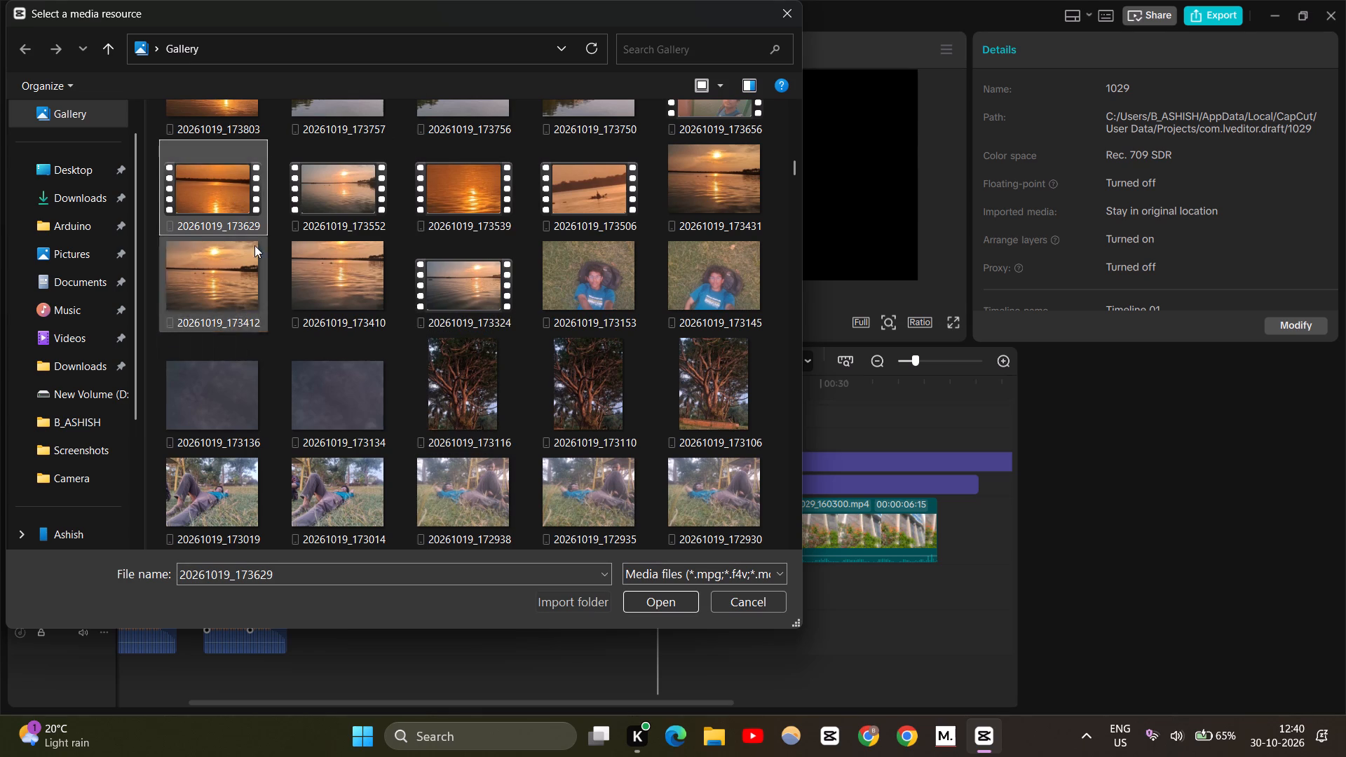
{"action": "left_click", "coordinate": [367, 221]}
{"action": "left_click", "coordinate": [206, 196], "text": "ctrl"}
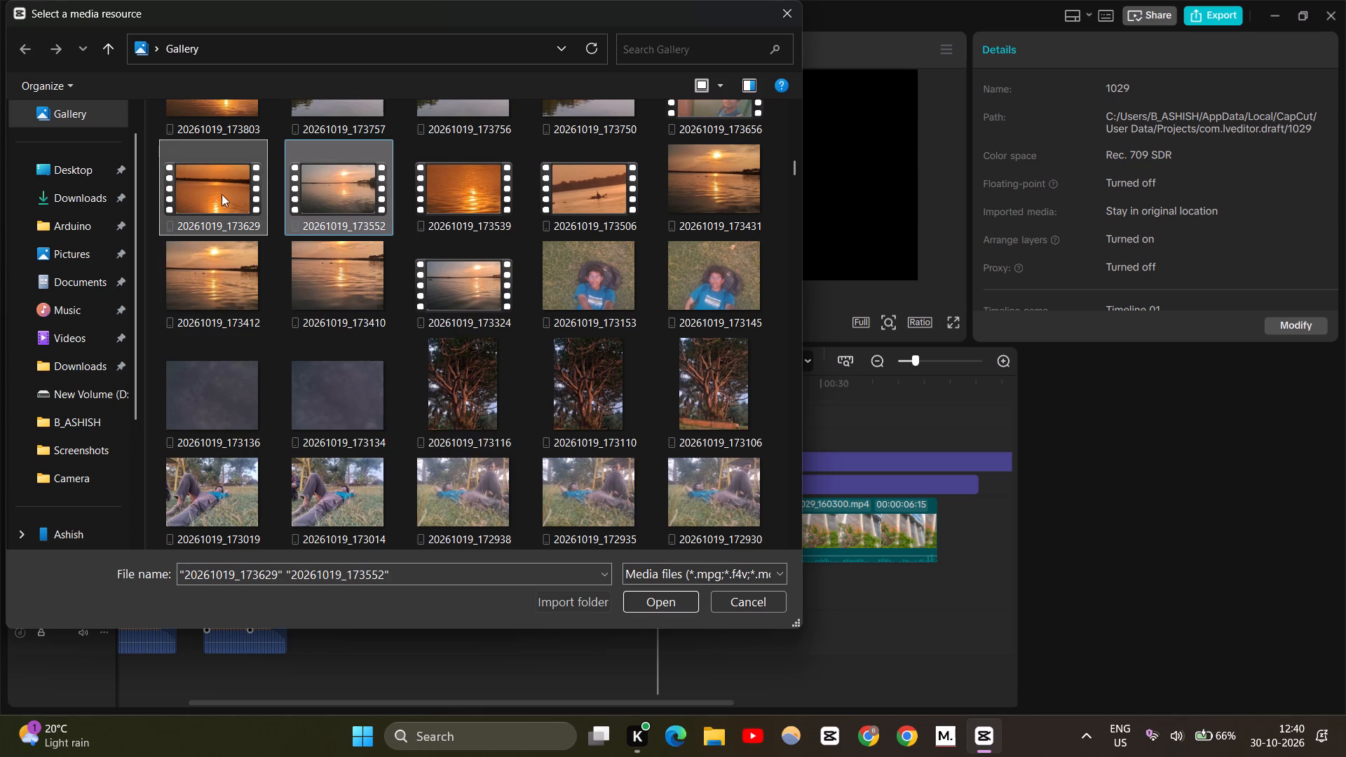
{"action": "left_click", "coordinate": [317, 195], "text": "ctrl"}
{"action": "left_click", "coordinate": [458, 201], "text": "ctrl"}
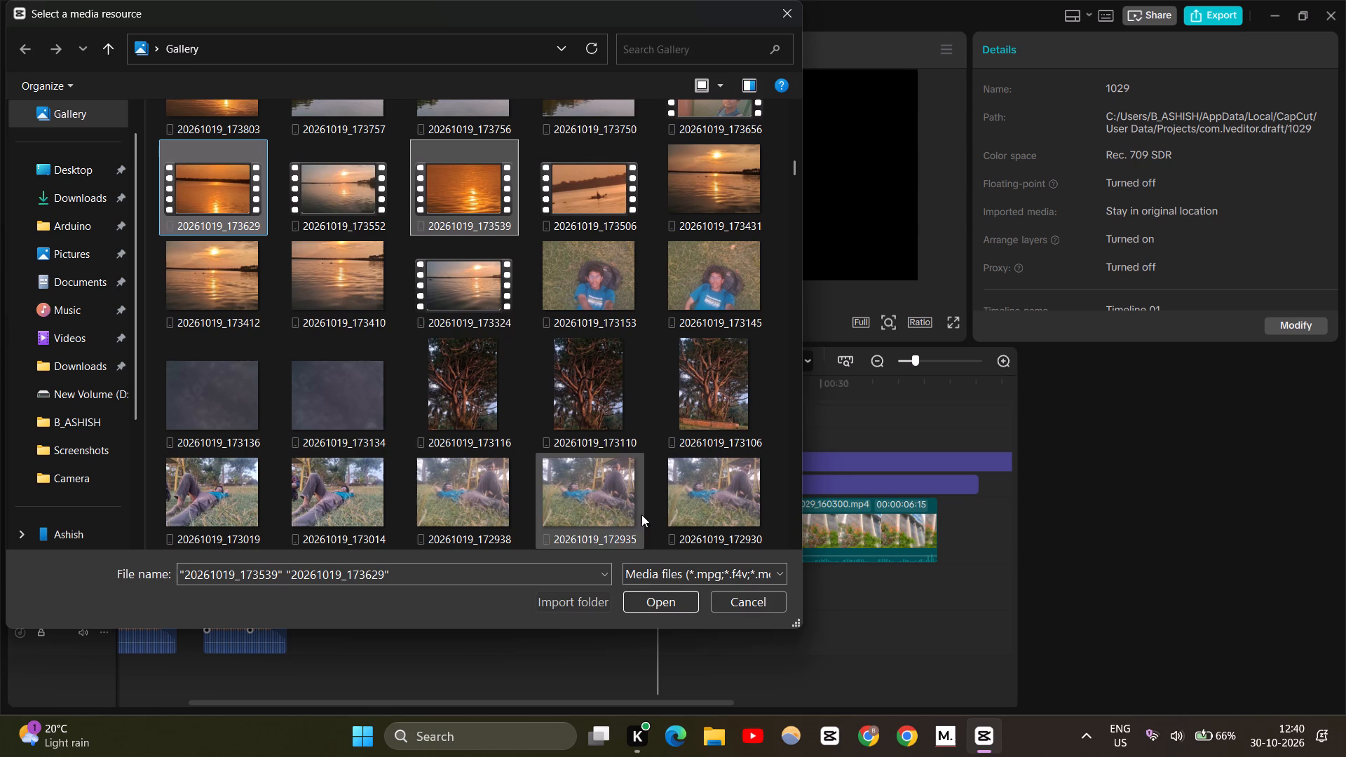
{"action": "left_click", "coordinate": [665, 606]}
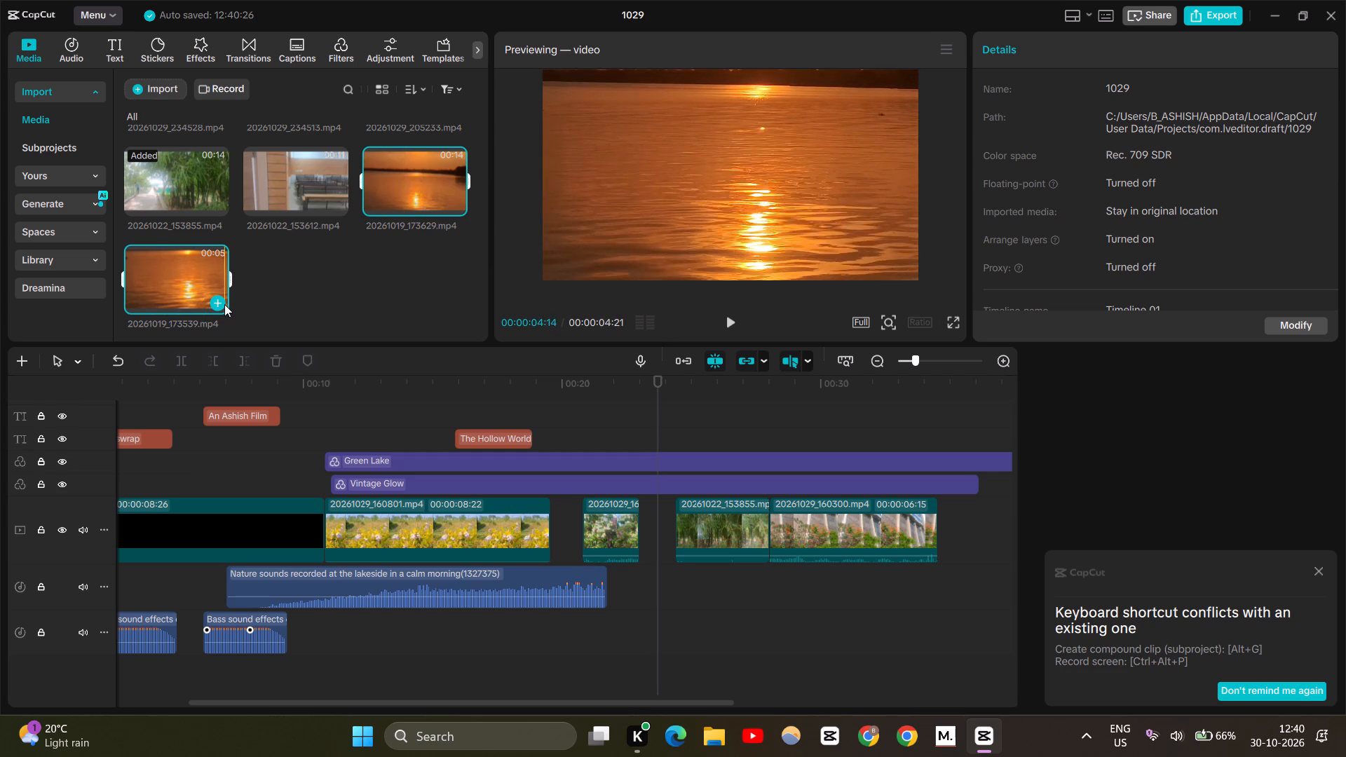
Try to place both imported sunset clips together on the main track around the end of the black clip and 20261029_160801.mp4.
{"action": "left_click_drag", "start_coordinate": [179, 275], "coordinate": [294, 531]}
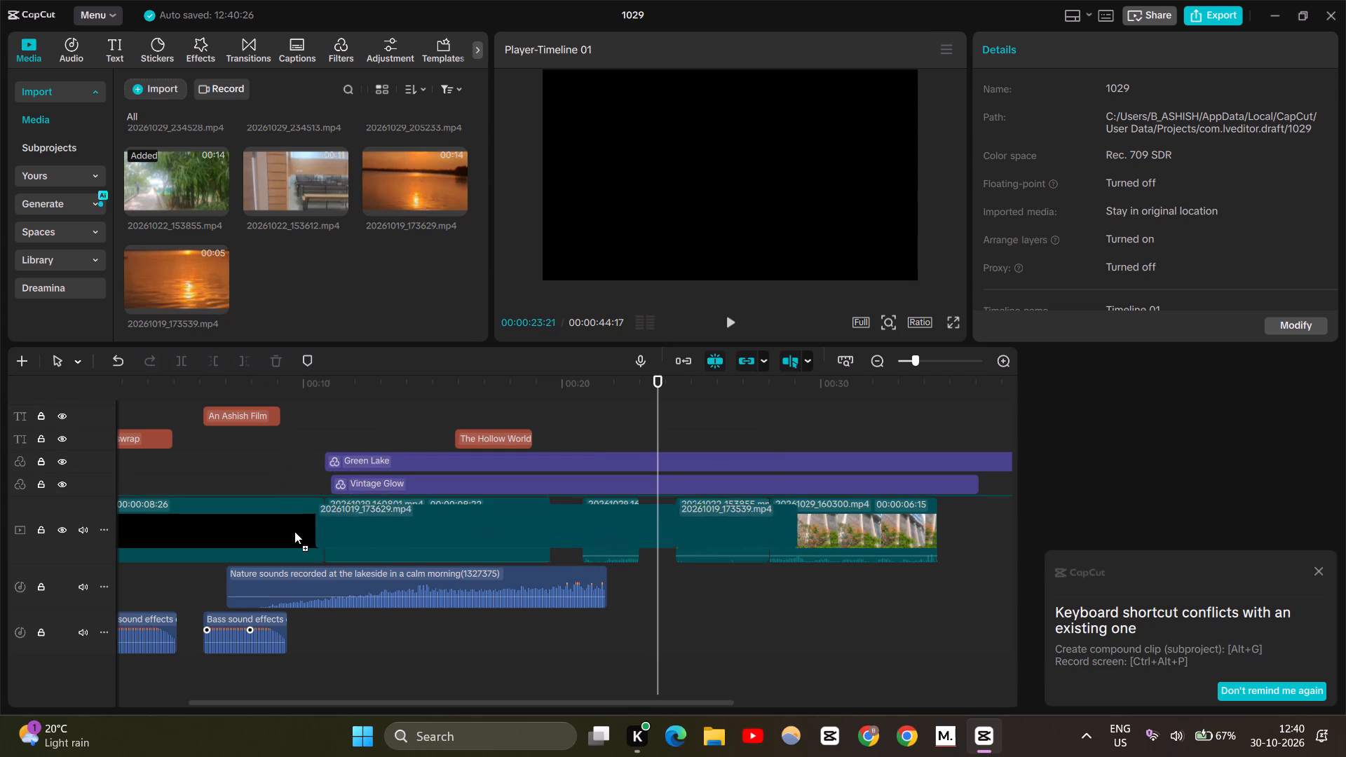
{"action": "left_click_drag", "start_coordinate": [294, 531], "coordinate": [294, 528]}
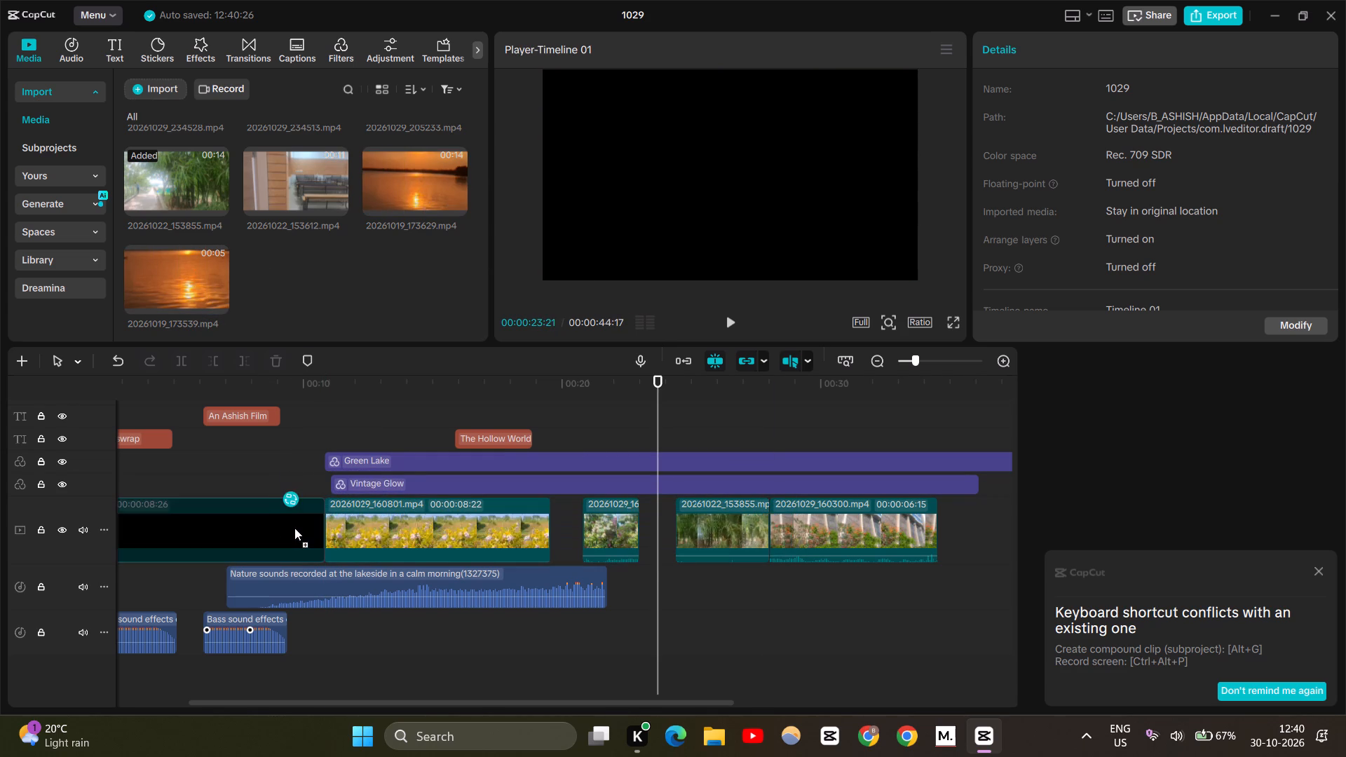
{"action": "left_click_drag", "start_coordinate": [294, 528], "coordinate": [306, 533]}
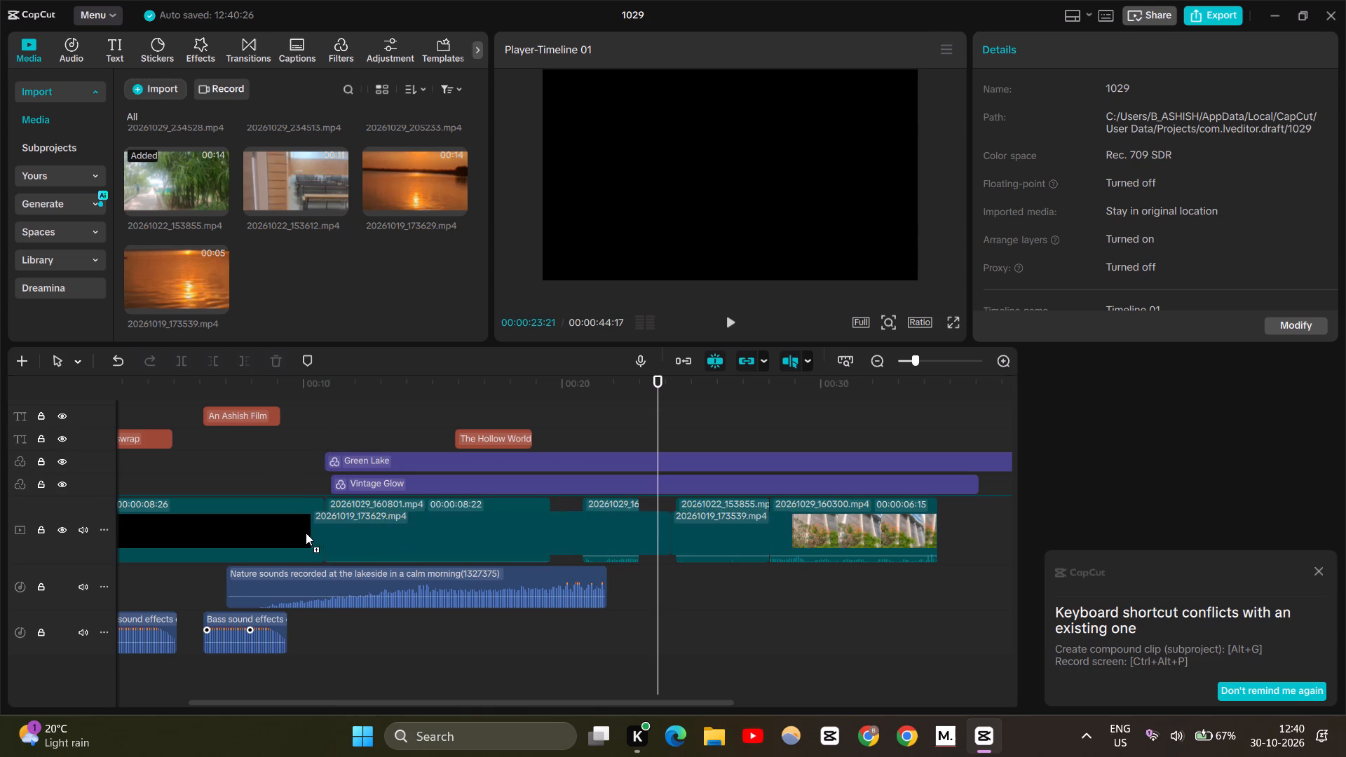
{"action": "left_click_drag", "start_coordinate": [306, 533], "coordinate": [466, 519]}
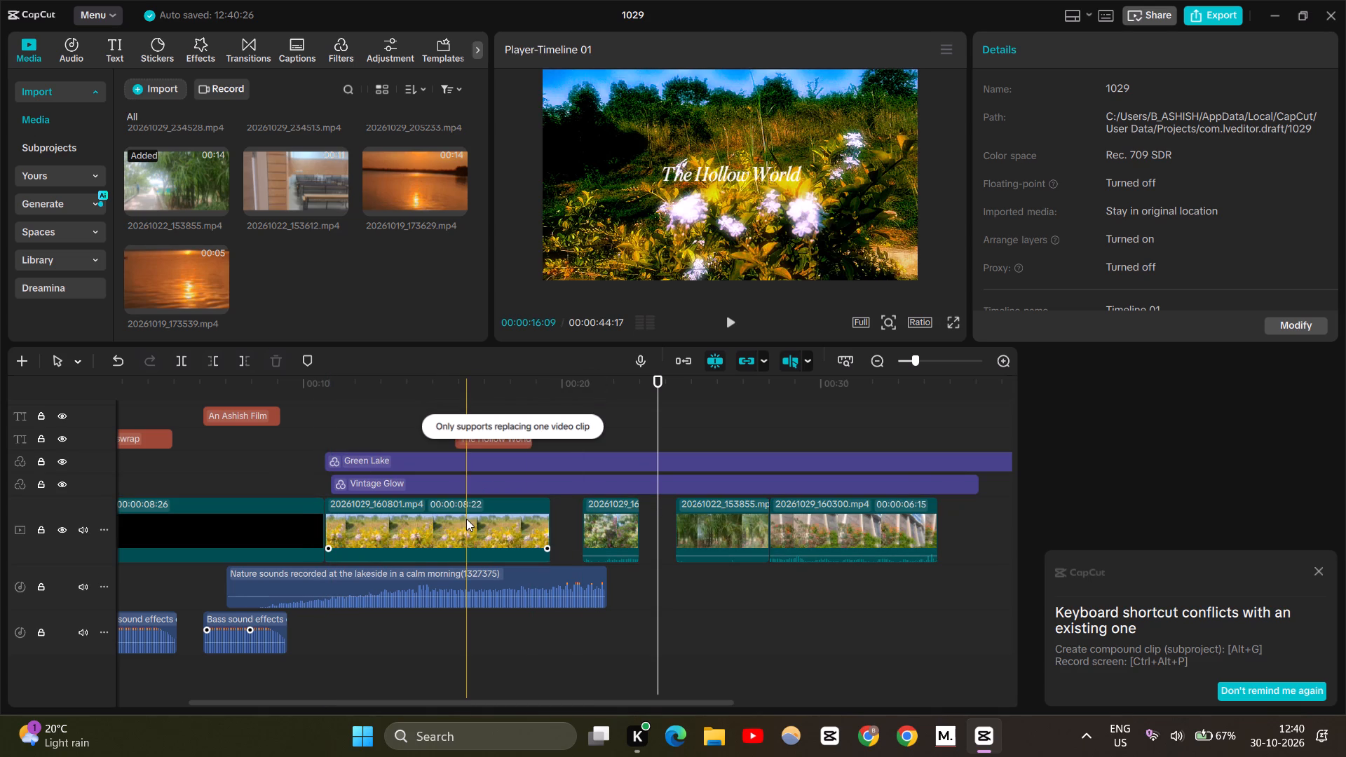
Move 20261029_160801.mp4 later on the main track so it meets the white and magenta flower clip, leaving a gap after the black clip.
{"action": "scroll", "coordinate": [408, 459], "scroll_direction": "right", "scroll_amount": 1}
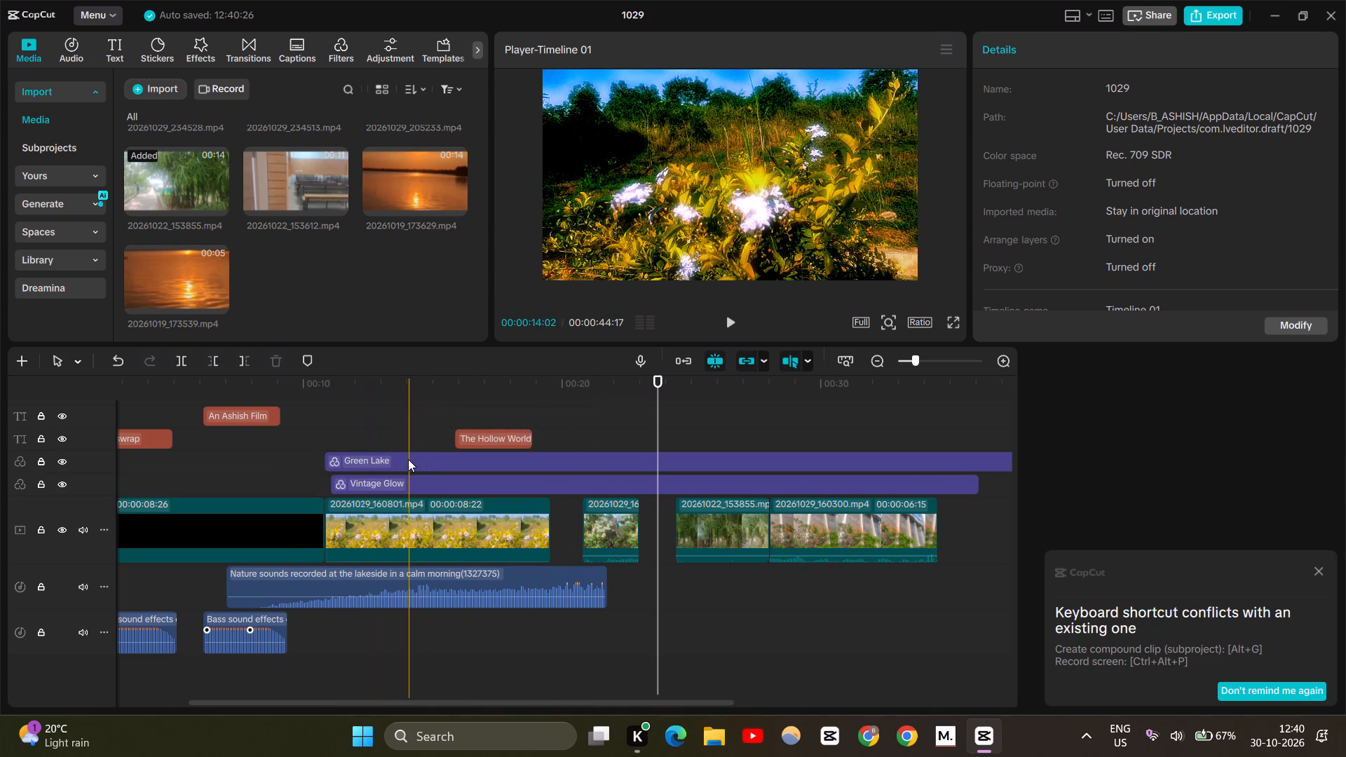
{"action": "scroll", "coordinate": [408, 459], "scroll_direction": "down", "scroll_amount": 1}
{"action": "left_click", "coordinate": [431, 540]}
{"action": "left_click_drag", "start_coordinate": [431, 540], "coordinate": [434, 540]}
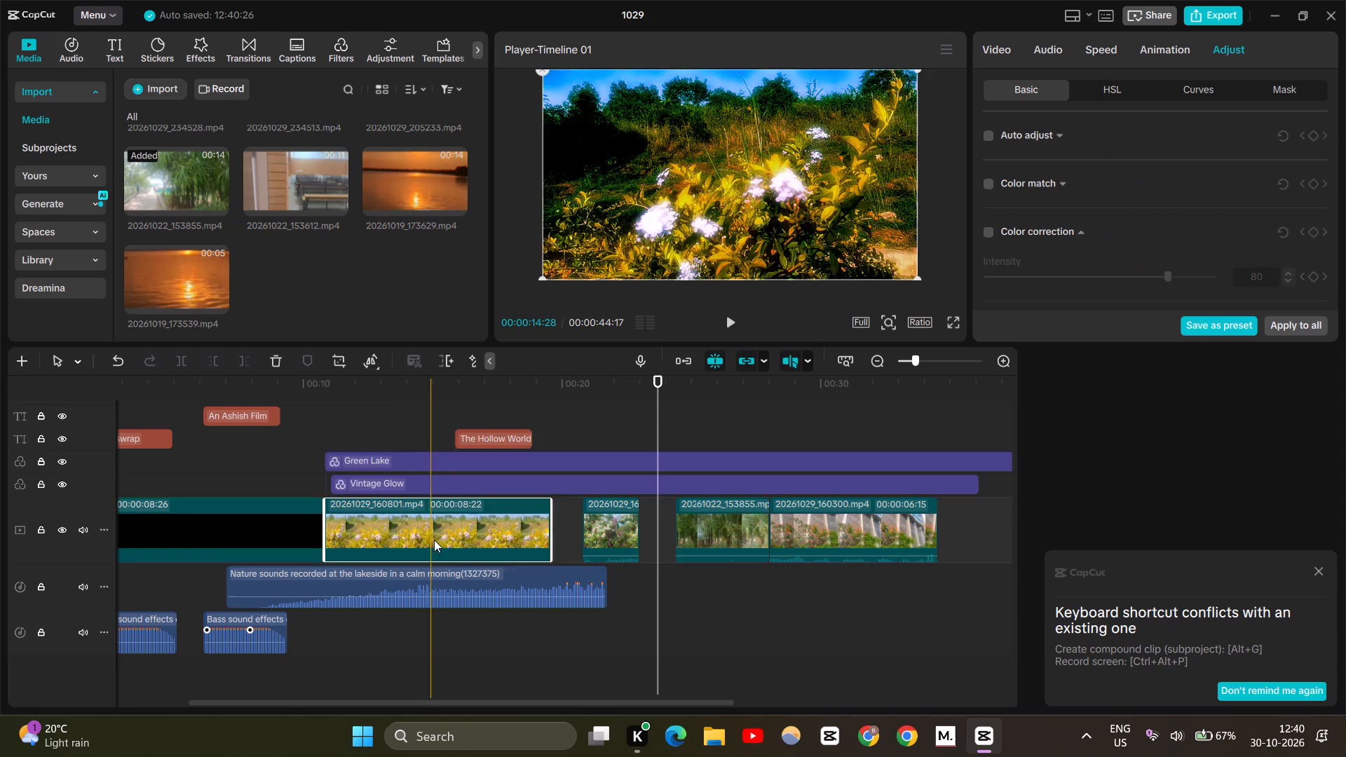
{"action": "left_click_drag", "start_coordinate": [434, 540], "coordinate": [463, 540]}
Place 20261019_173539.mp4 on a track above the main track, starting where the black clip ends, and play it back.
{"action": "left_click_drag", "start_coordinate": [168, 268], "coordinate": [264, 446]}
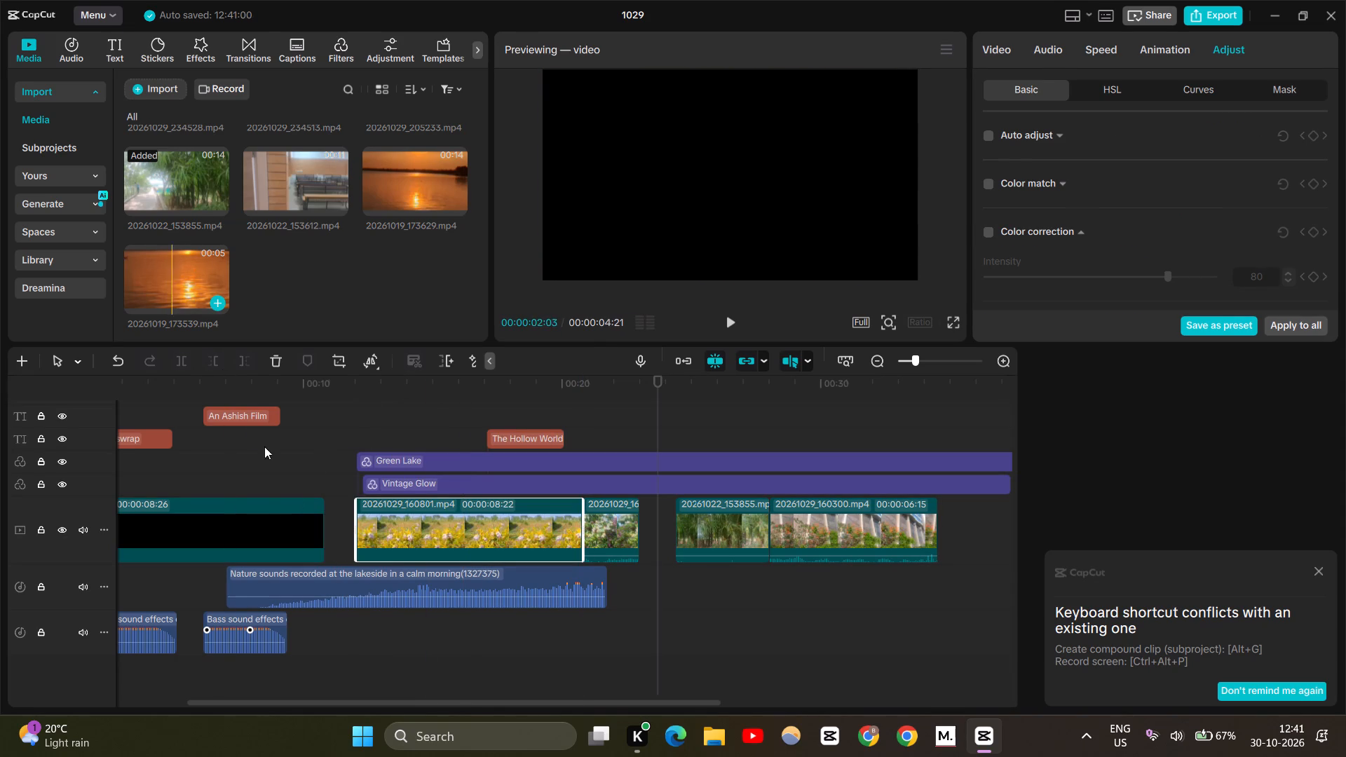
{"action": "left_click_drag", "start_coordinate": [264, 446], "coordinate": [322, 526]}
{"action": "left_click", "coordinate": [285, 480]}
{"action": "key", "text": "space"}
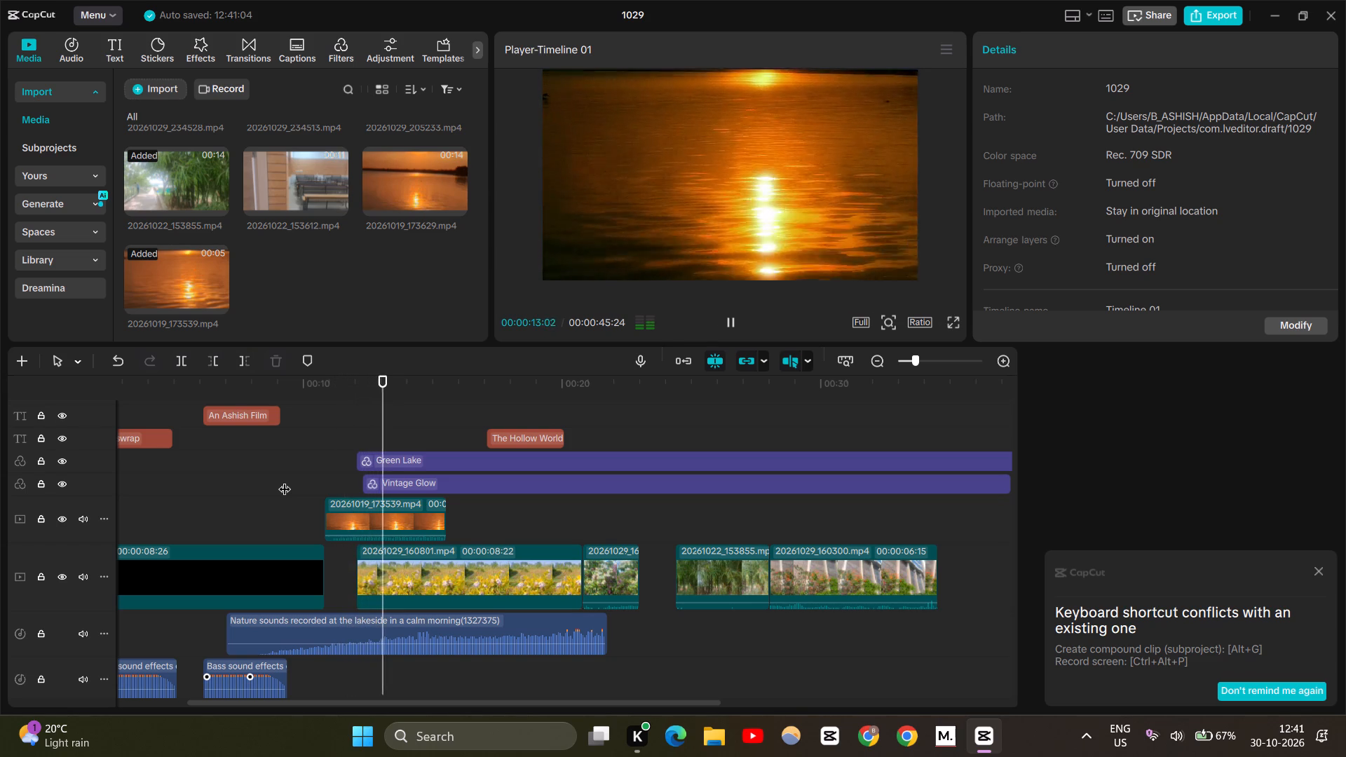
{"action": "key", "text": "space"}
Move the Vintage Glow filter earlier so it starts with the sunset clip 20261019_173539.mp4.
{"action": "left_click_drag", "start_coordinate": [418, 479], "coordinate": [402, 480]}
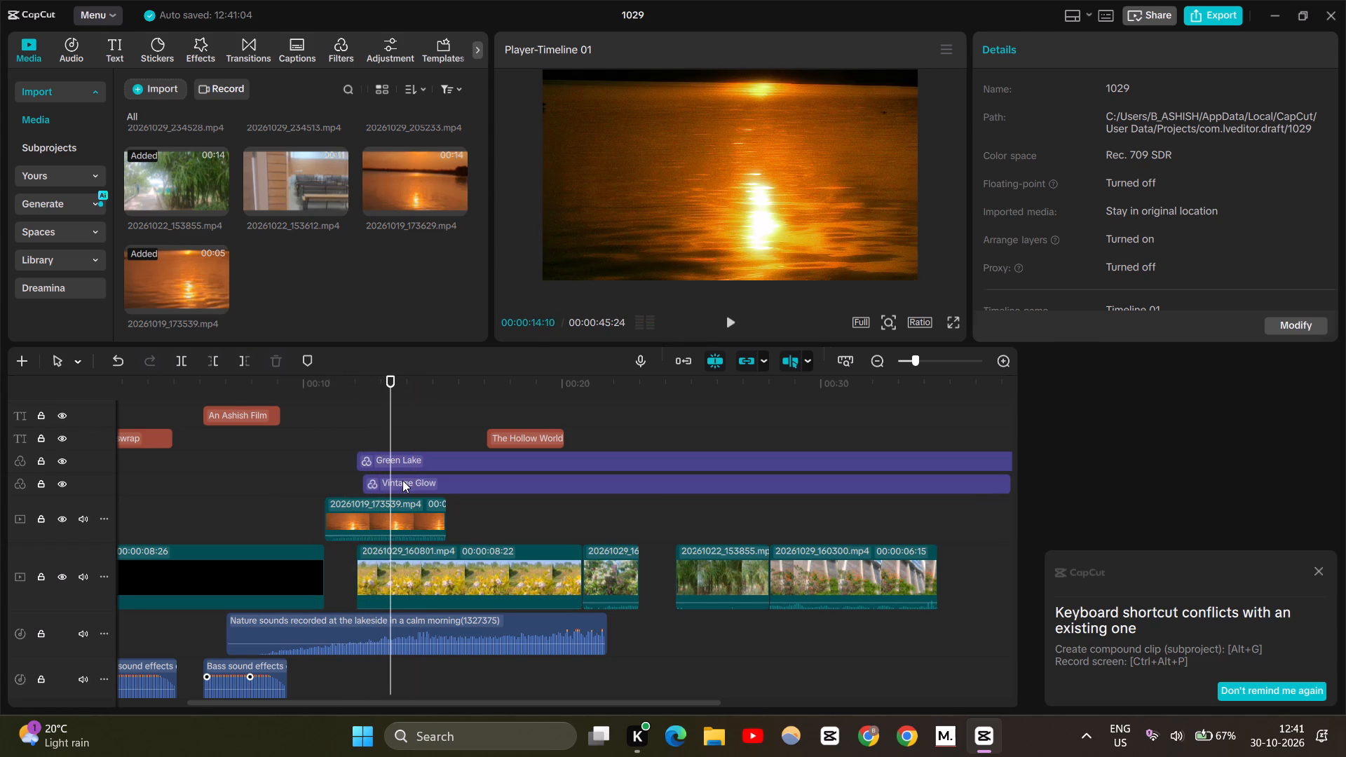
{"action": "left_click_drag", "start_coordinate": [402, 480], "coordinate": [376, 482]}
Play back the sunset clip with the moved filter, including in full screen.
{"action": "left_click", "coordinate": [289, 442]}
{"action": "key", "text": "space"}
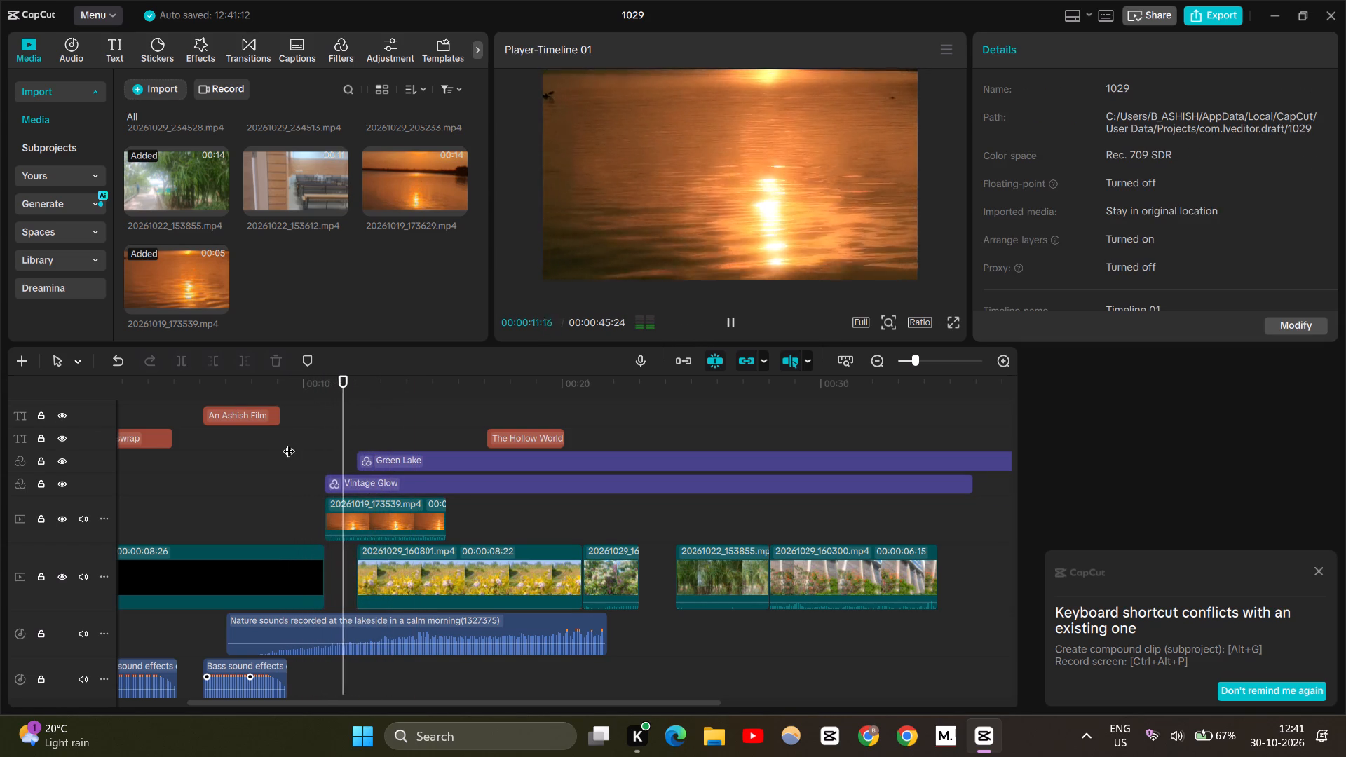
{"action": "key", "text": "space"}
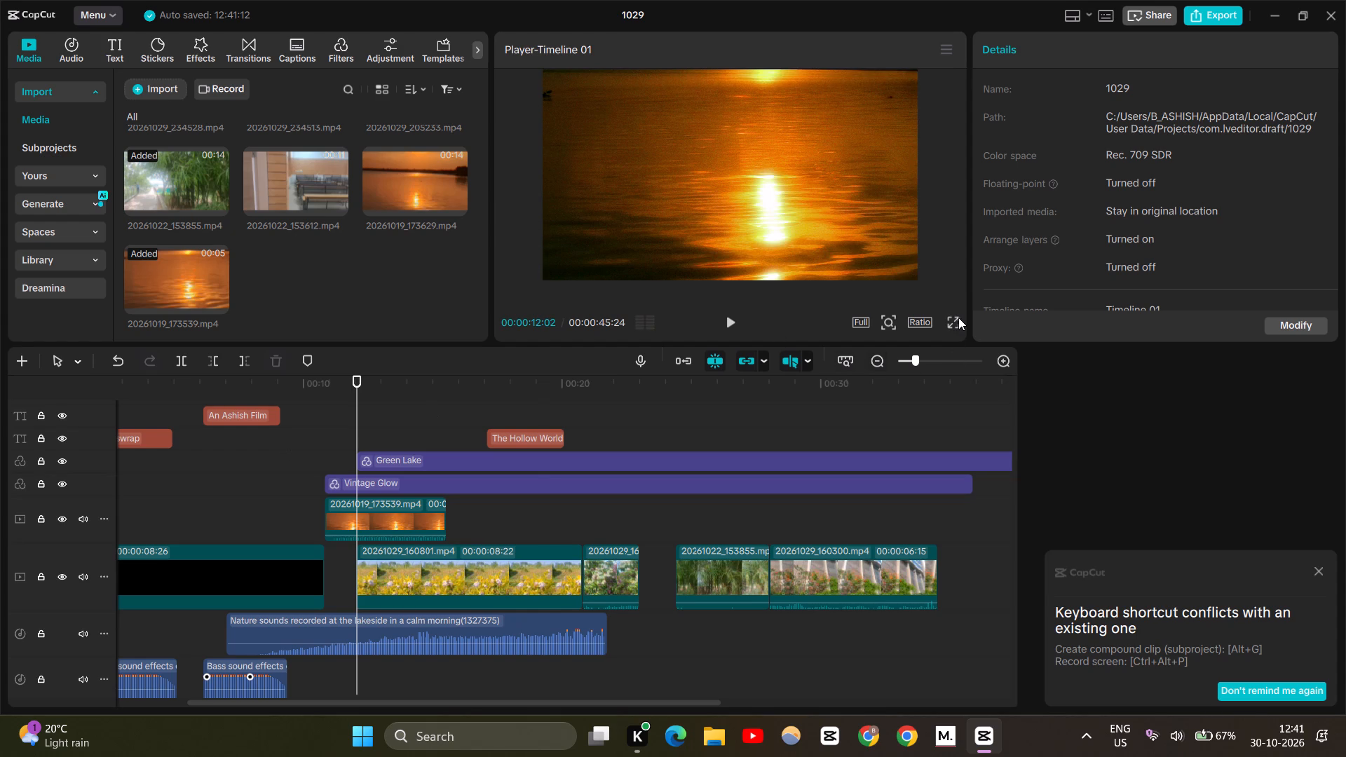
{"action": "left_click", "coordinate": [958, 318]}
{"action": "key", "text": "space"}
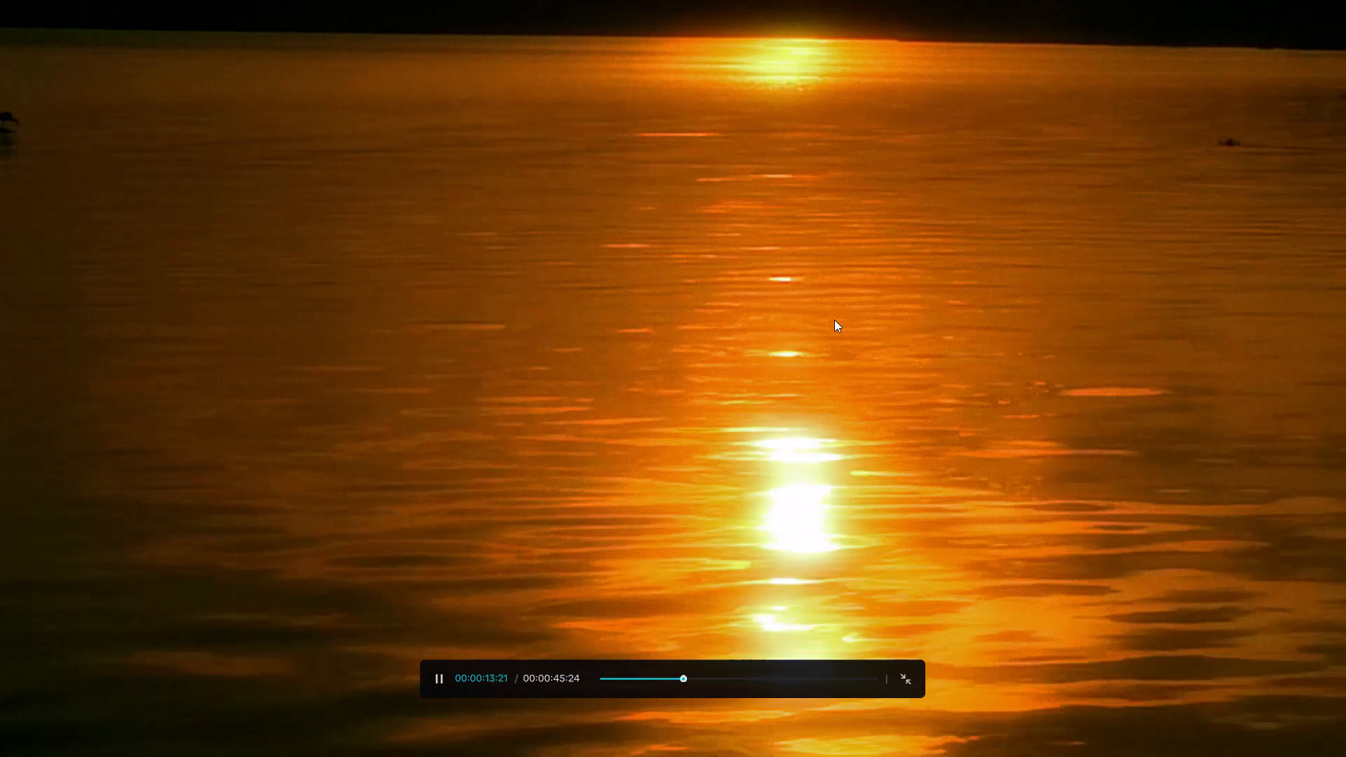
{"action": "key", "text": "space"}
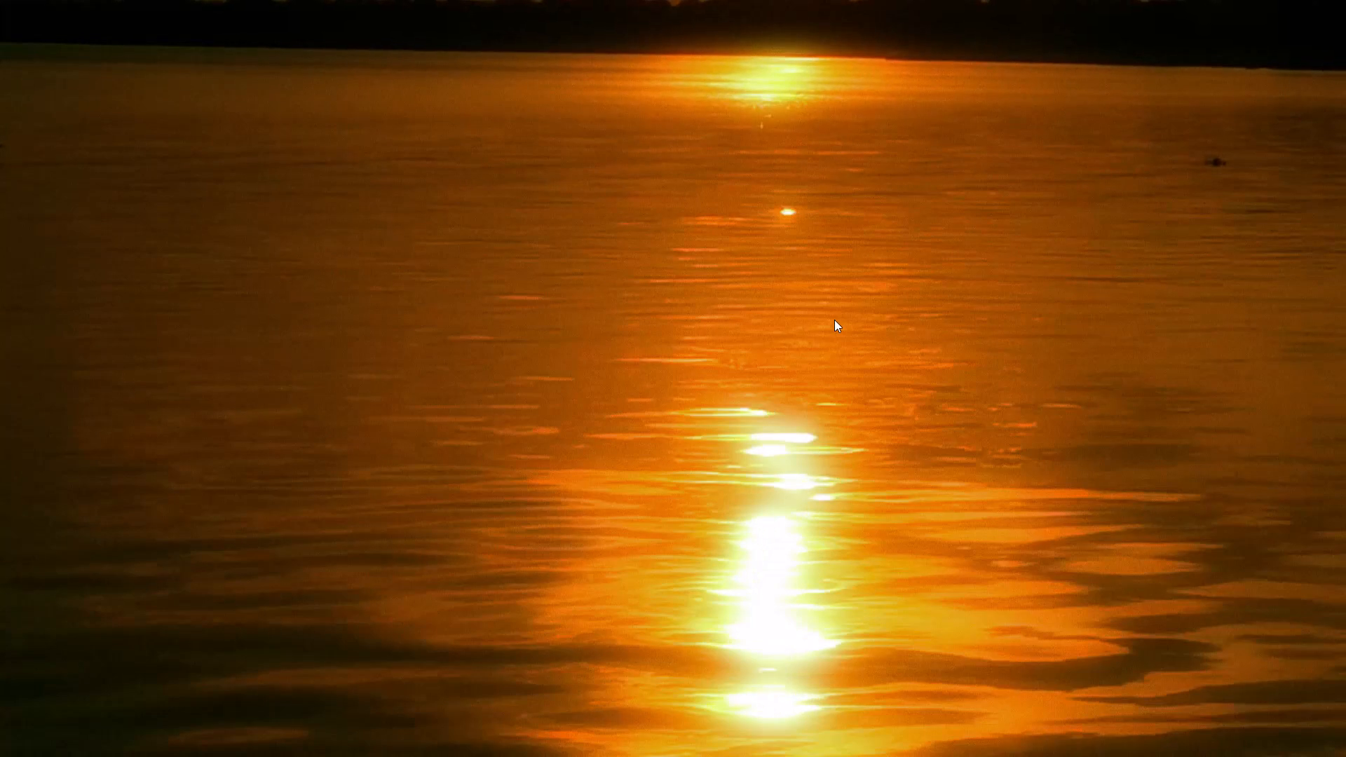
{"action": "key", "text": "Escape"}
Move the Green Lake filter earlier so it also starts with the sunset clip 20261019_173539.mp4.
{"action": "left_click", "coordinate": [477, 451]}
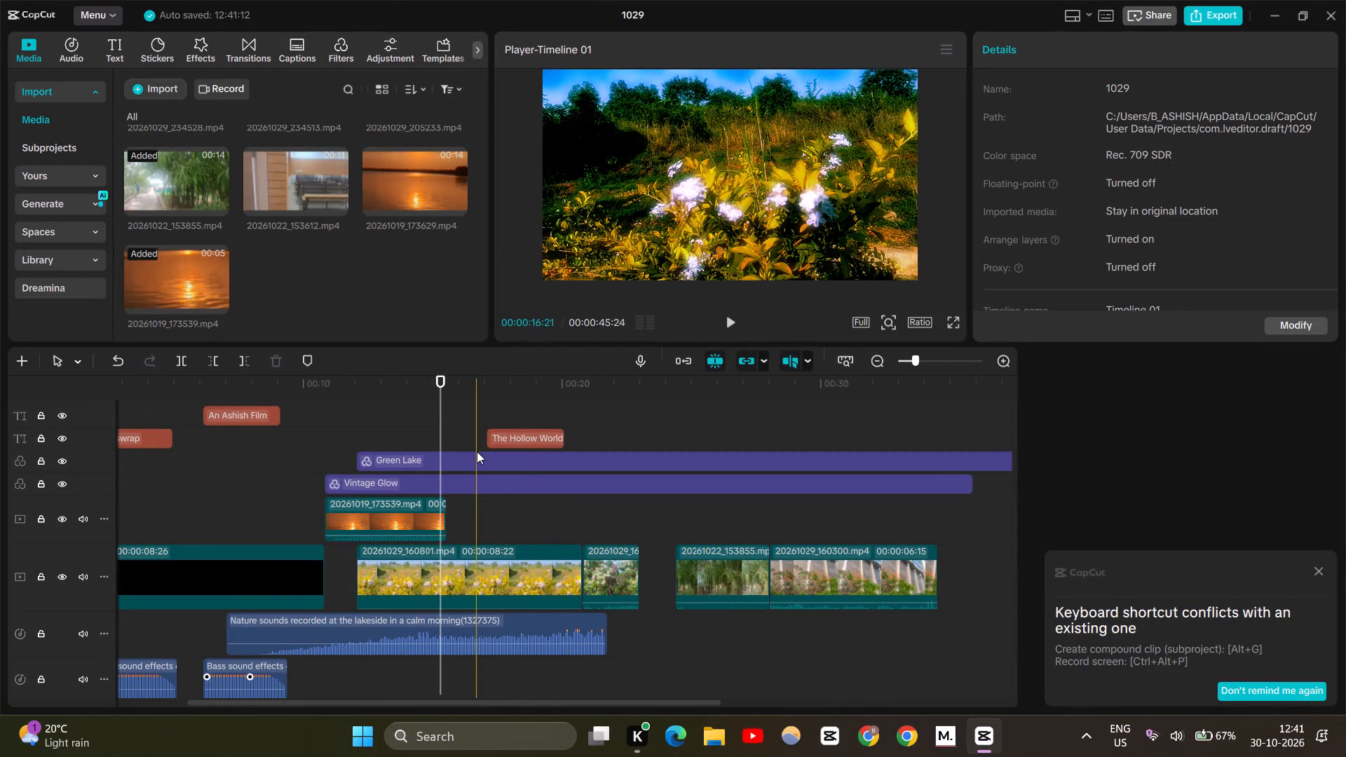
{"action": "left_click", "coordinate": [452, 461]}
{"action": "left_click_drag", "start_coordinate": [452, 461], "coordinate": [419, 463]}
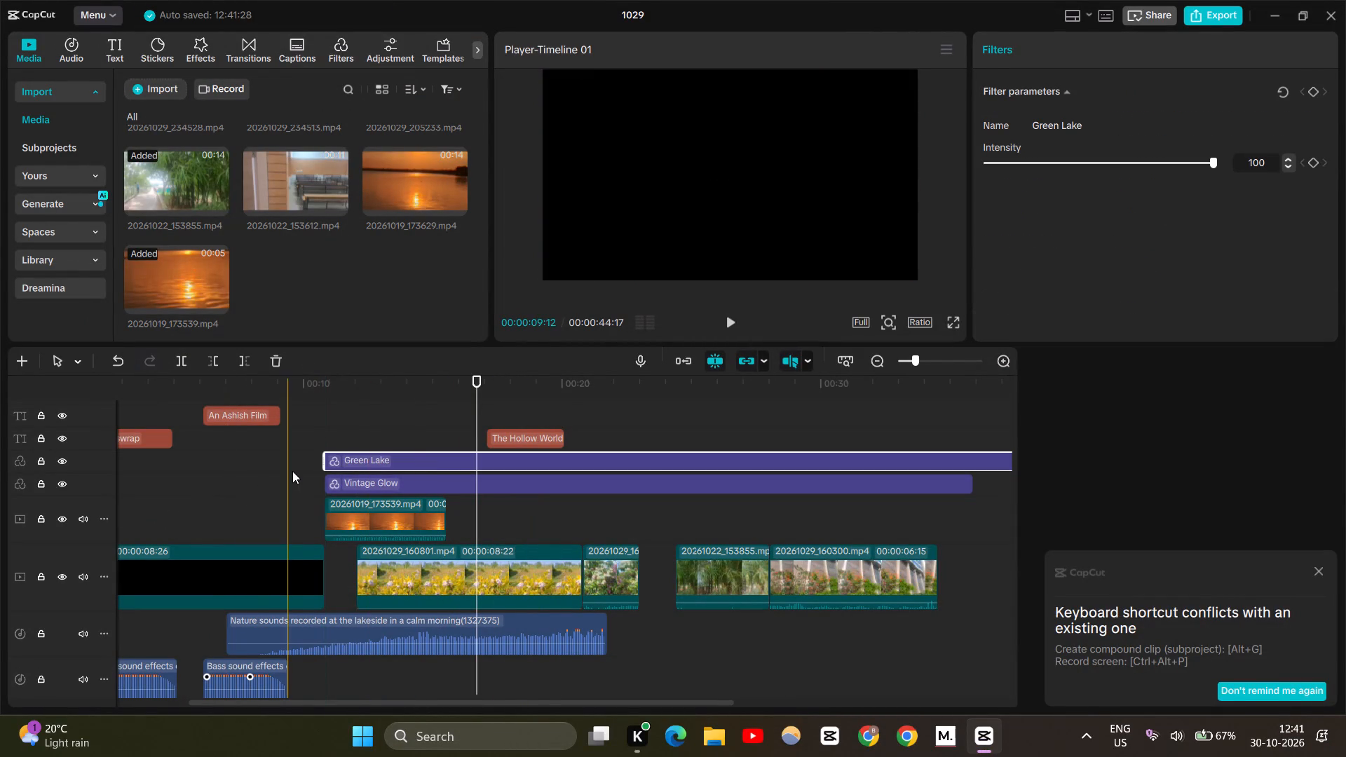
Play back from the black title section through the sunset clip into 20261029_160801.mp4, using full screen.
{"action": "left_click", "coordinate": [292, 471]}
{"action": "key", "text": "space"}
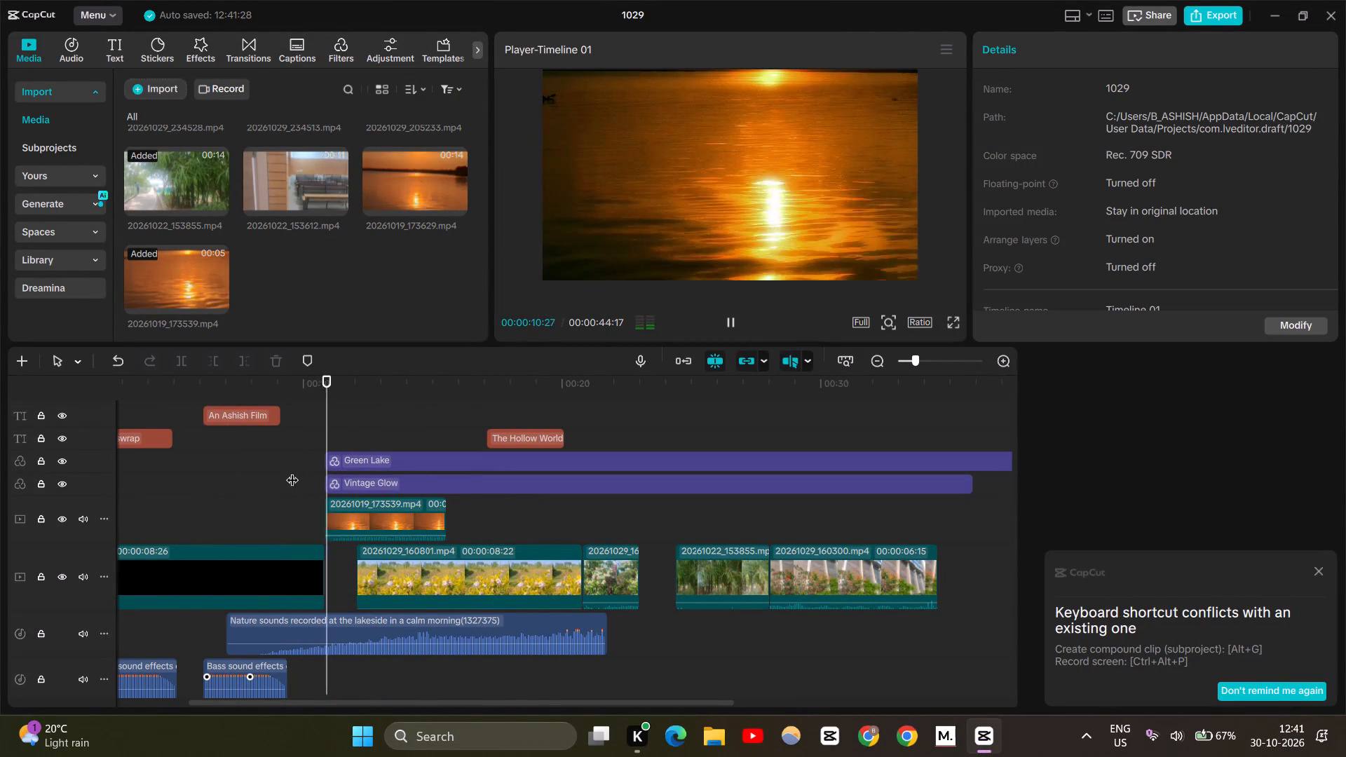
{"action": "key", "text": "space"}
{"action": "left_click", "coordinate": [177, 465]}
{"action": "key", "text": "space"}
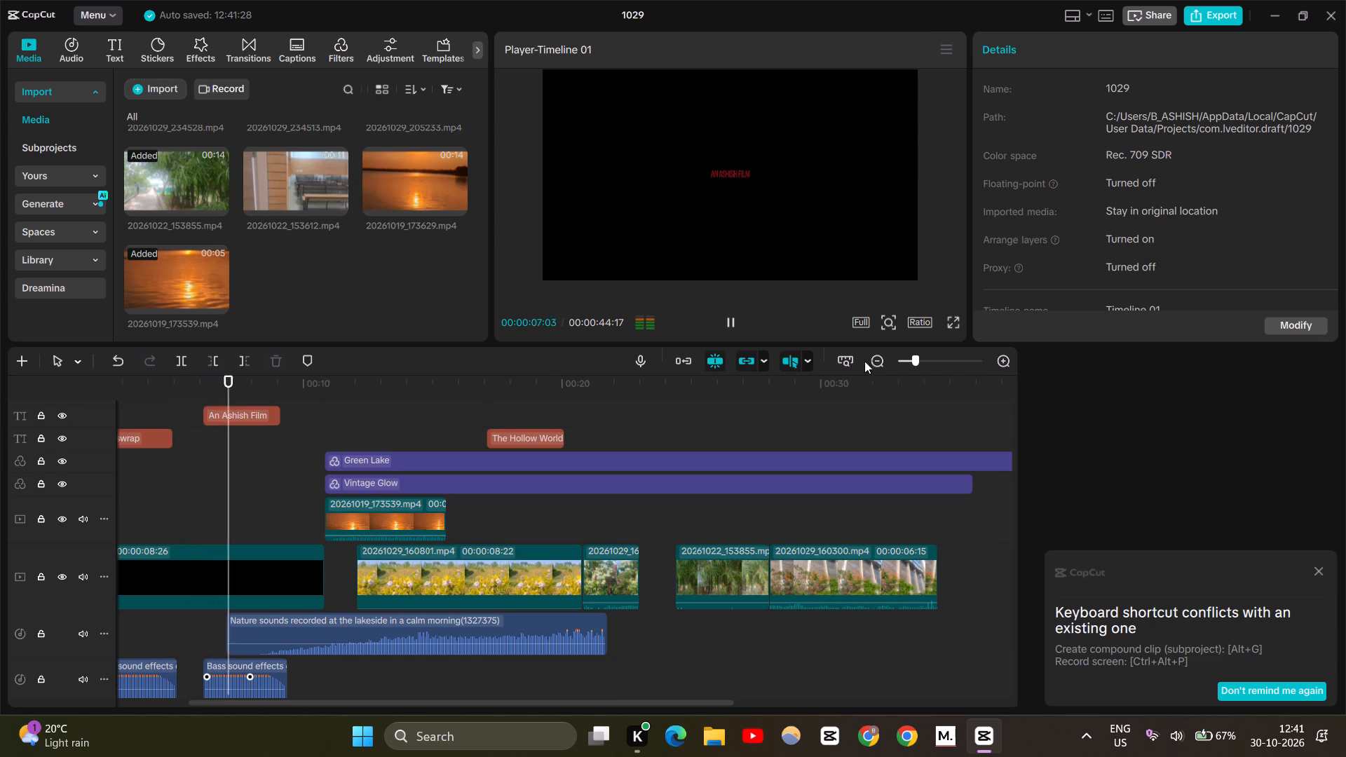
{"action": "left_click", "coordinate": [953, 318]}
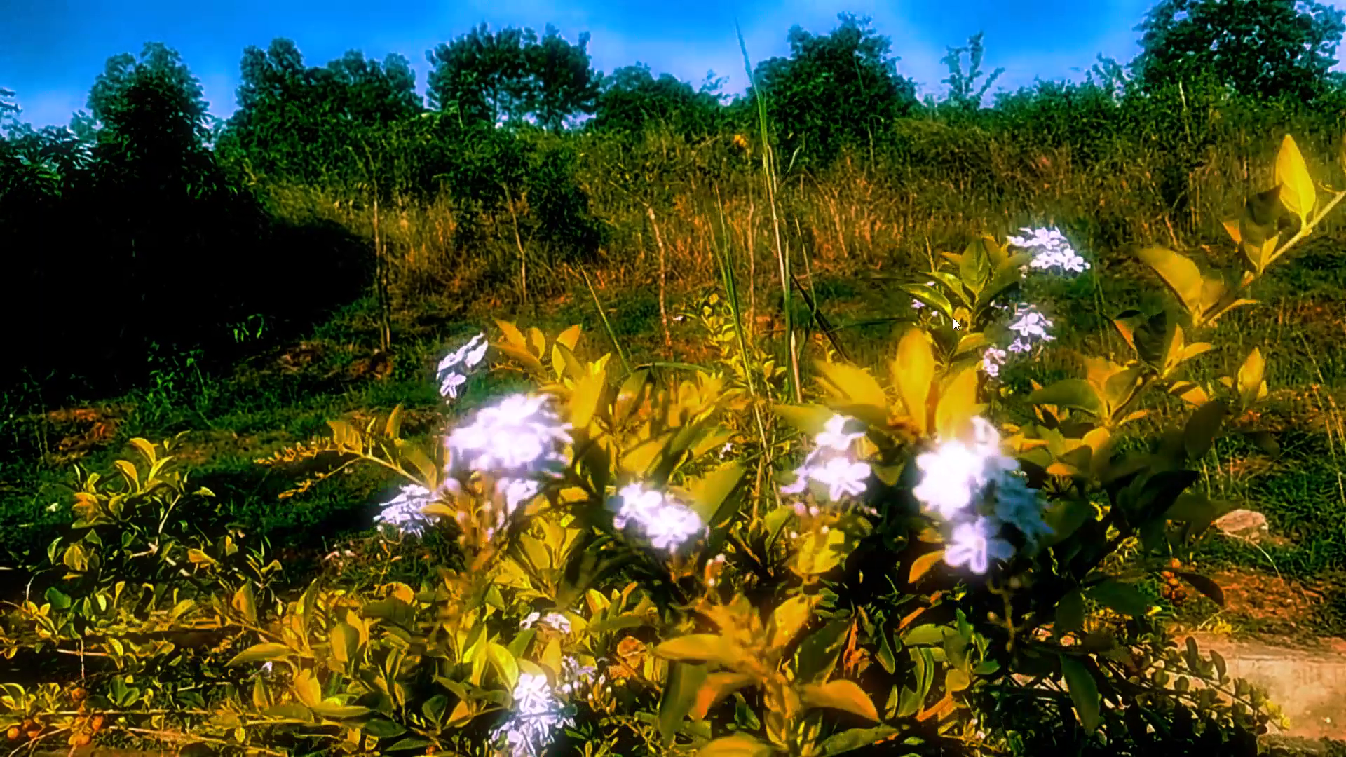
{"action": "key", "text": "space"}
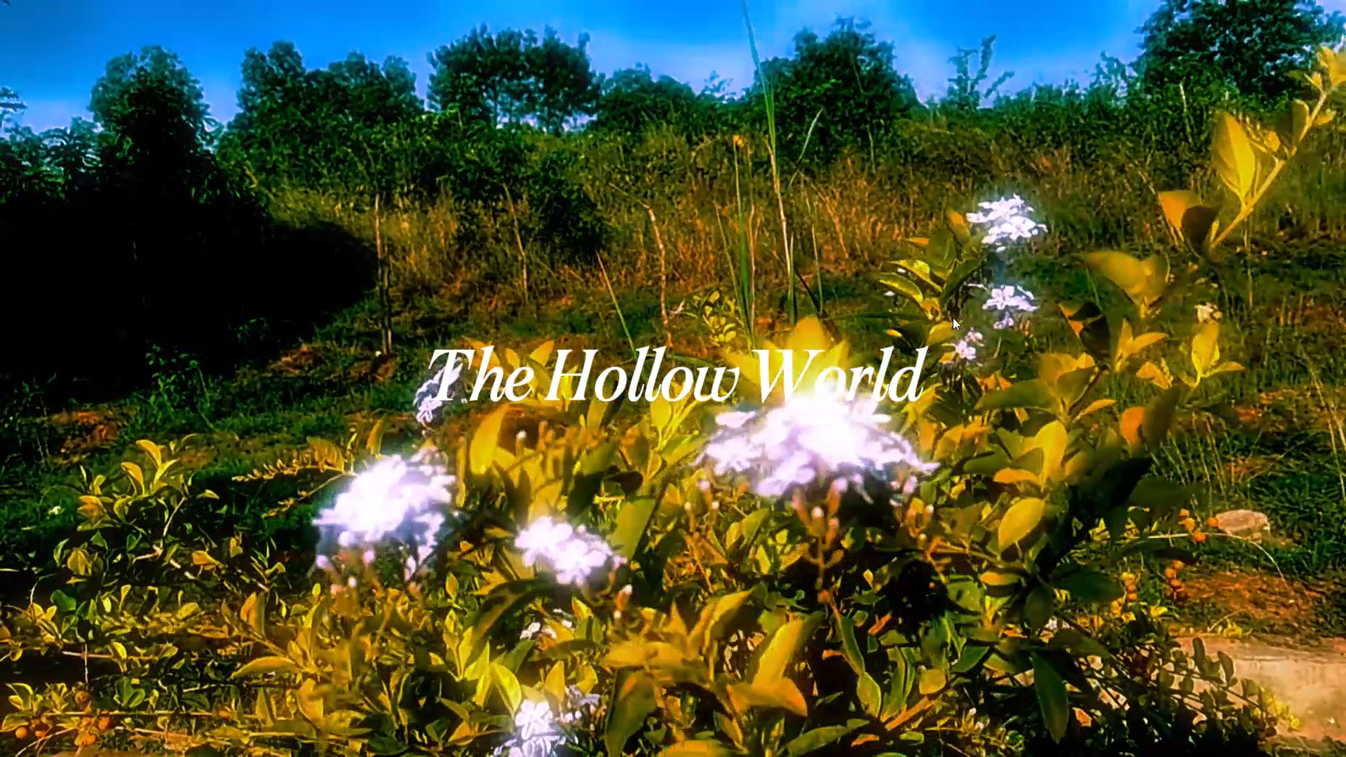
{"action": "key", "text": "Escape"}
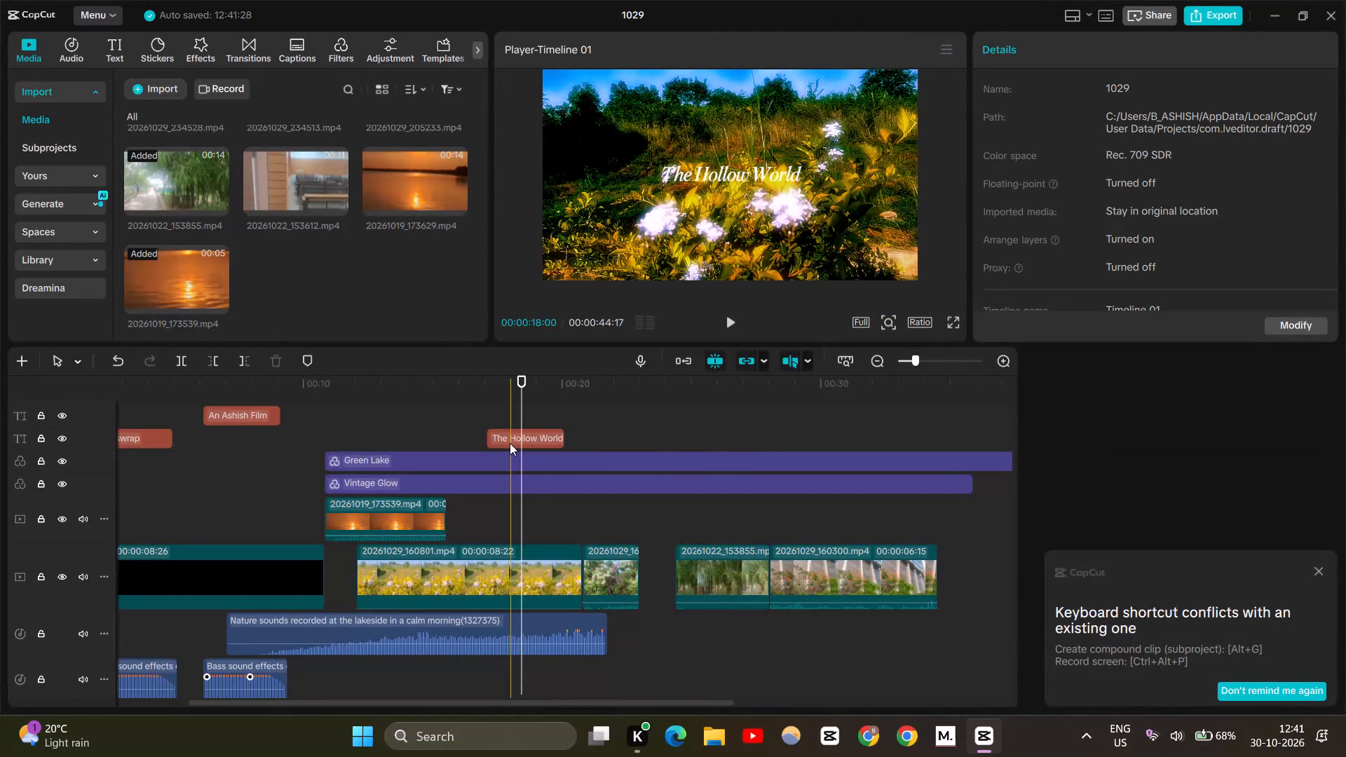
Move The Hollow World title earlier over the sunset clip, aligning its start with the beginning of 20261029_160801.mp4.
{"action": "left_click", "coordinate": [510, 443]}
{"action": "left_click_drag", "start_coordinate": [510, 443], "coordinate": [353, 442]}
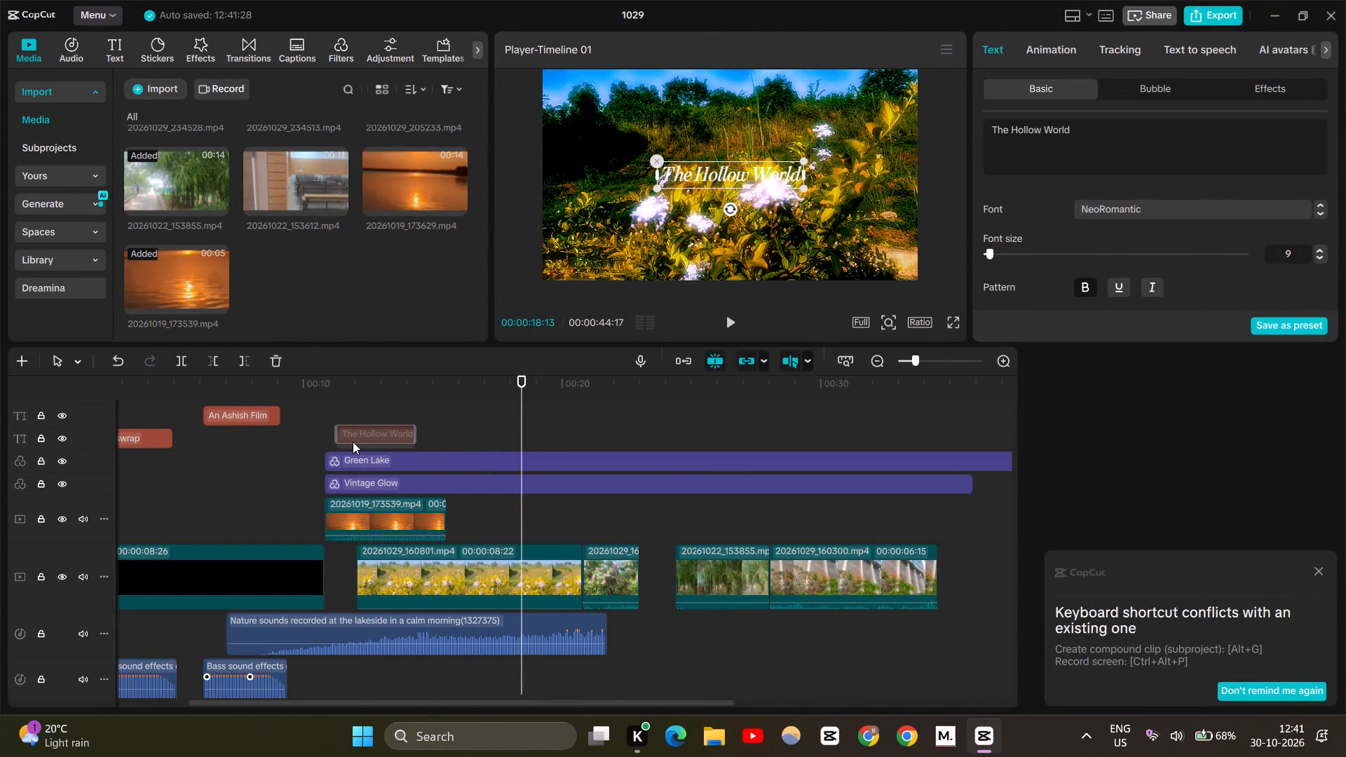
{"action": "left_click_drag", "start_coordinate": [353, 442], "coordinate": [377, 443]}
Play back the repositioned The Hollow World title over the sunset clip and on into 20261029_160801.mp4, in full screen.
{"action": "left_click", "coordinate": [280, 453]}
{"action": "key", "text": "space"}
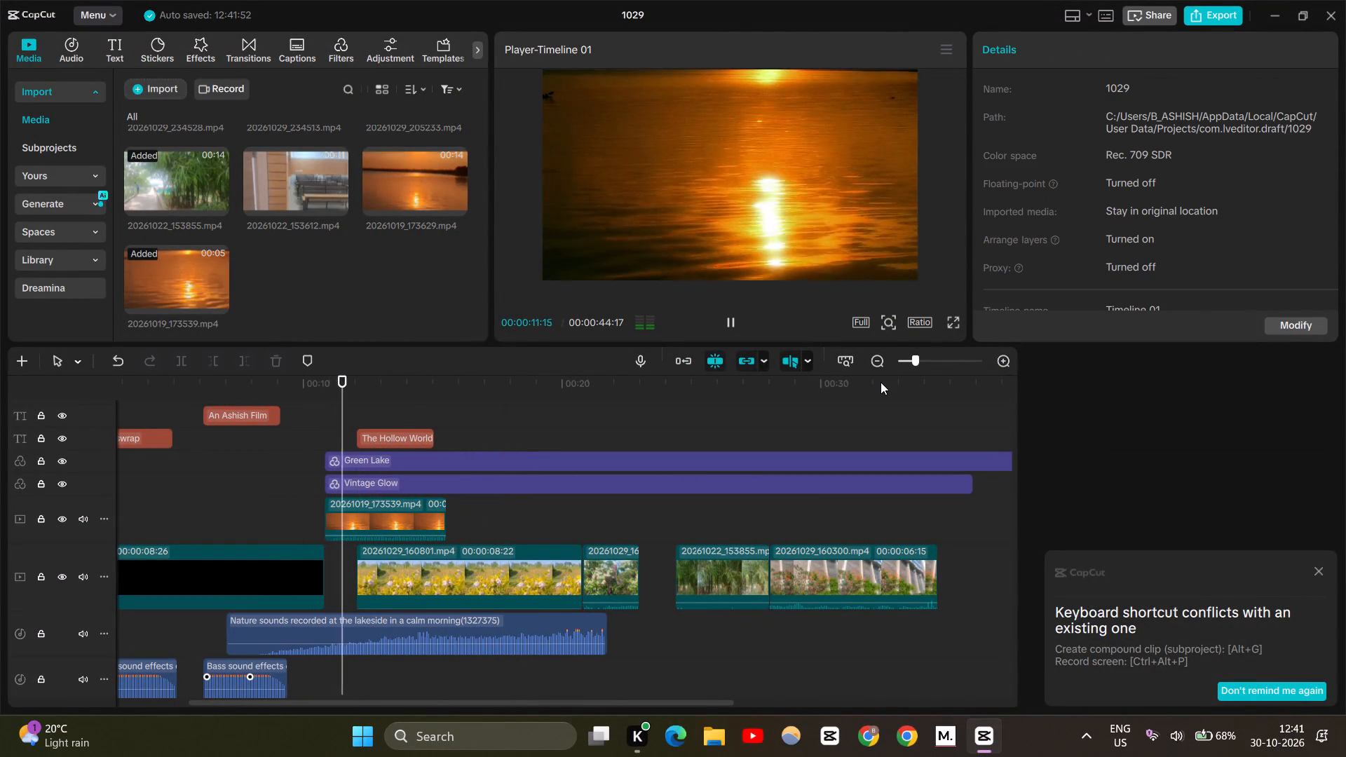
{"action": "left_click", "coordinate": [952, 326]}
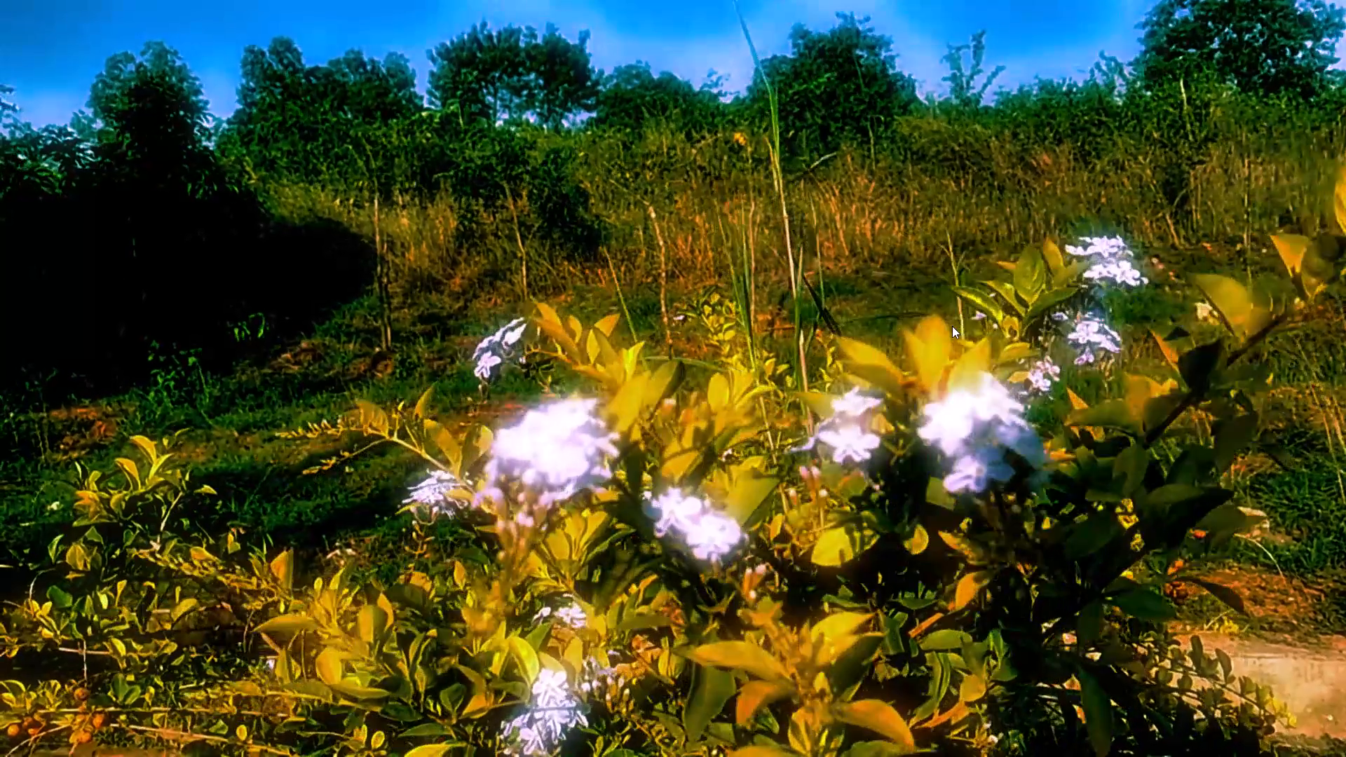
{"action": "key", "text": "space"}
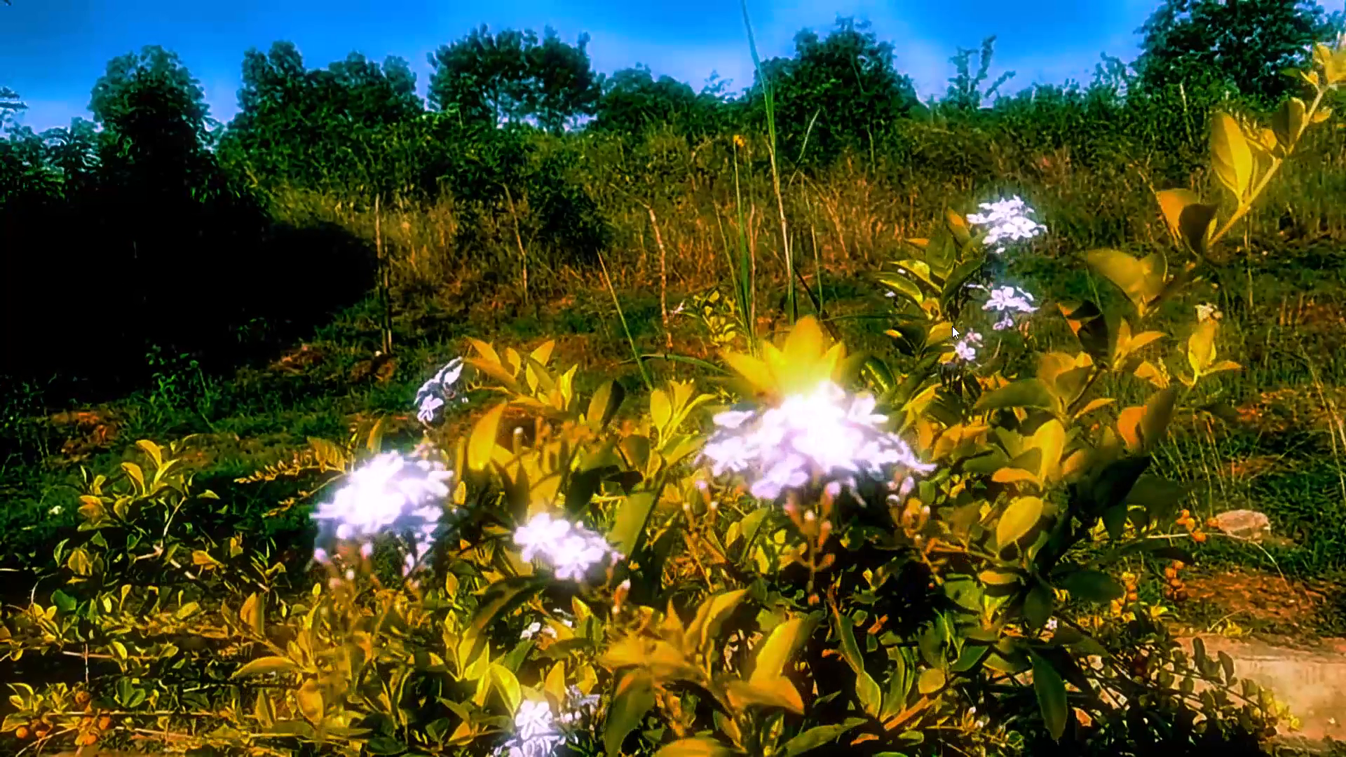
{"action": "key", "text": "Escape"}
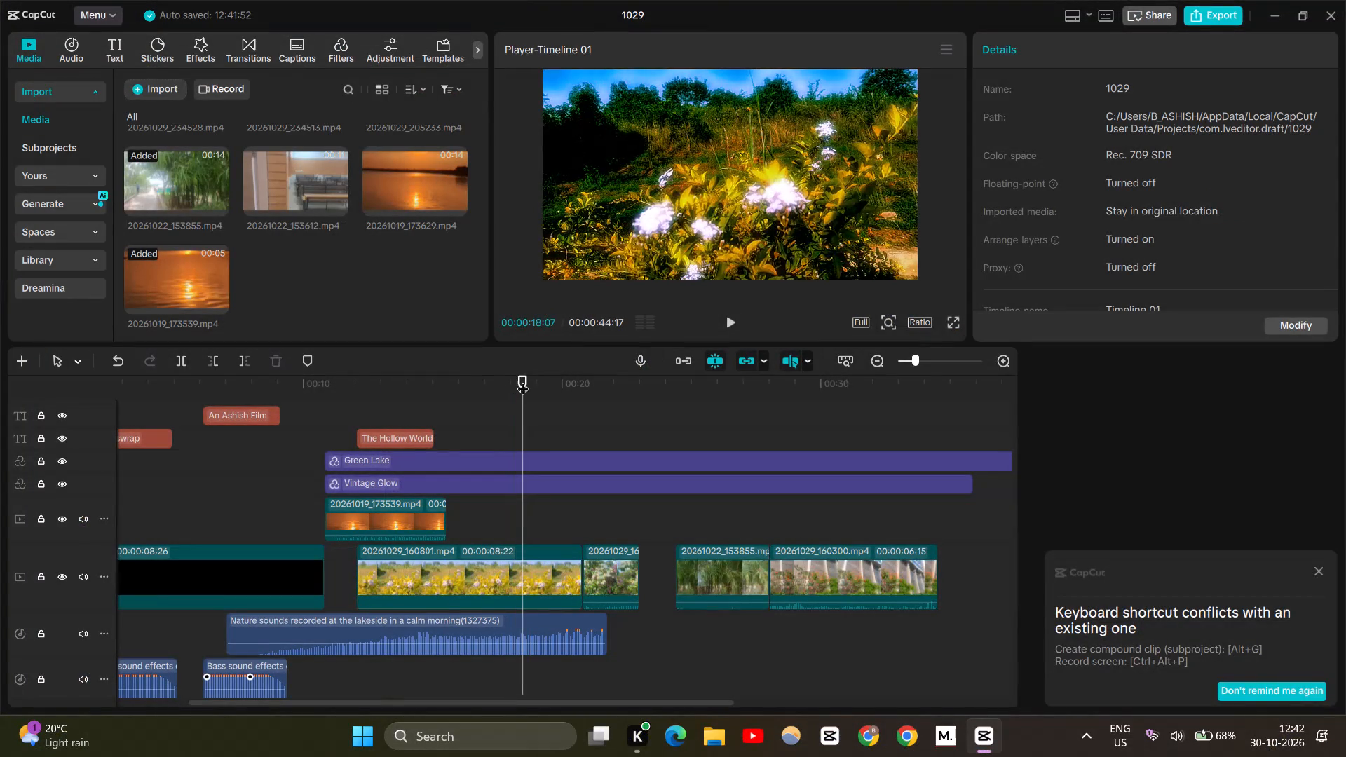
Play the project from the beginning into 20261029_160801.mp4 in full screen, and replay the opening section from the taleswrap title.
{"action": "left_click_drag", "start_coordinate": [523, 380], "coordinate": [0, 365]}
{"action": "key", "text": "space"}
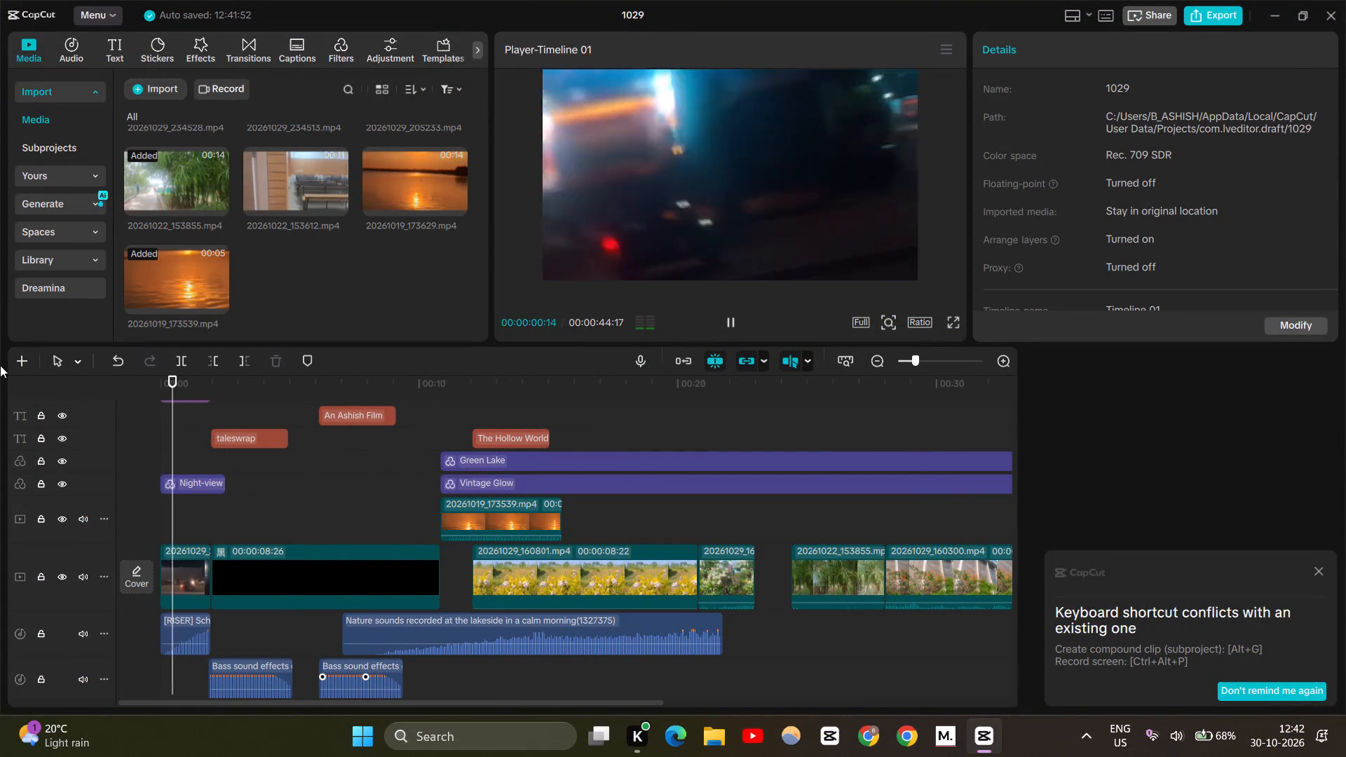
{"action": "left_click", "coordinate": [952, 321]}
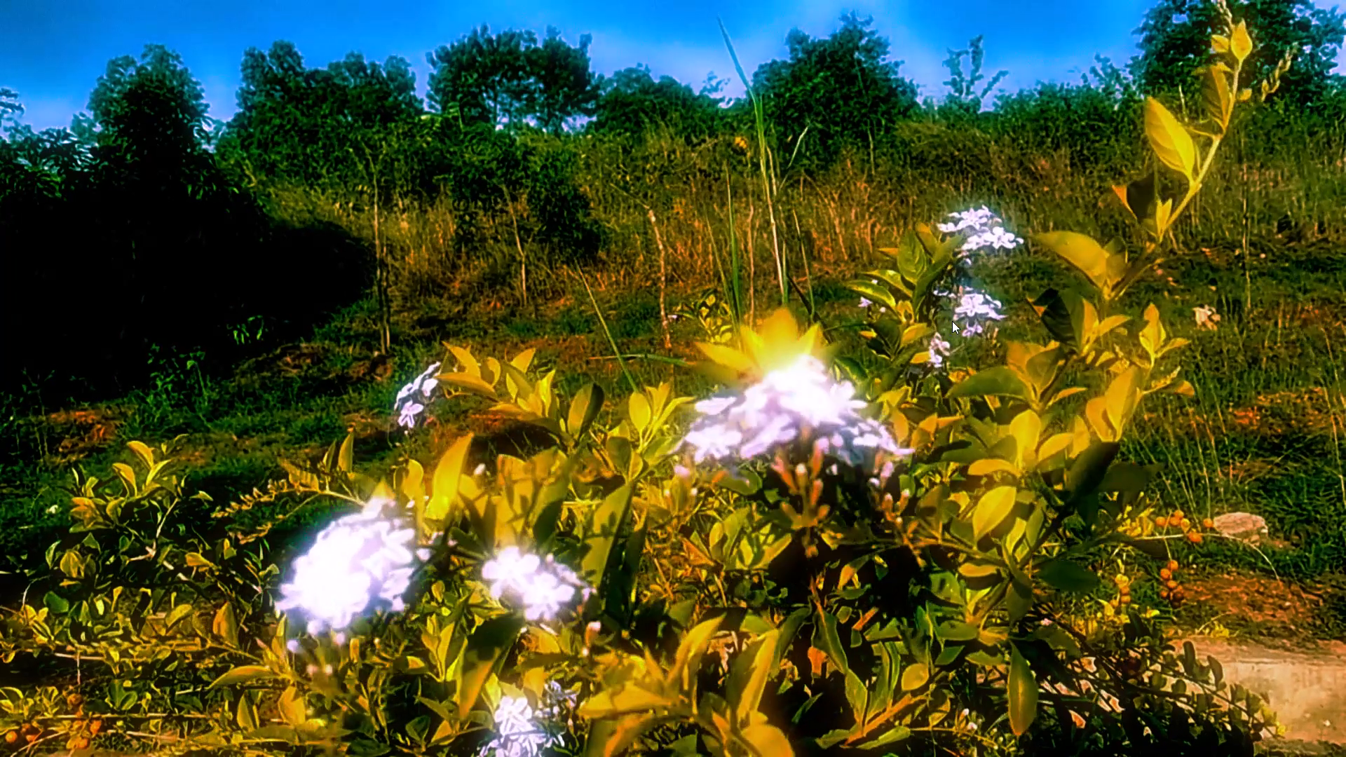
{"action": "key", "text": "space"}
{"action": "key", "text": "Escape"}
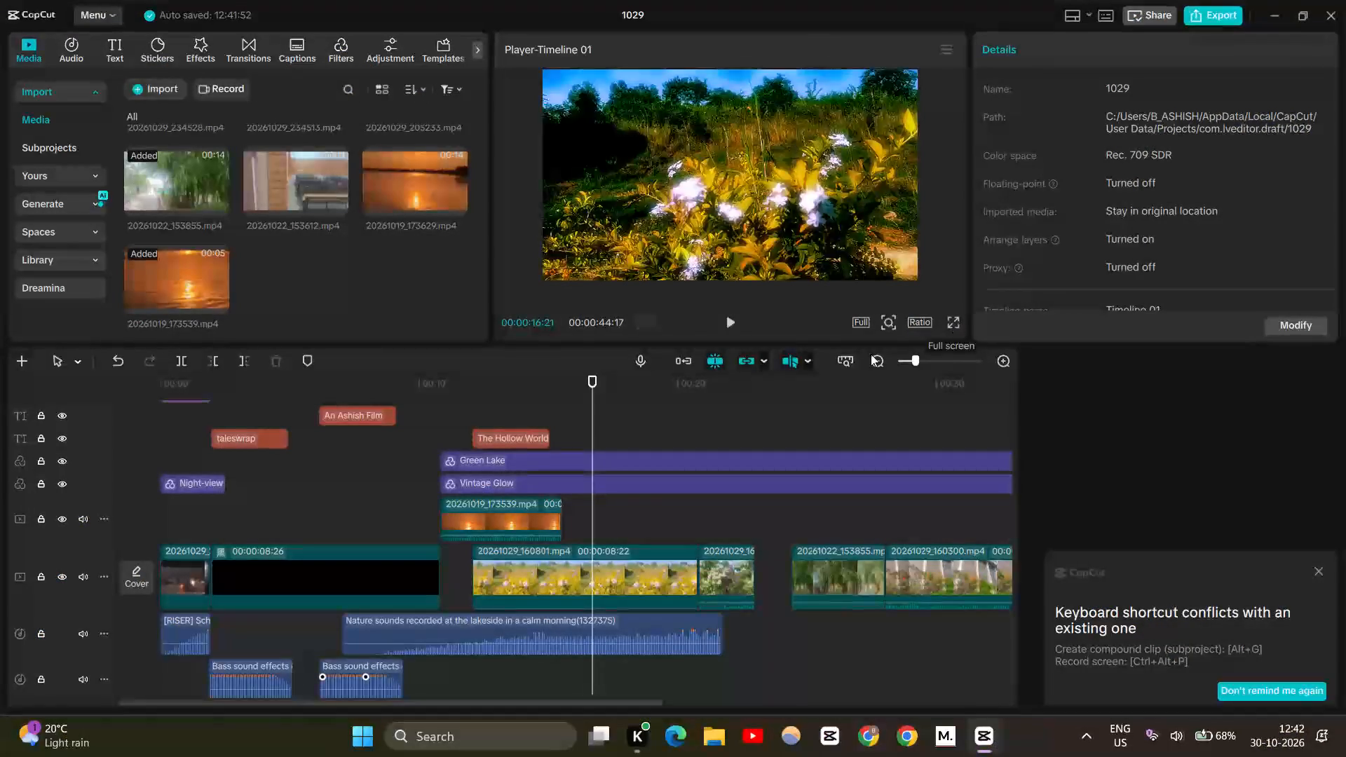
{"action": "left_click", "coordinate": [276, 453]}
{"action": "key", "text": "space"}
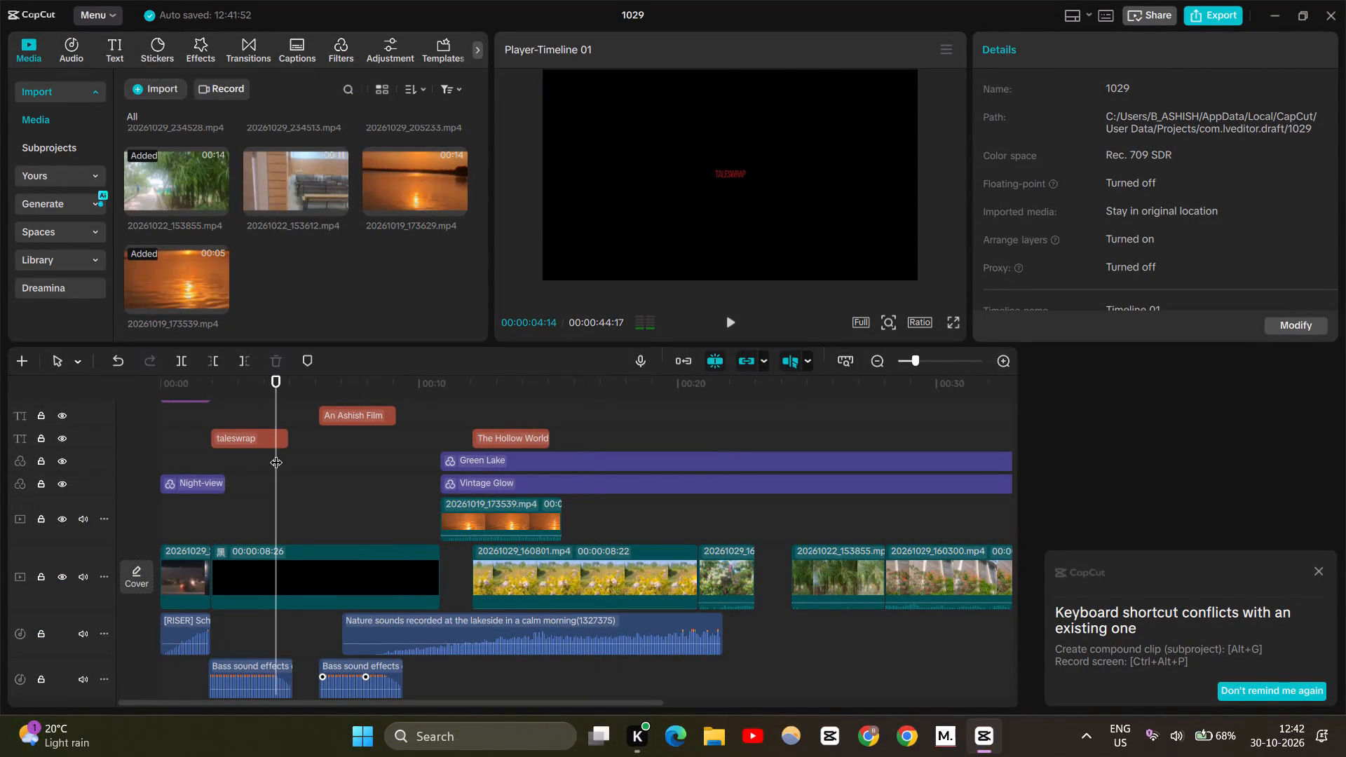
{"action": "key", "text": "space"}
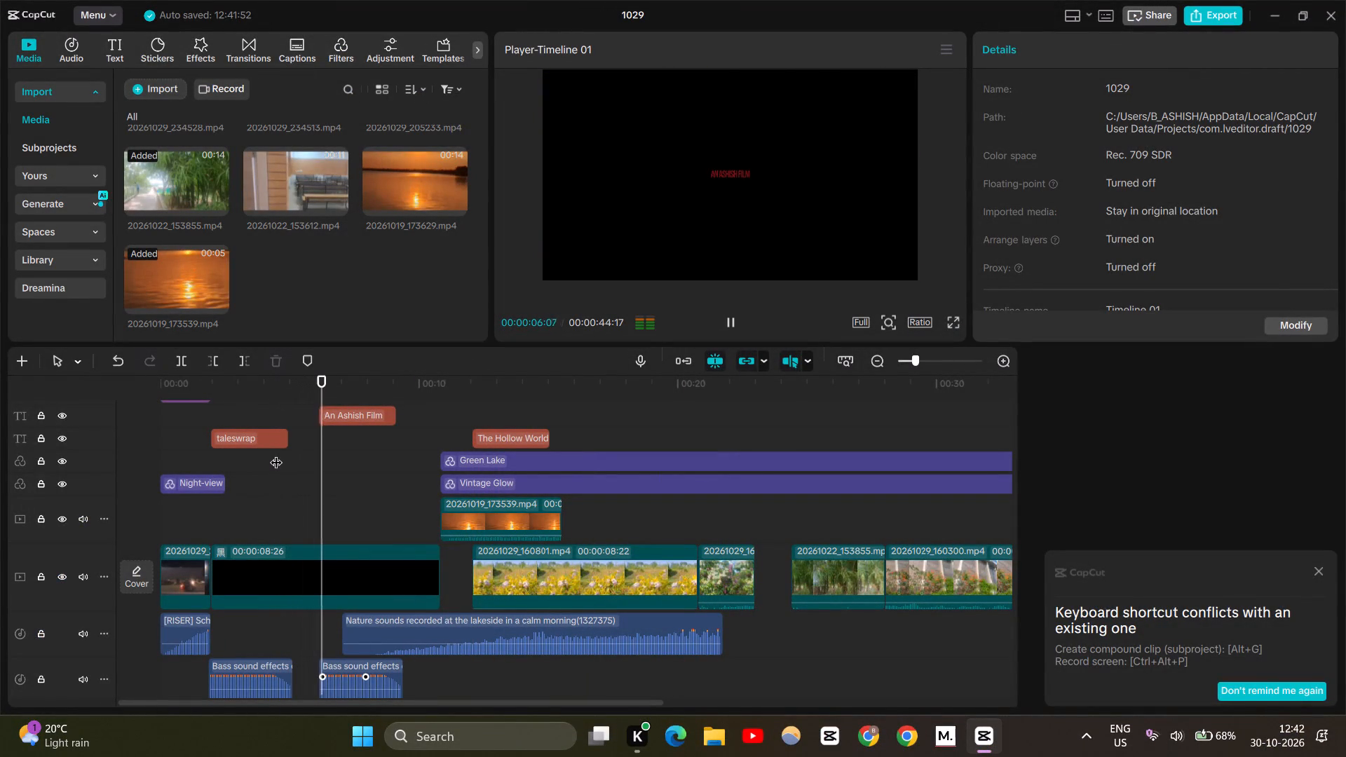
Delete the bass sound effect clip beneath the An Ashish Film title.
{"action": "key", "text": "space"}
{"action": "left_click", "coordinate": [357, 666]}
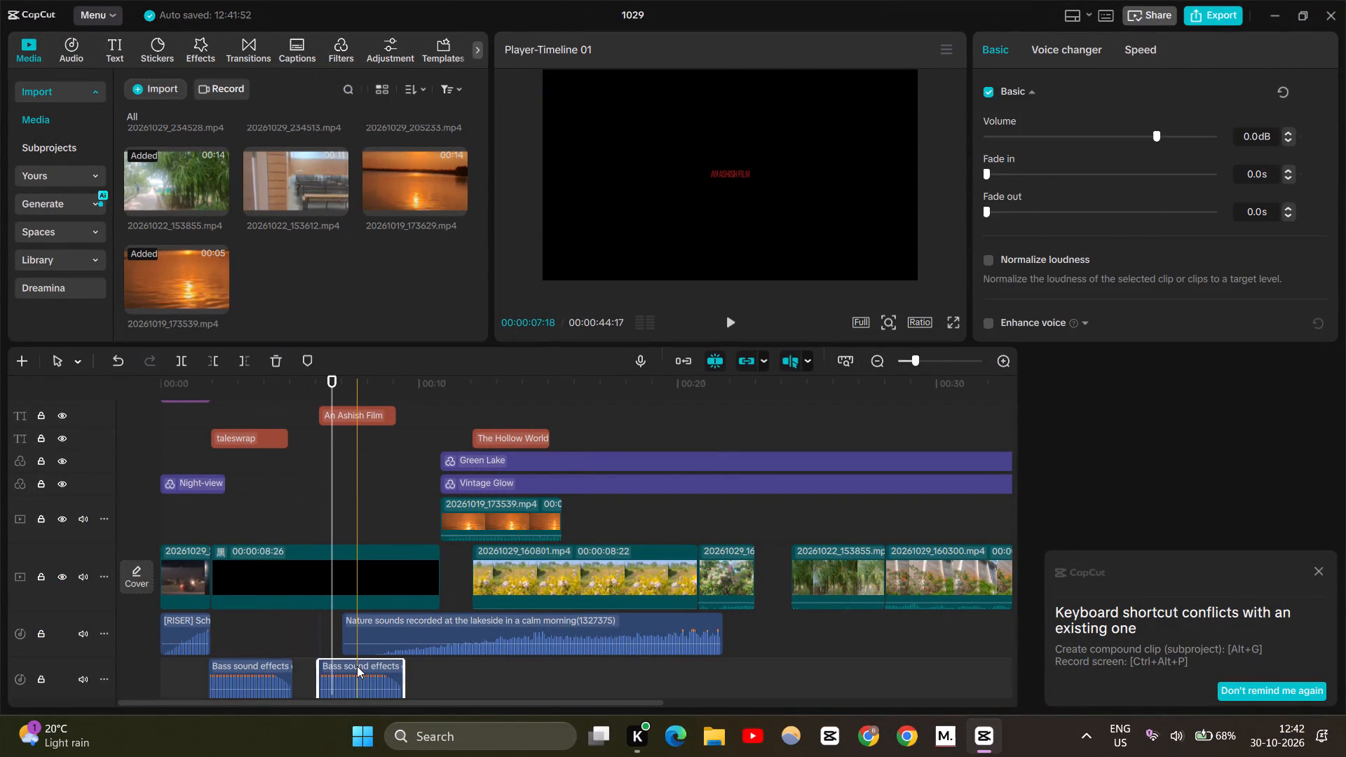
{"action": "key", "text": "Delete"}
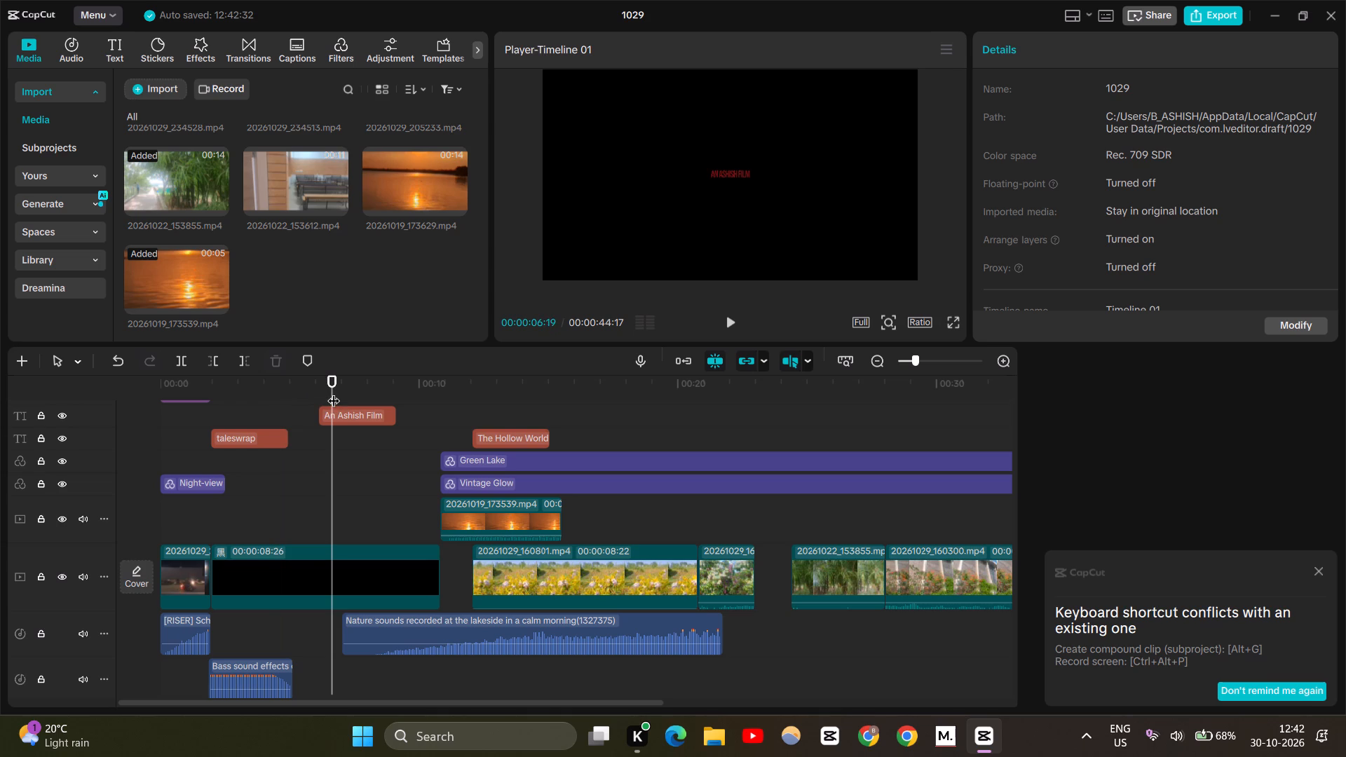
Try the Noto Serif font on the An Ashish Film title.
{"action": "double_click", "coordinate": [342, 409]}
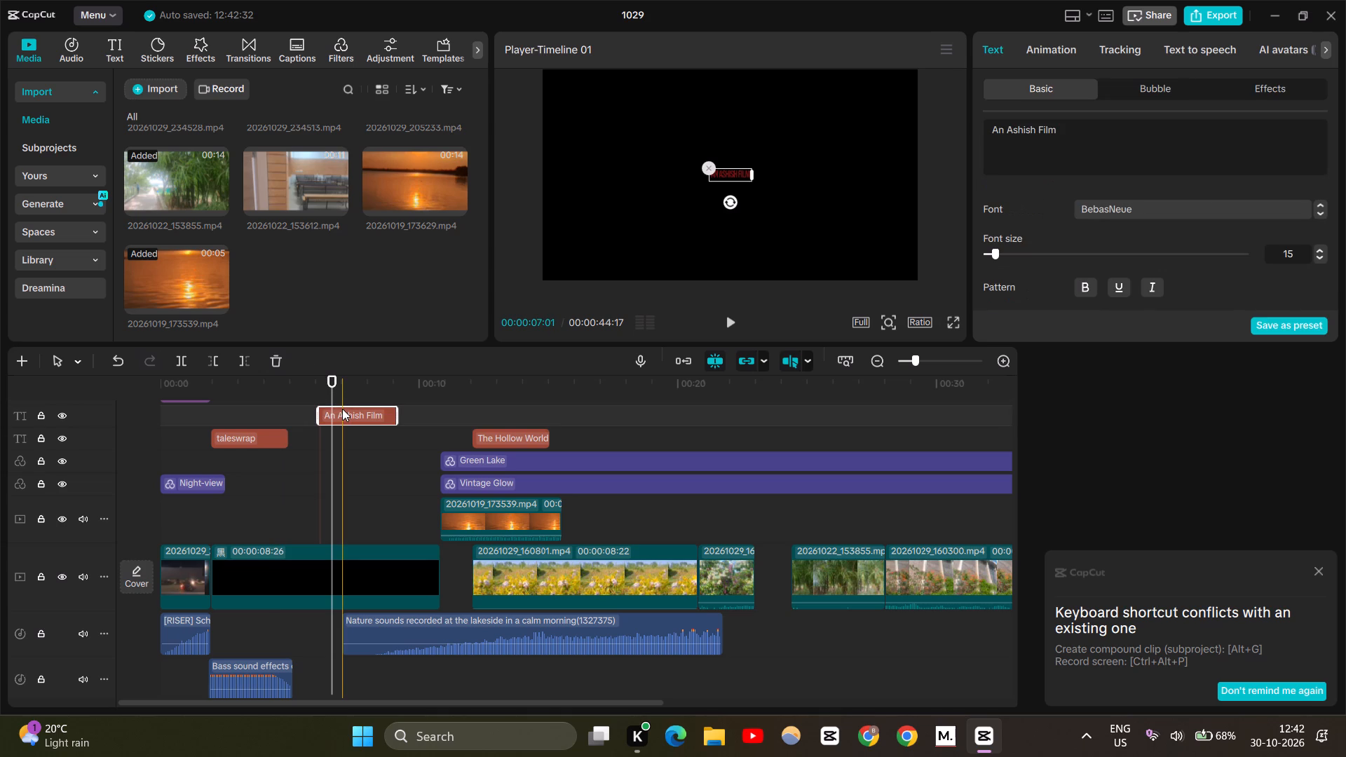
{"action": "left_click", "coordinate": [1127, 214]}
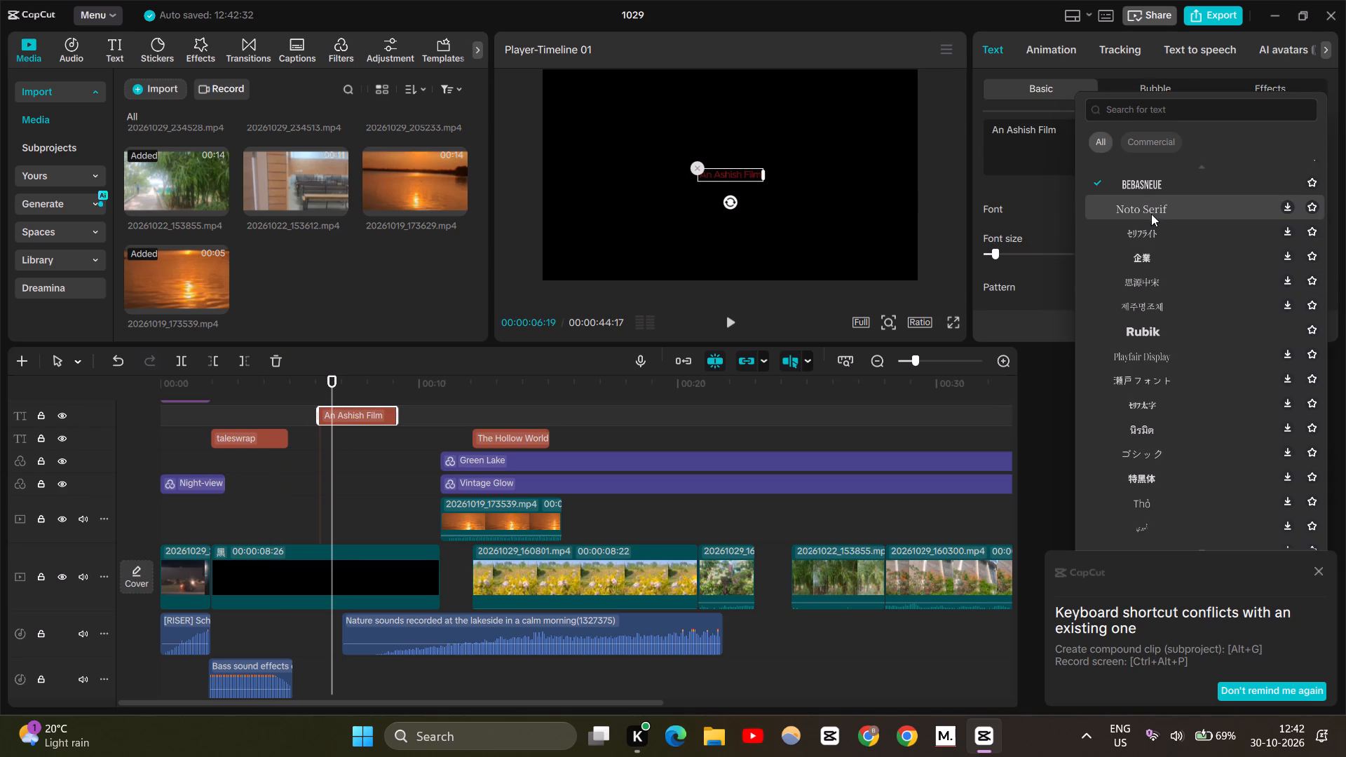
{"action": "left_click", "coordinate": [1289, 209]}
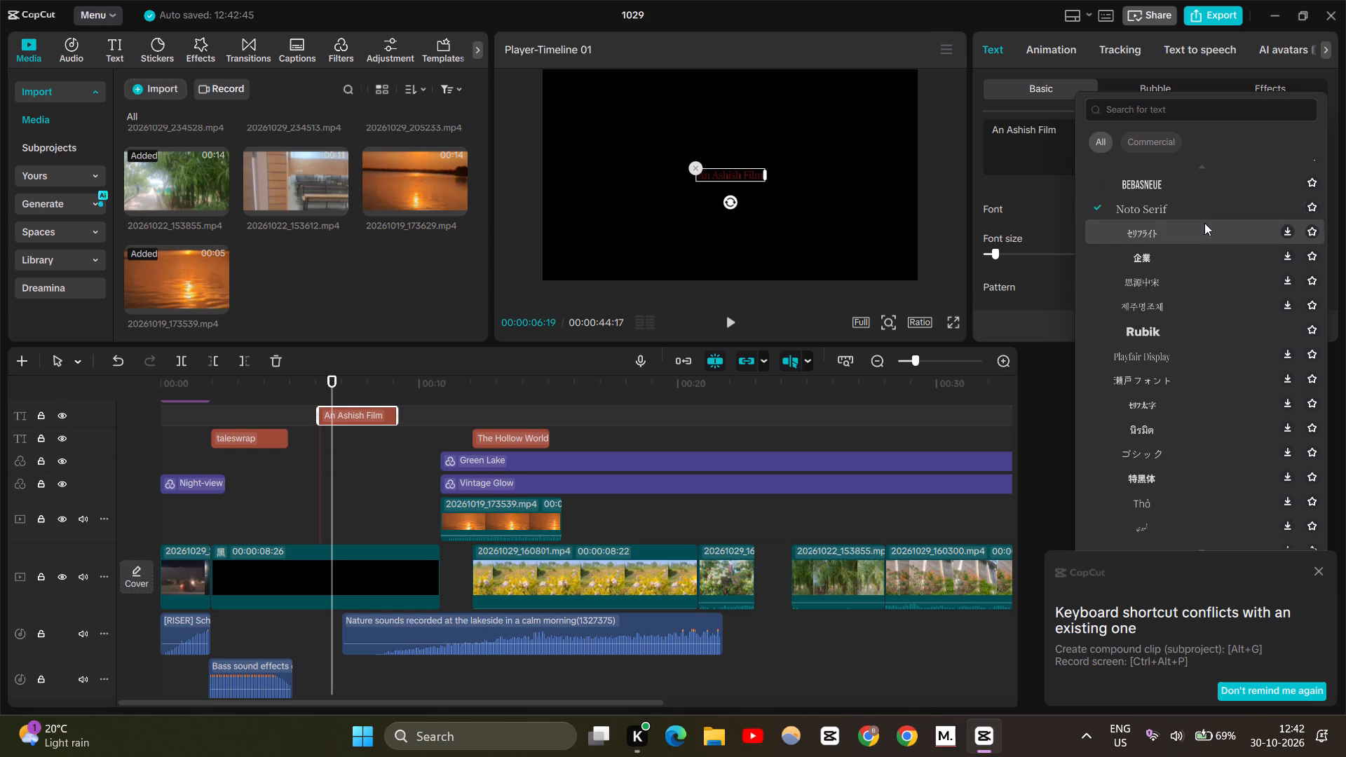
Set the An Ashish Film title's font to Segment, downloading it from the font library.
{"action": "scroll", "coordinate": [1132, 334], "scroll_direction": "down", "scroll_amount": 1}
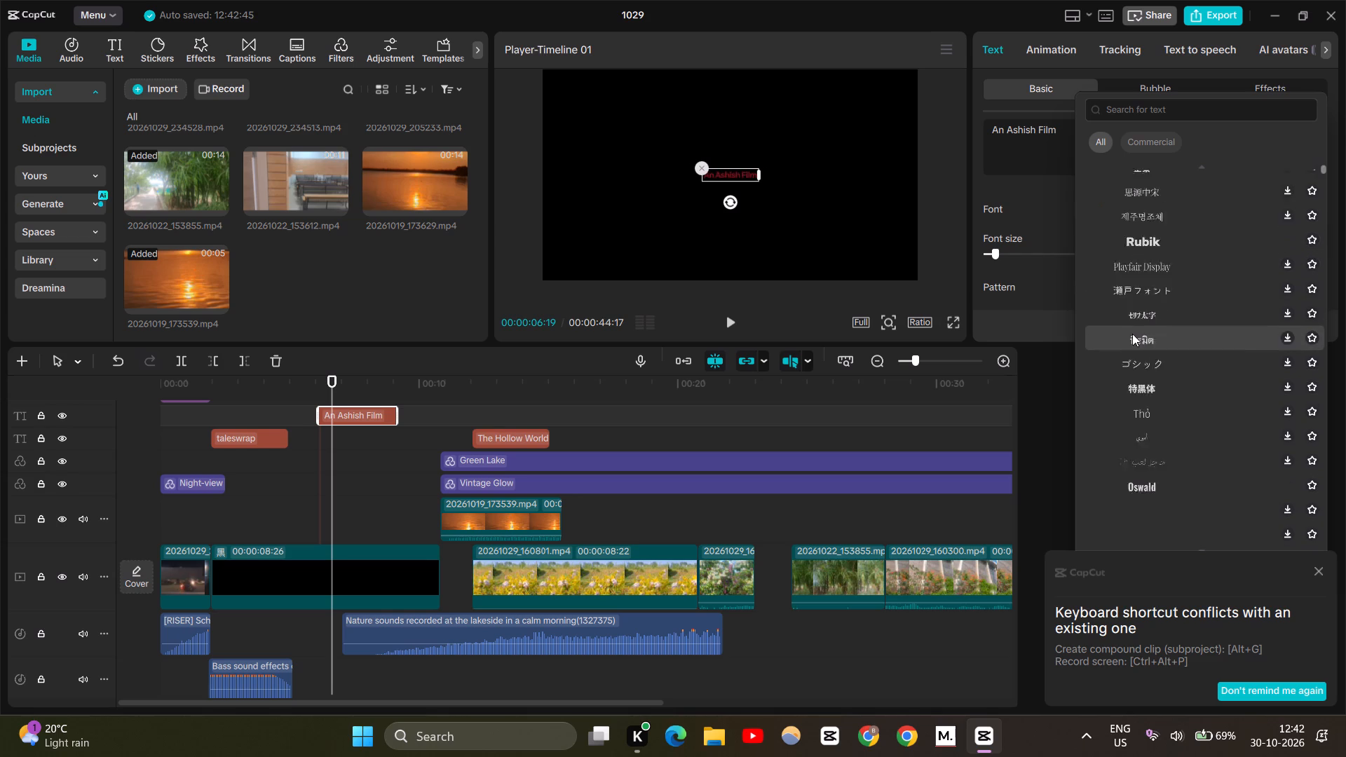
{"action": "scroll", "coordinate": [1132, 334], "scroll_direction": "down", "scroll_amount": 1}
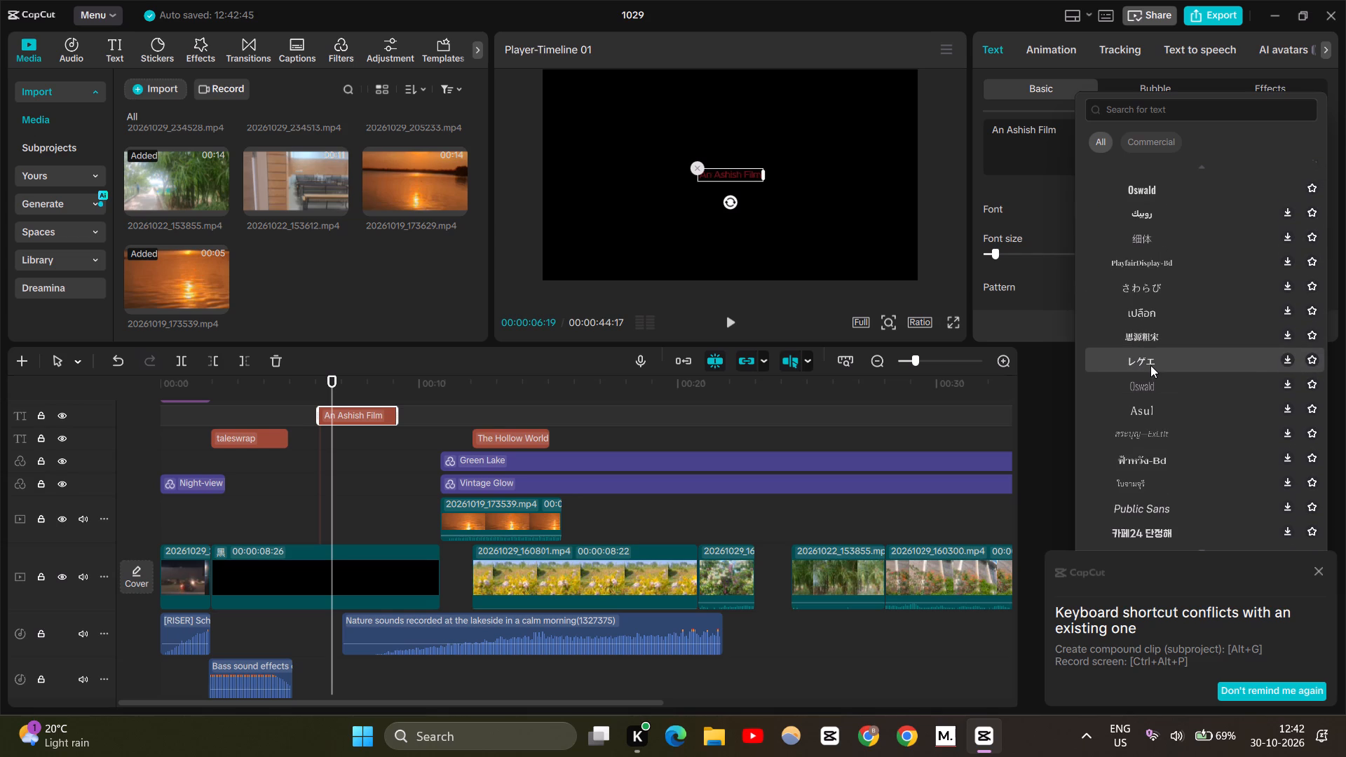
{"action": "scroll", "coordinate": [1150, 365], "scroll_direction": "down", "scroll_amount": 1}
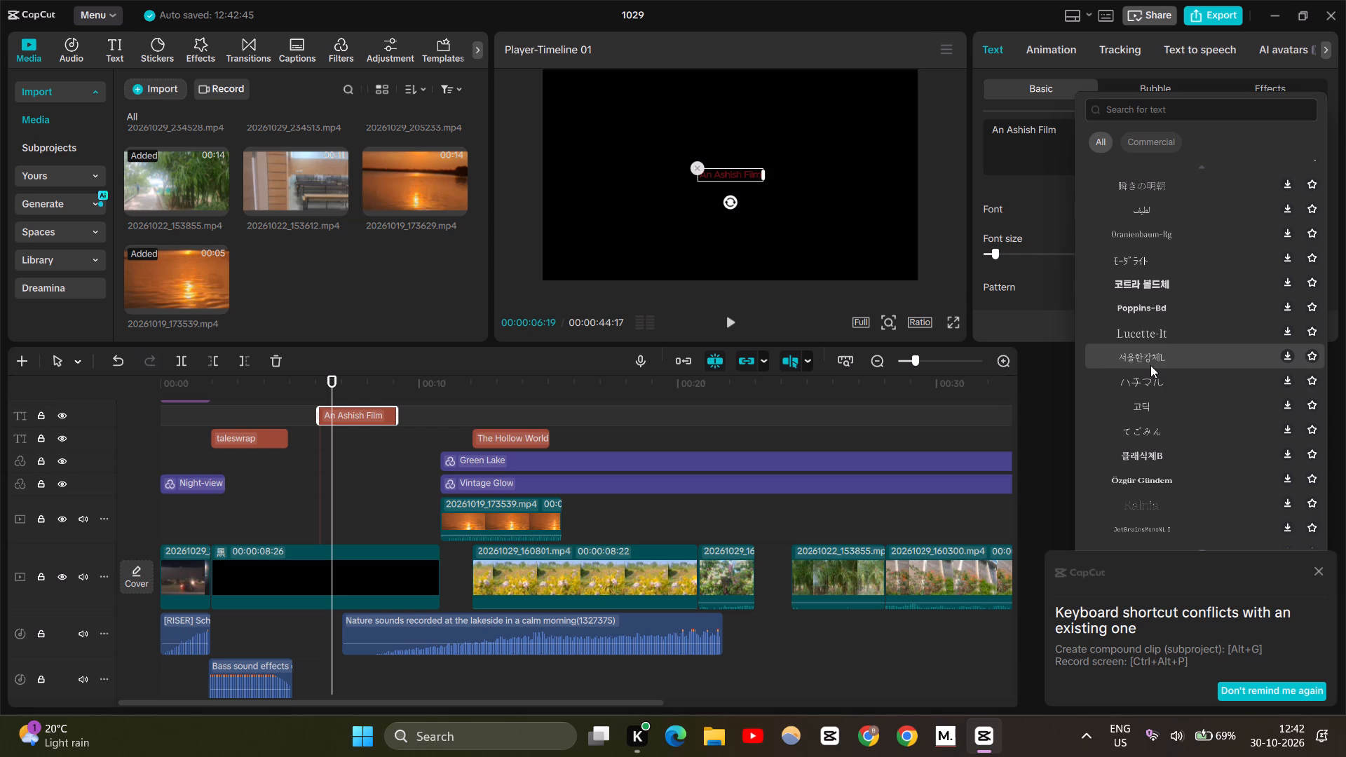
{"action": "scroll", "coordinate": [1150, 365], "scroll_direction": "down", "scroll_amount": 2}
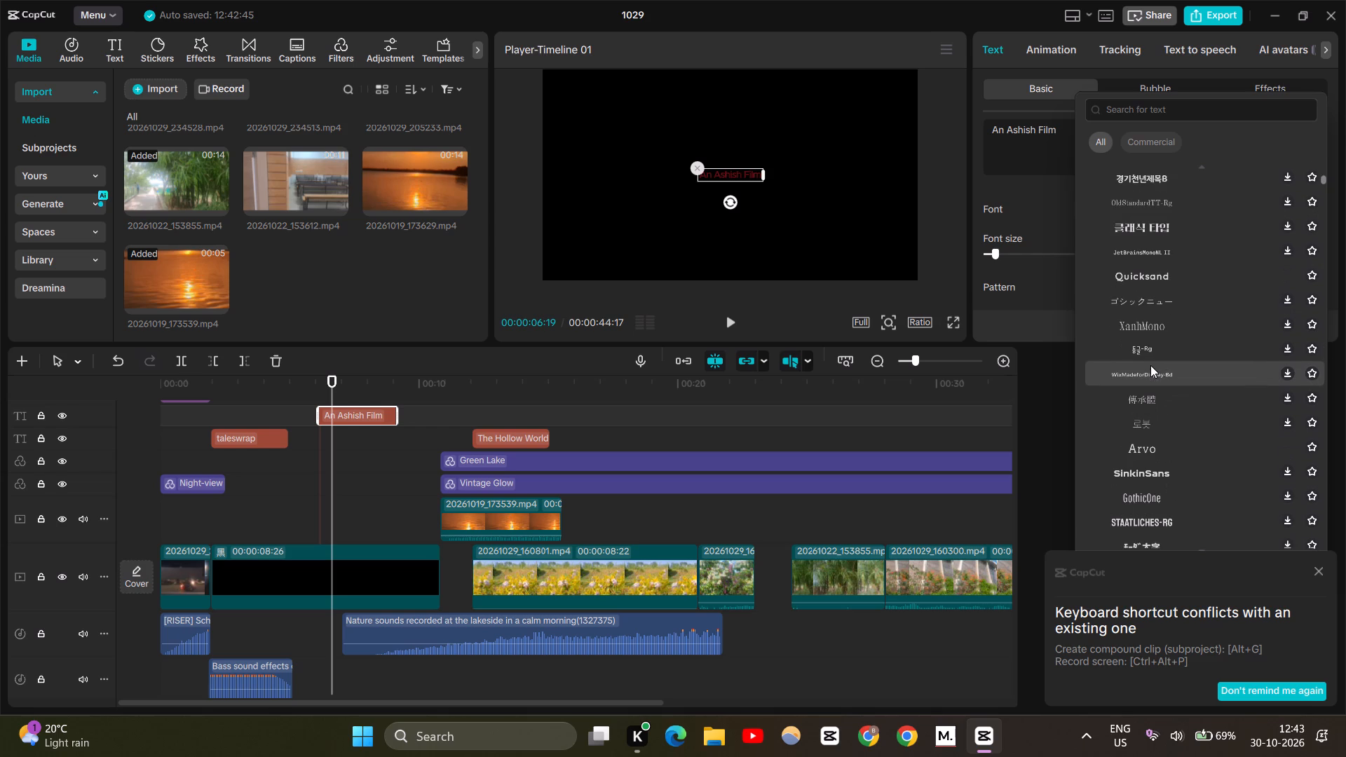
{"action": "scroll", "coordinate": [1150, 365], "scroll_direction": "up", "scroll_amount": 1}
{"action": "scroll", "coordinate": [1150, 365], "scroll_direction": "down", "scroll_amount": 2}
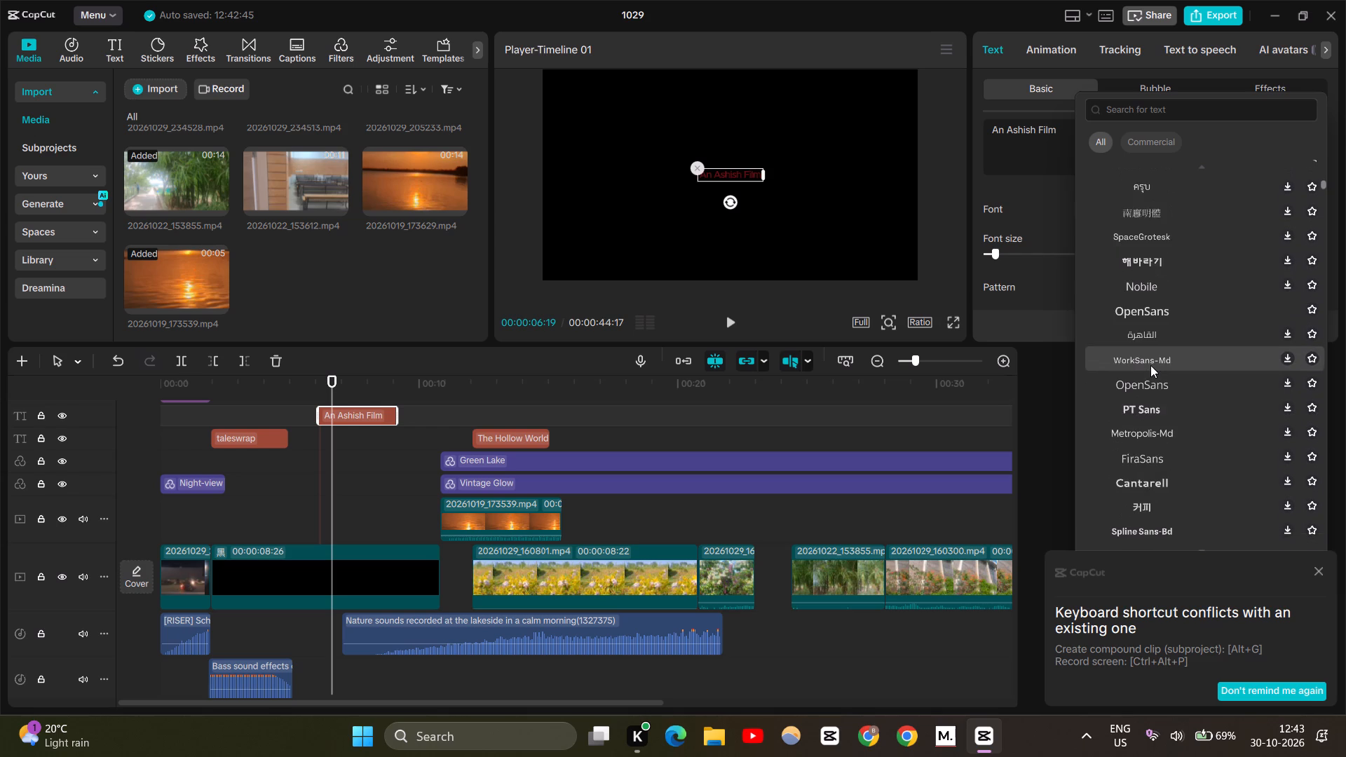
{"action": "scroll", "coordinate": [1150, 365], "scroll_direction": "down", "scroll_amount": 2}
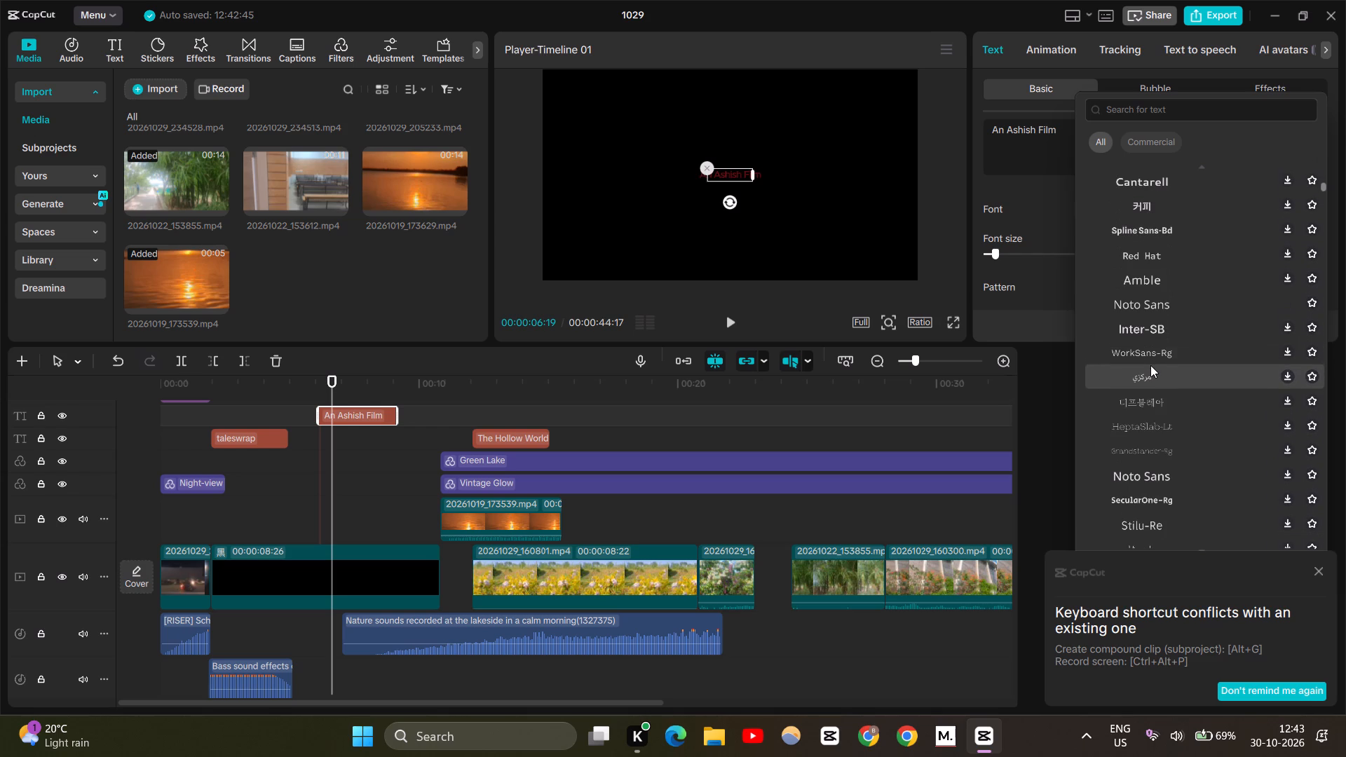
{"action": "scroll", "coordinate": [1141, 468], "scroll_direction": "down", "scroll_amount": 1}
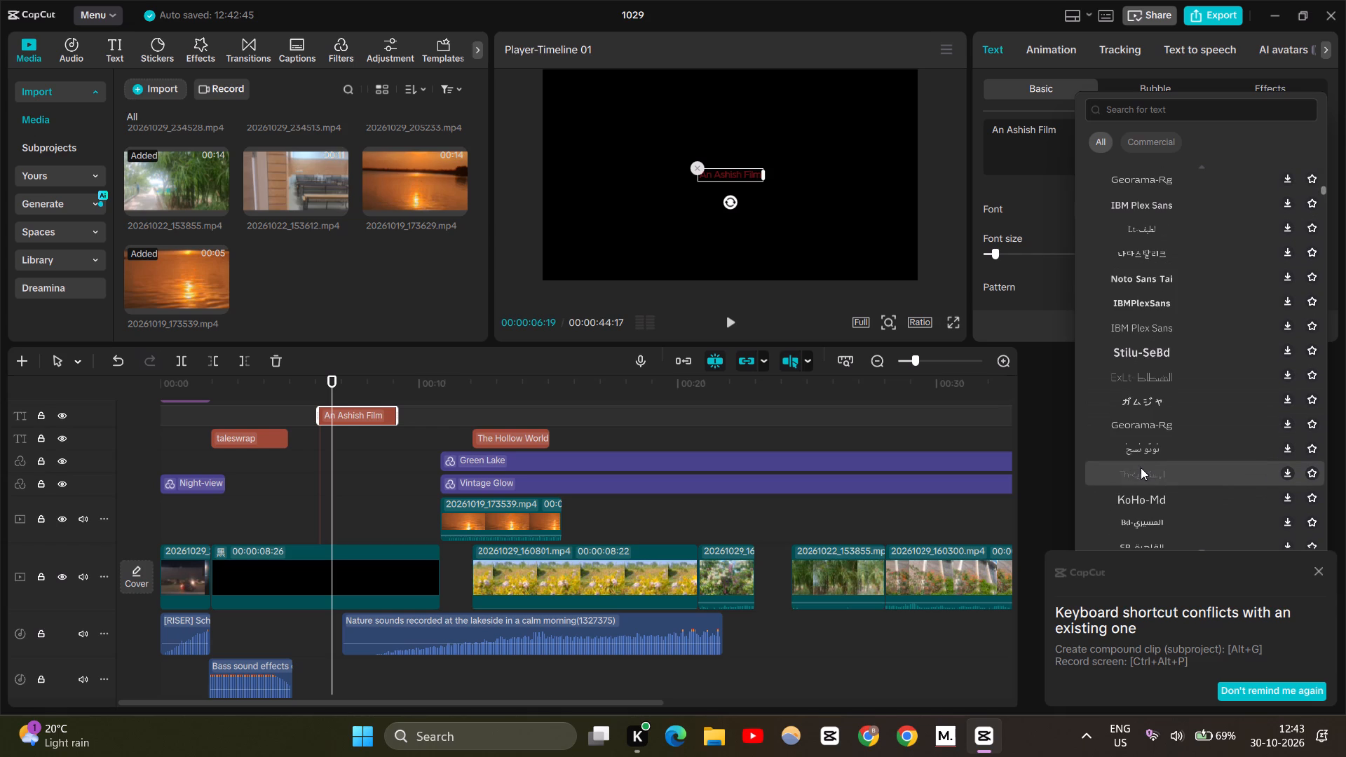
{"action": "scroll", "coordinate": [1141, 468], "scroll_direction": "down", "scroll_amount": 3}
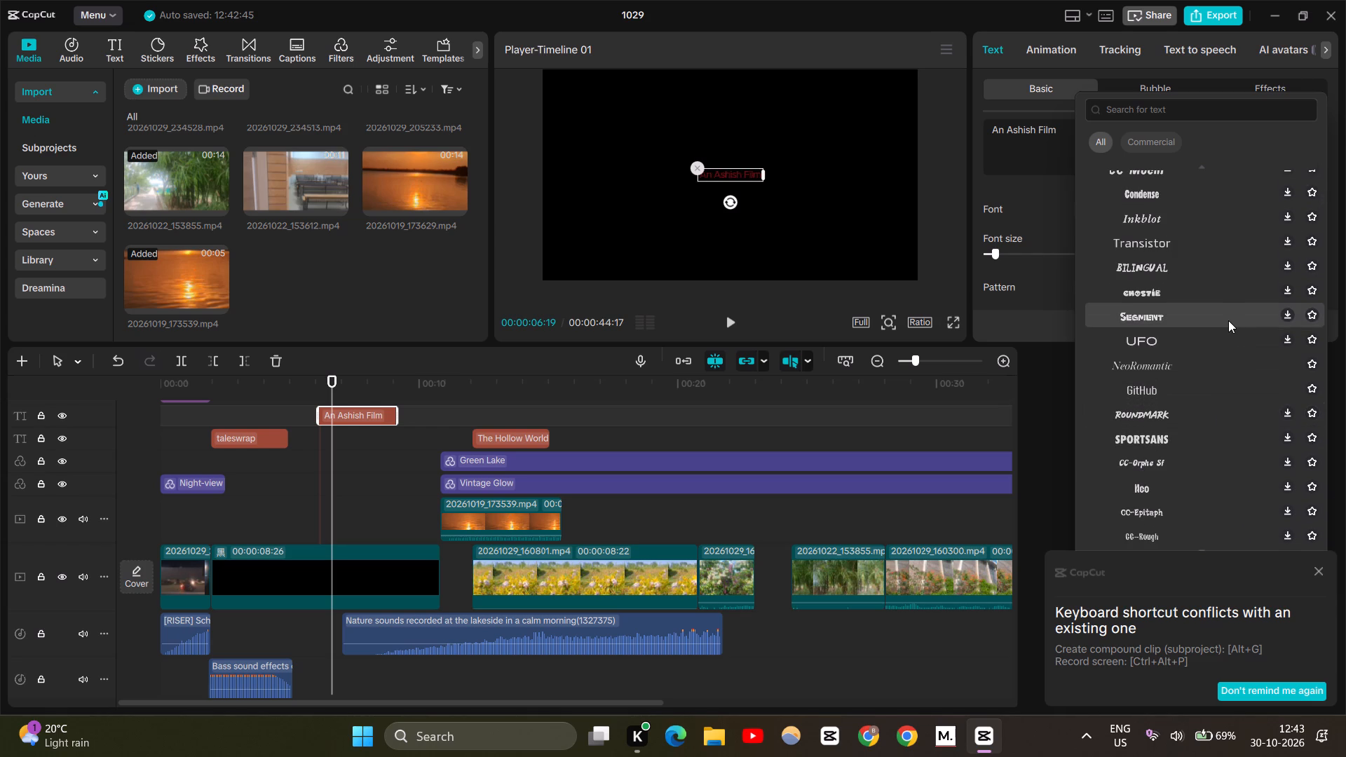
{"action": "left_click", "coordinate": [1284, 316]}
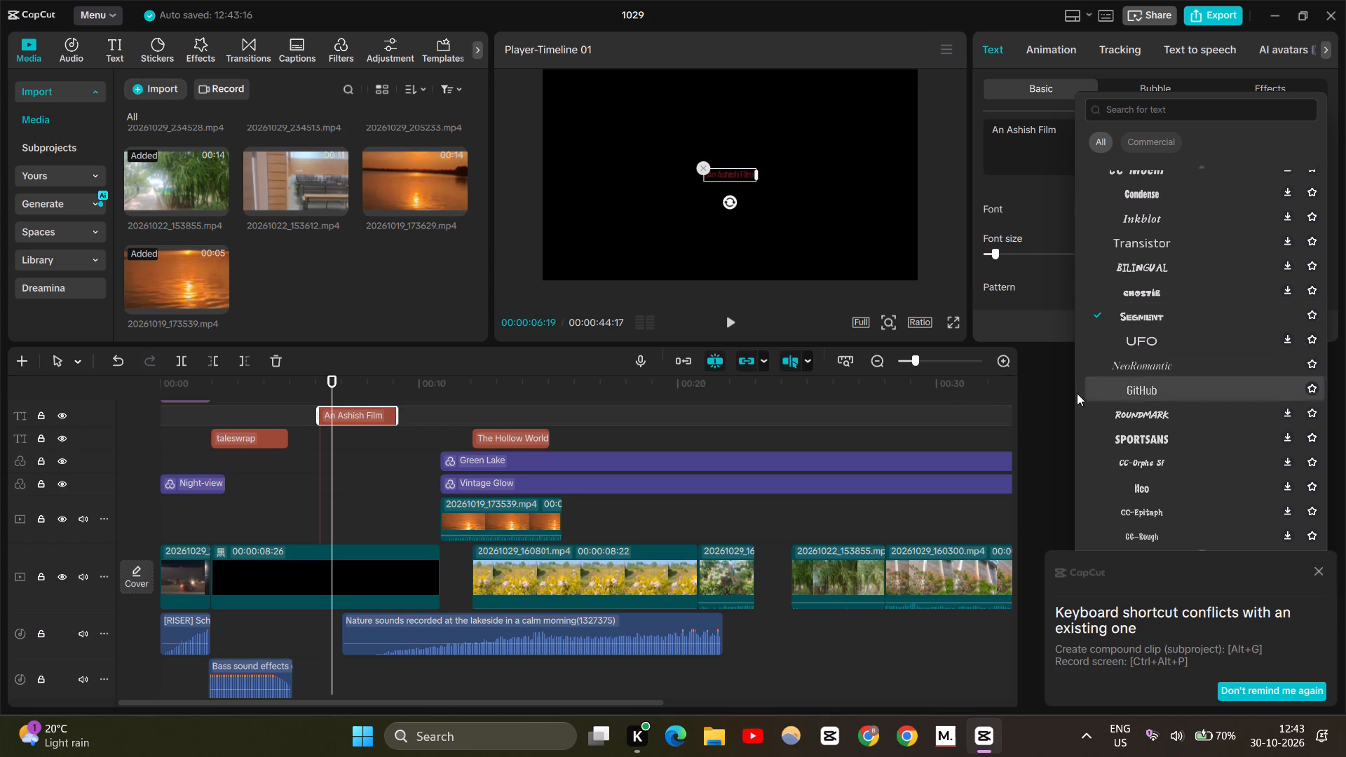
{"action": "left_click", "coordinate": [1026, 355]}
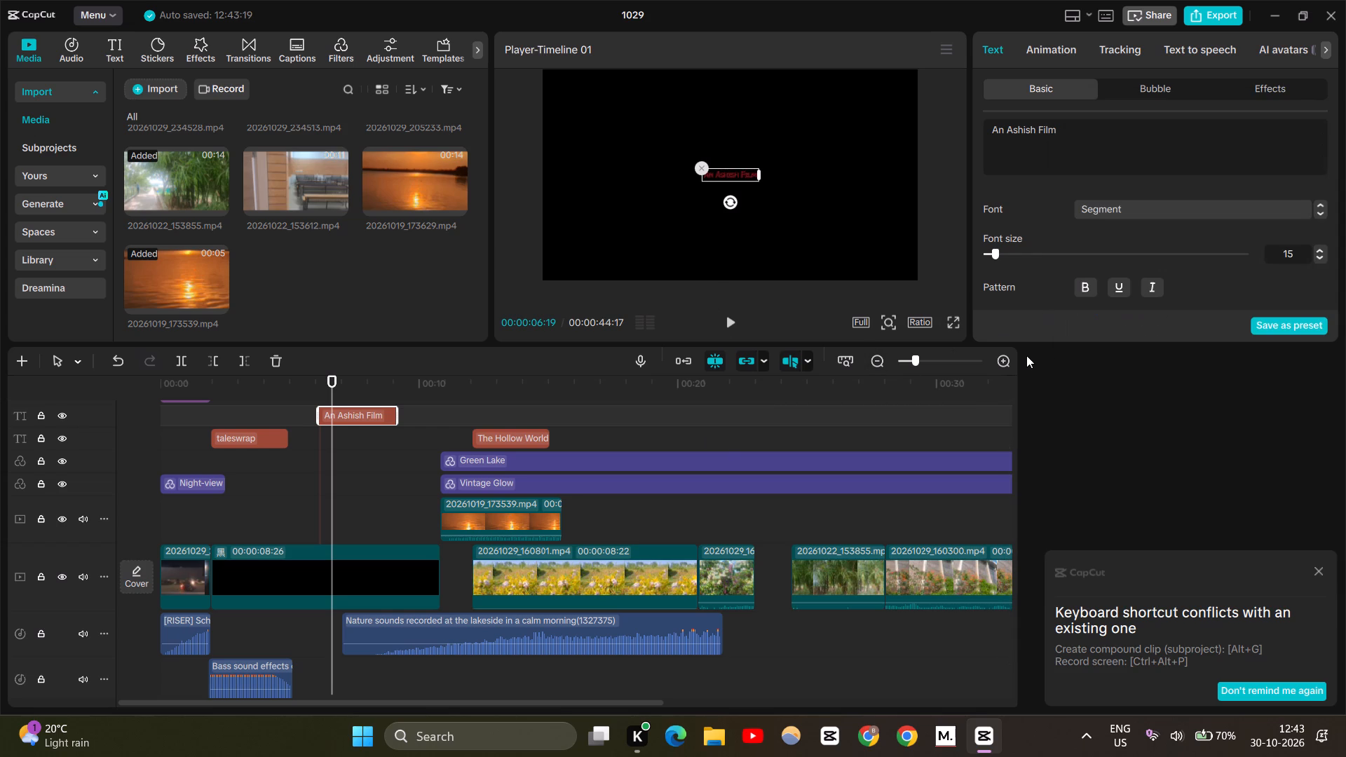
Recolour the An Ashish Film title to a neutral grey using a custom colour.
{"action": "scroll", "coordinate": [1107, 281], "scroll_direction": "down", "scroll_amount": 1}
{"action": "left_click", "coordinate": [1142, 204]}
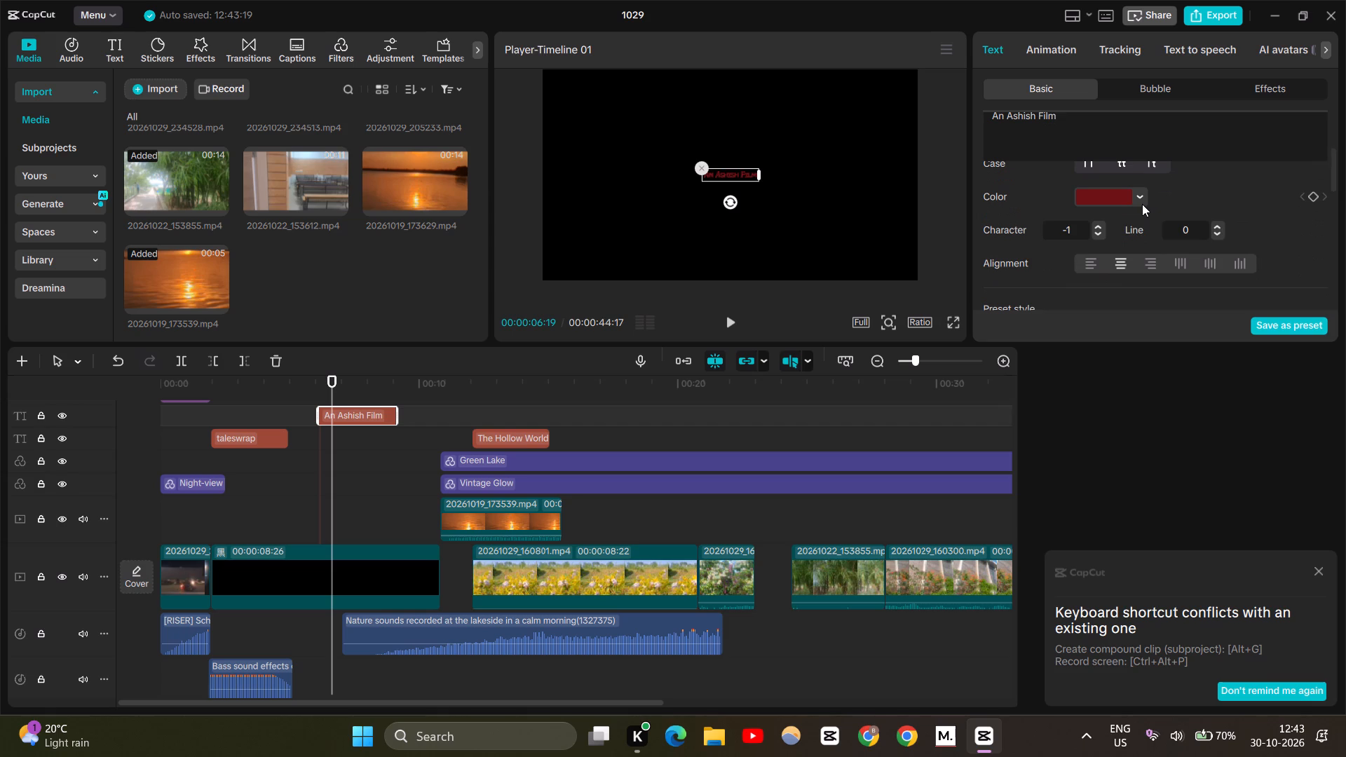
{"action": "left_click_drag", "start_coordinate": [1170, 265], "coordinate": [1106, 266]}
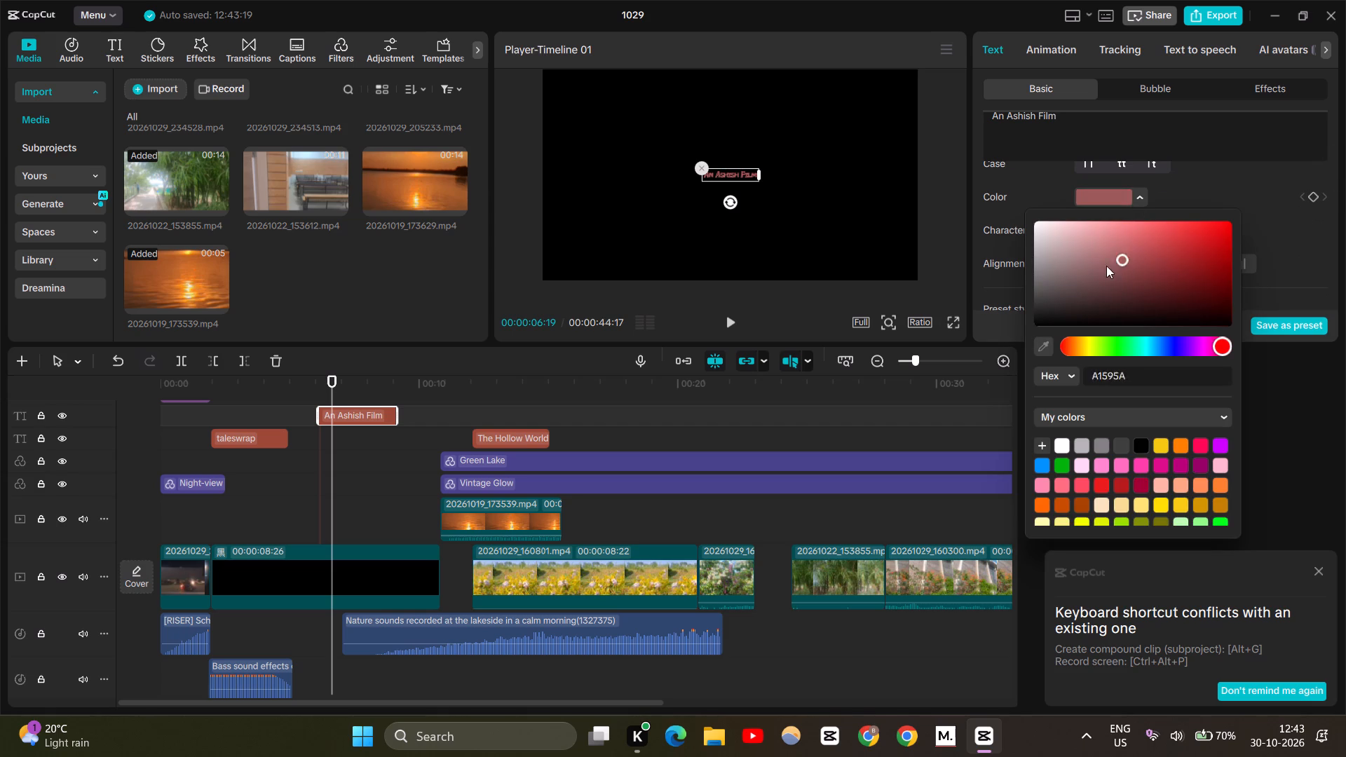
{"action": "left_click_drag", "start_coordinate": [1106, 266], "coordinate": [967, 285]}
Play back the restyled An Ashish Film title, and review the sequence from the opening titles through The Hollow World and flower clips in full screen.
{"action": "left_click", "coordinate": [290, 471]}
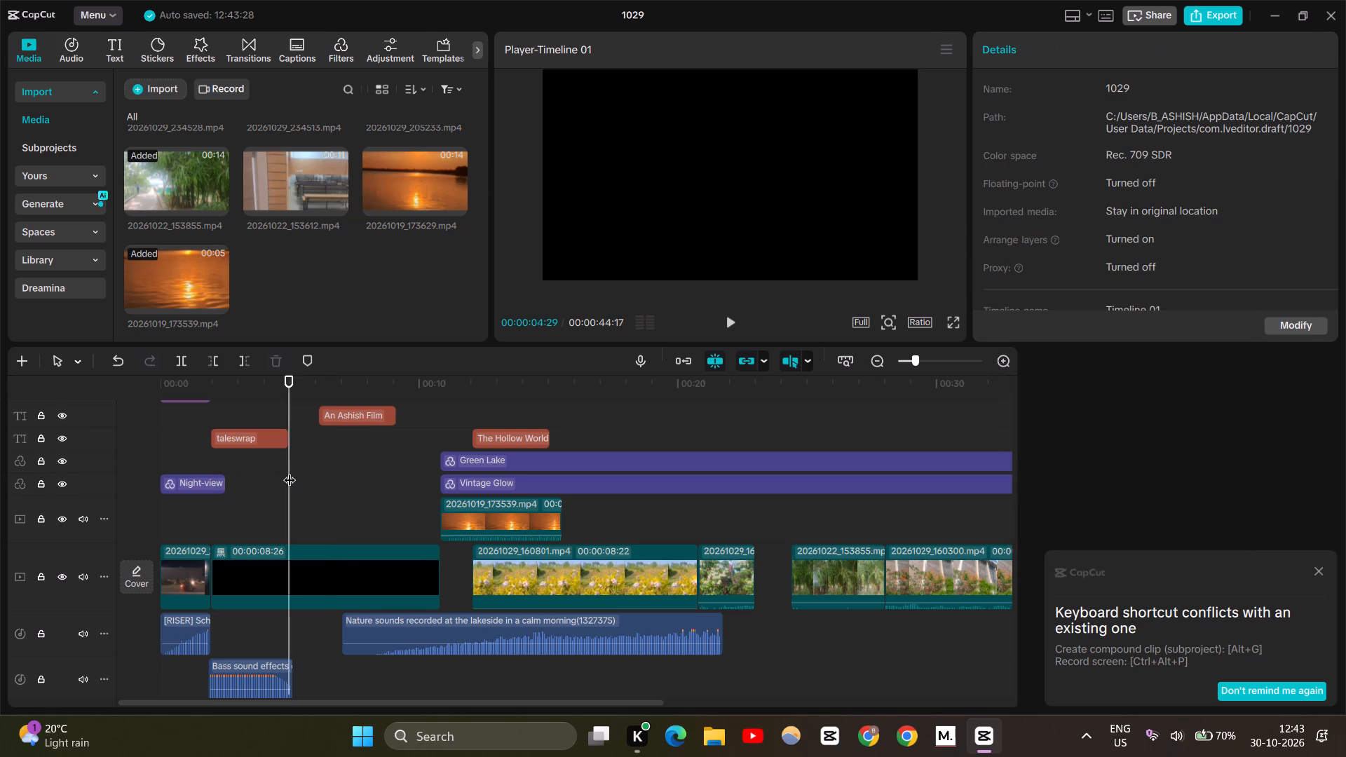
{"action": "key", "text": "space"}
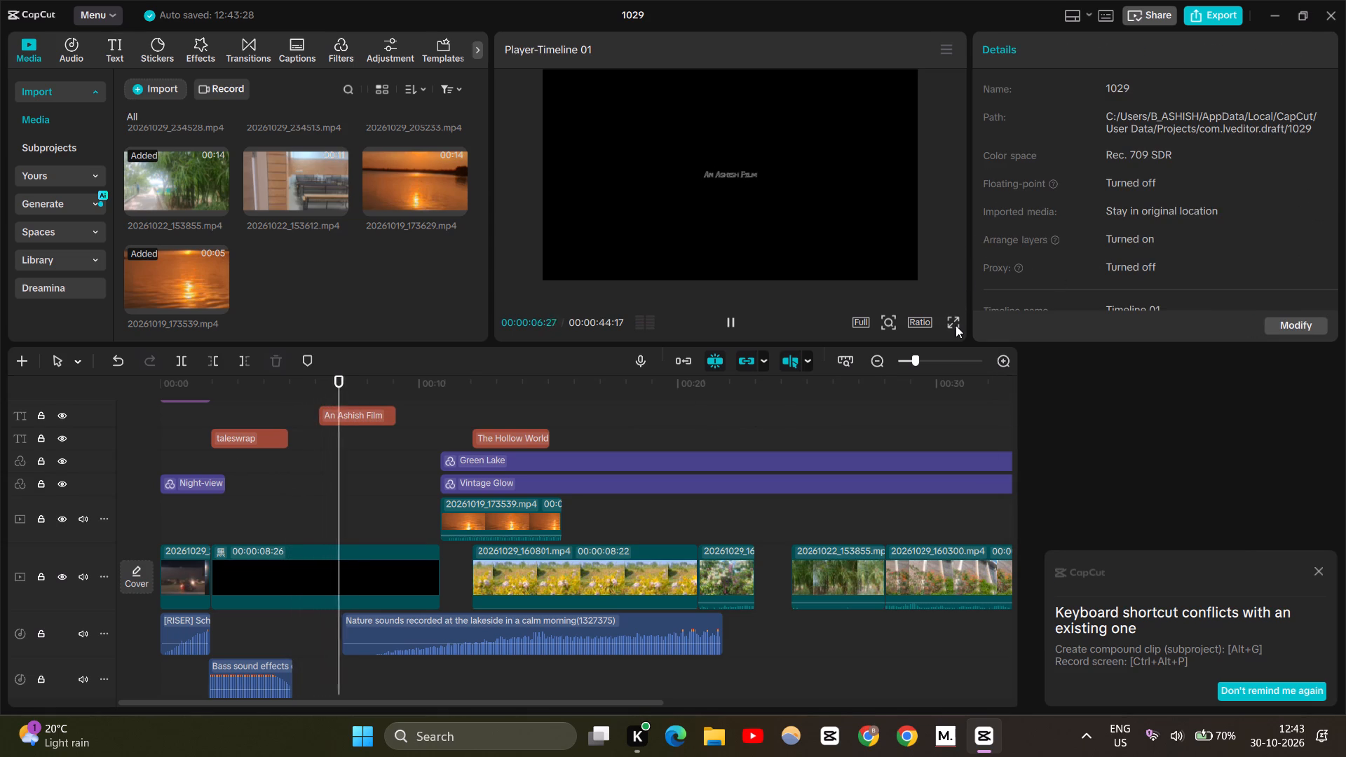
{"action": "left_click", "coordinate": [218, 491]}
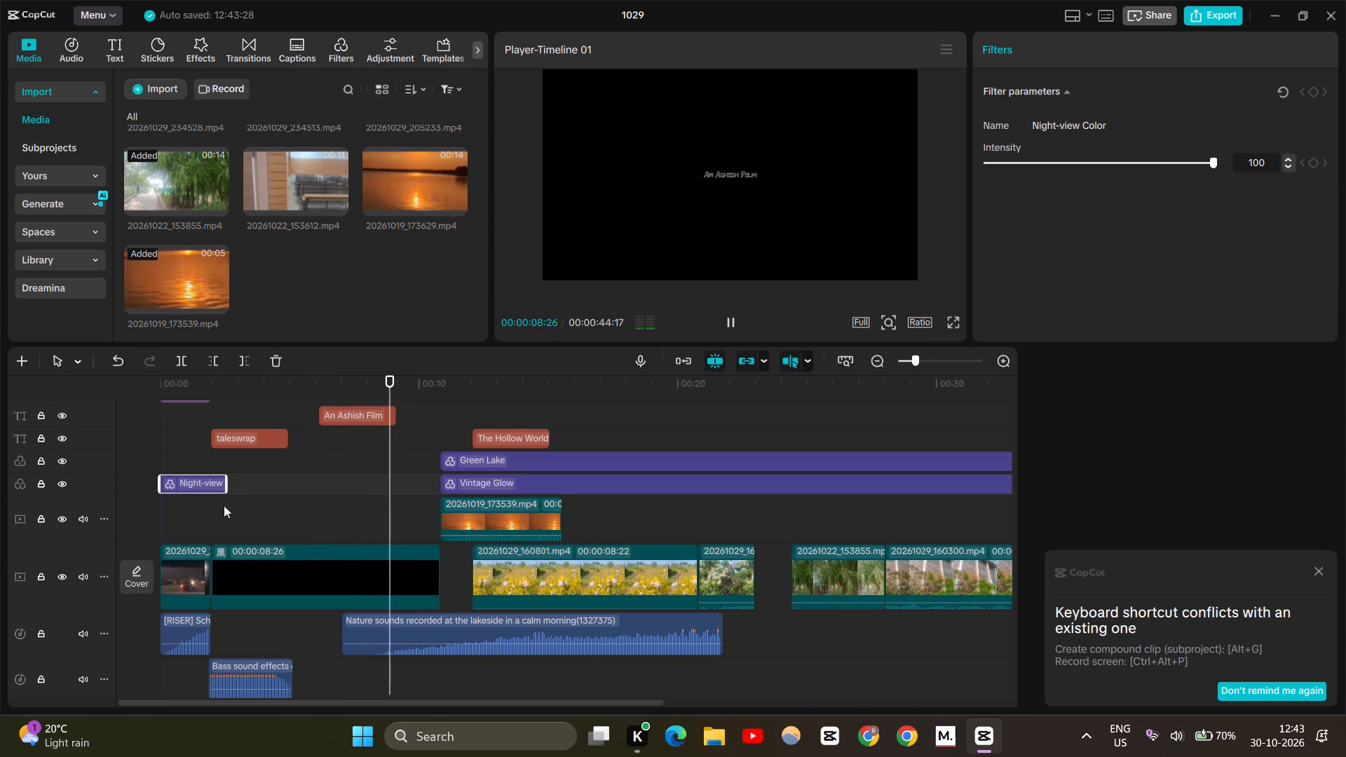
{"action": "left_click", "coordinate": [222, 526]}
{"action": "key", "text": "space"}
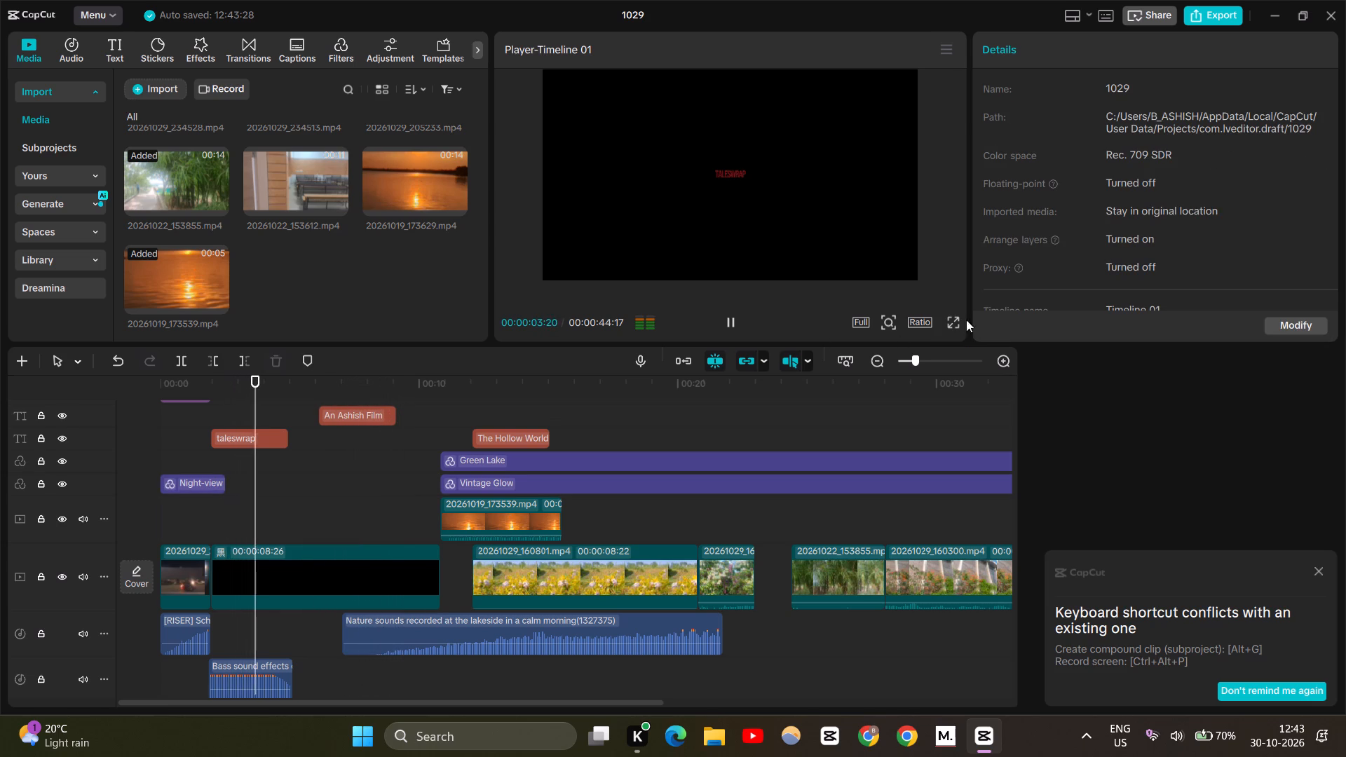
{"action": "left_click", "coordinate": [956, 318]}
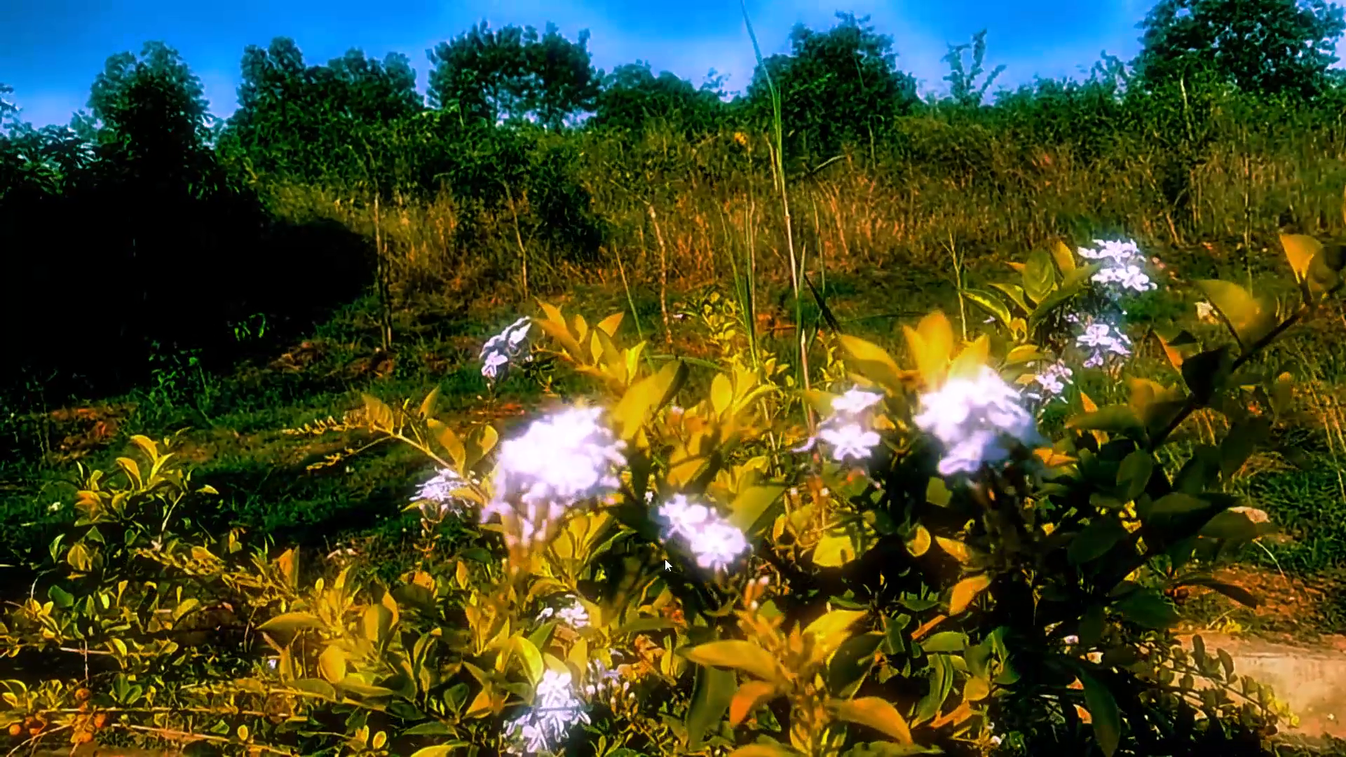
{"action": "left_click", "coordinate": [573, 575]}
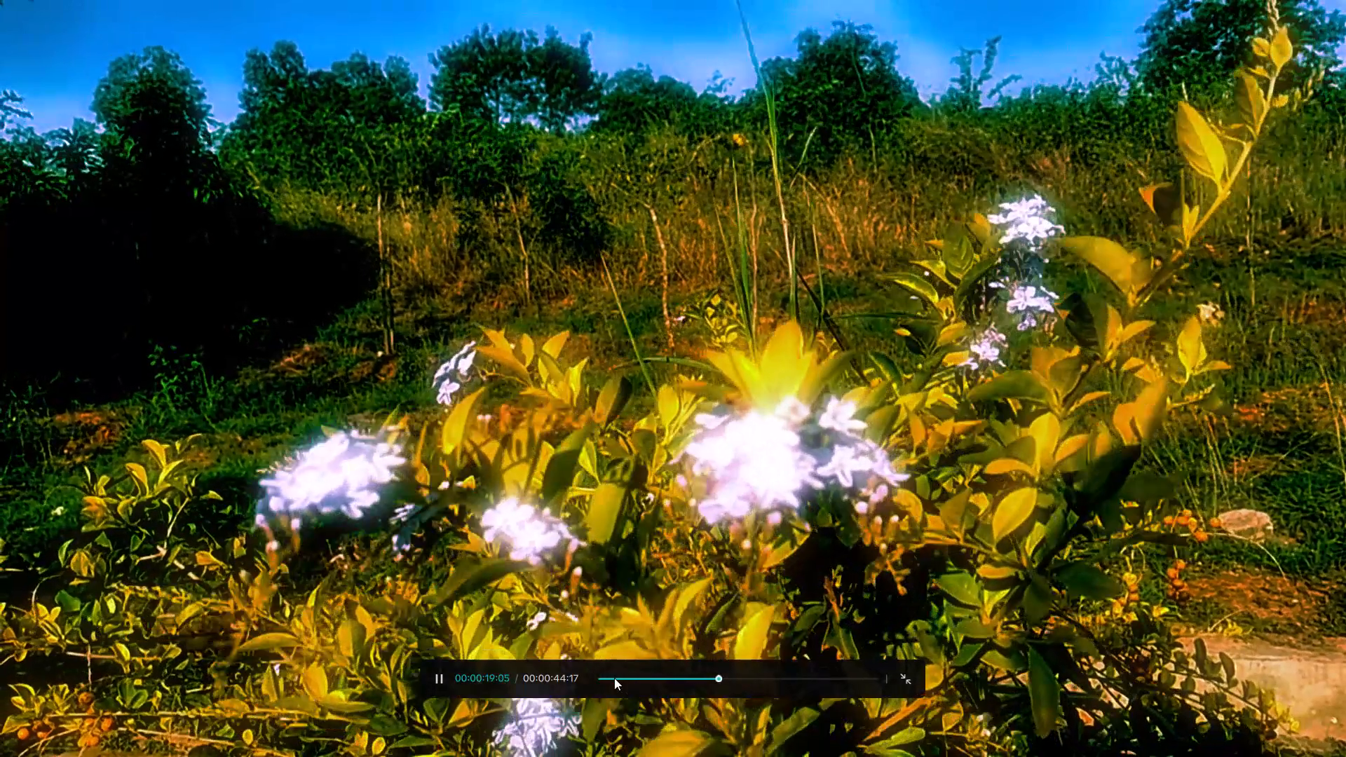
{"action": "left_click", "coordinate": [614, 678]}
{"action": "left_click_drag", "start_coordinate": [614, 678], "coordinate": [588, 668]}
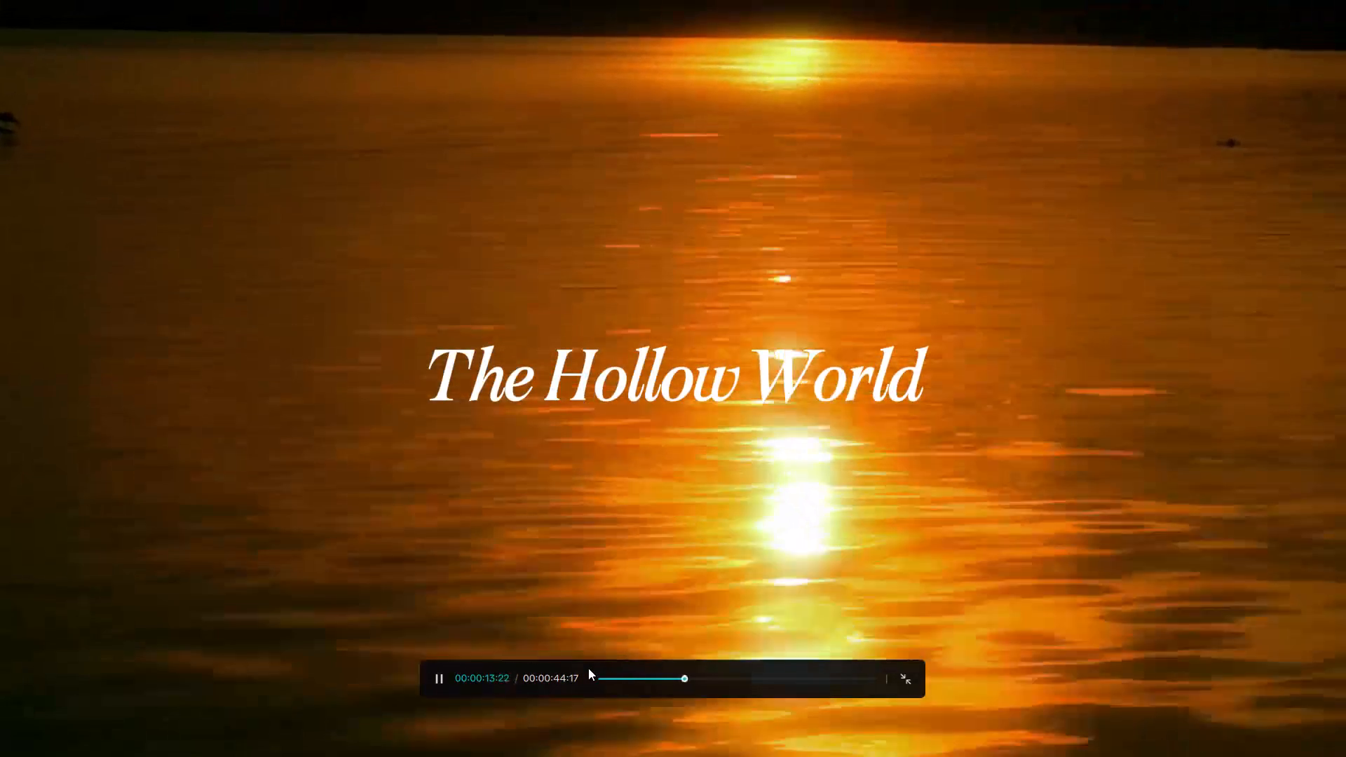
{"action": "key", "text": "space"}
{"action": "key", "text": "Escape"}
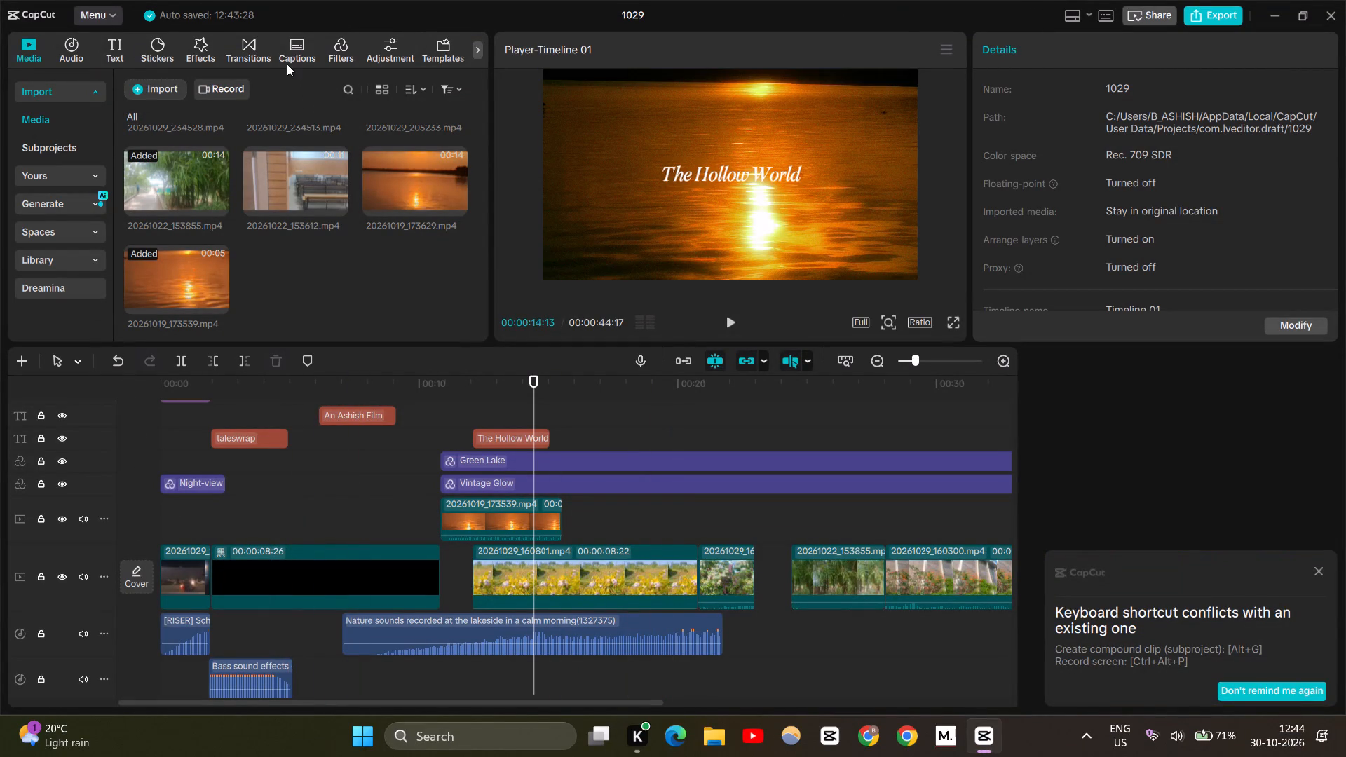
Reload the filter library and search it for lake.
{"action": "left_click", "coordinate": [341, 50]}
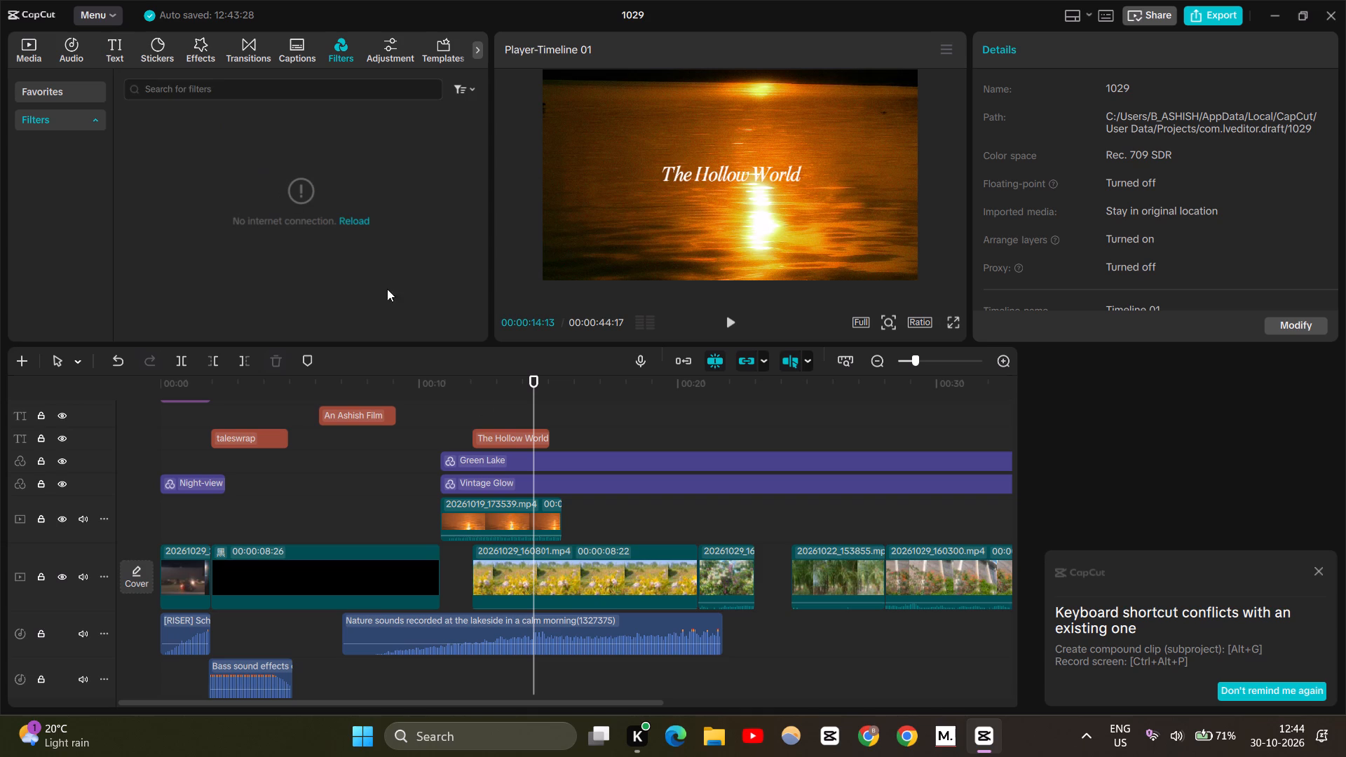
{"action": "left_click_drag", "start_coordinate": [343, 227], "coordinate": [359, 220]}
{"action": "left_click", "coordinate": [359, 220]}
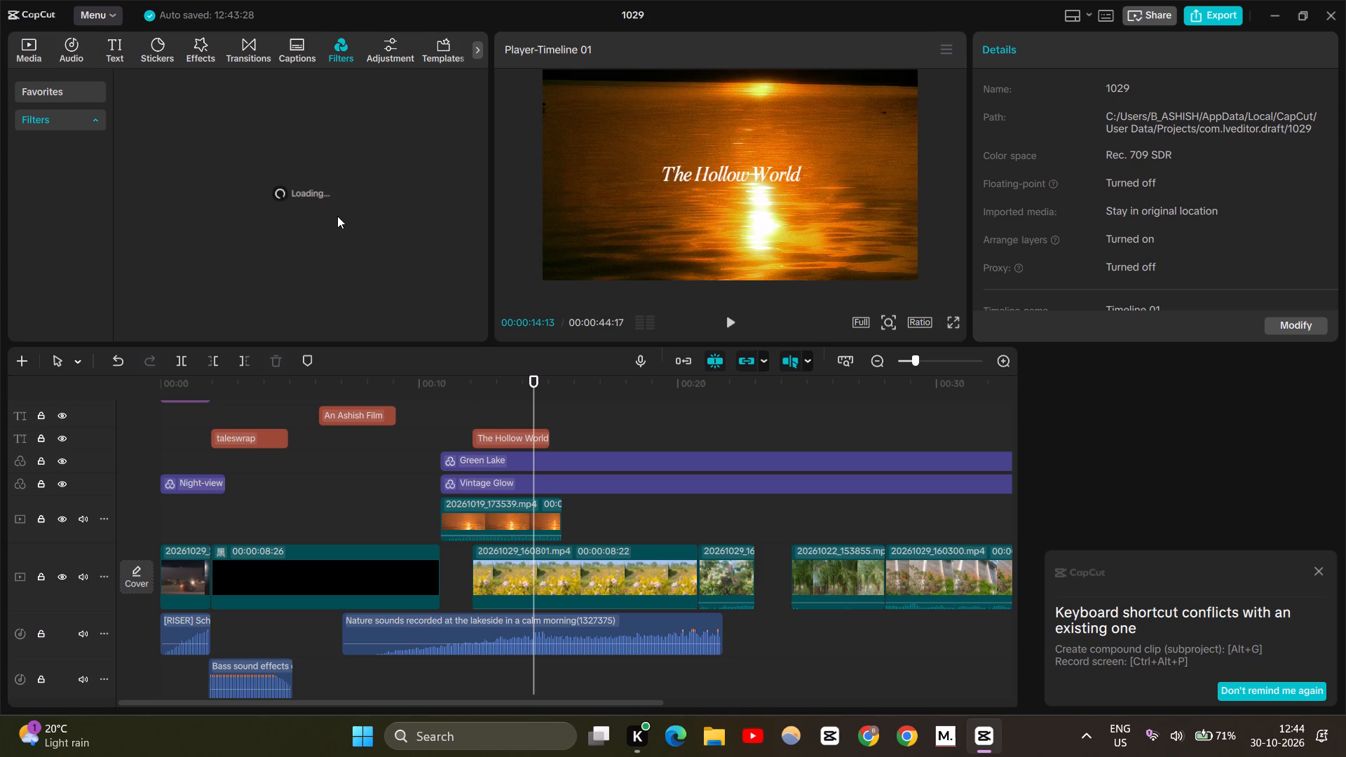
{"action": "left_click", "coordinate": [196, 90]}
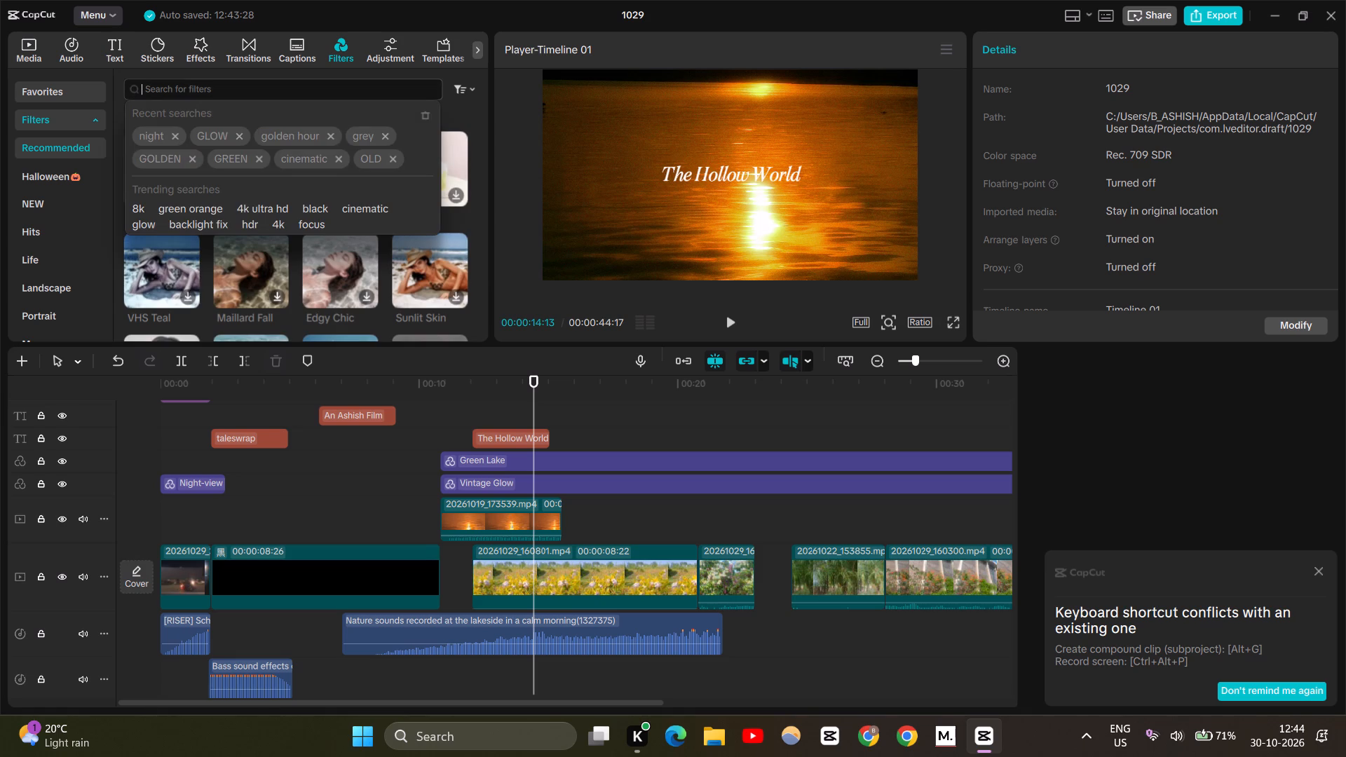
{"action": "type", "text": "lake"}
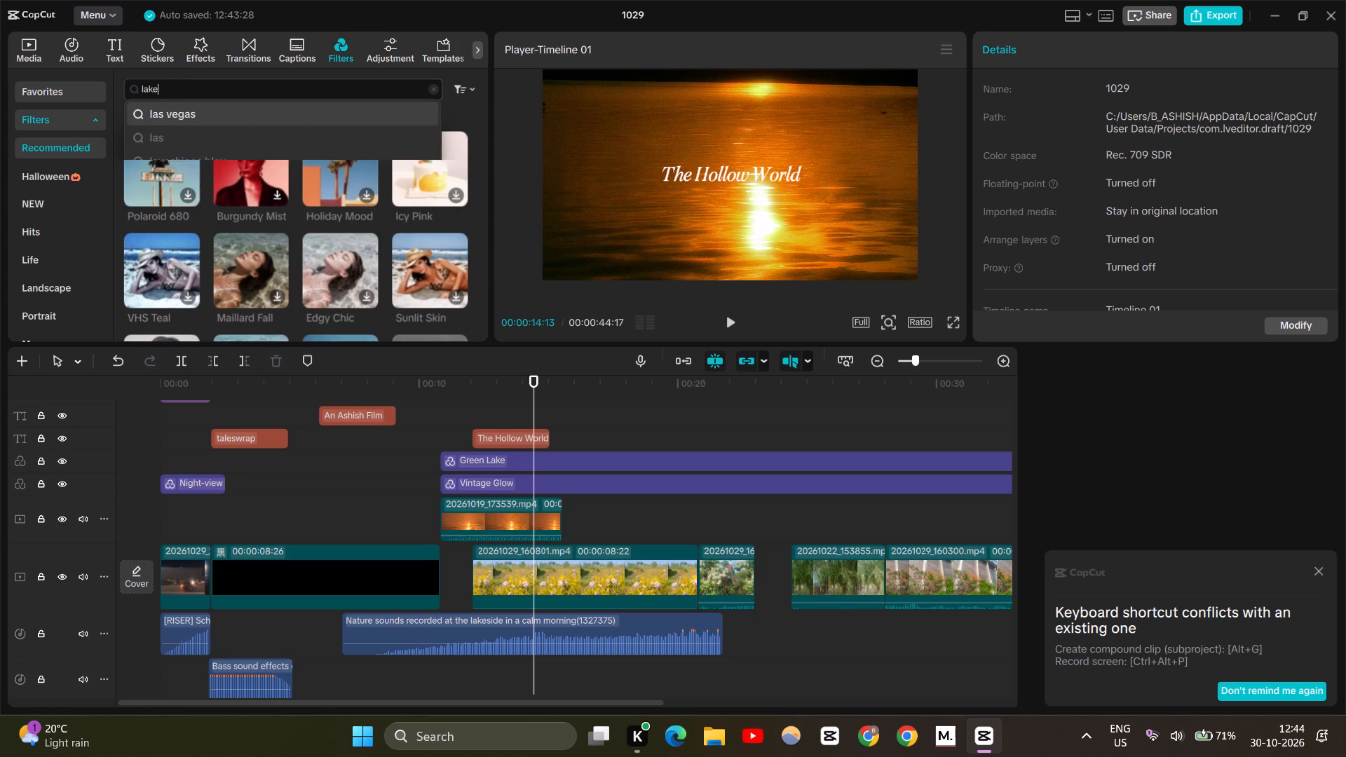
{"action": "key", "text": "Return"}
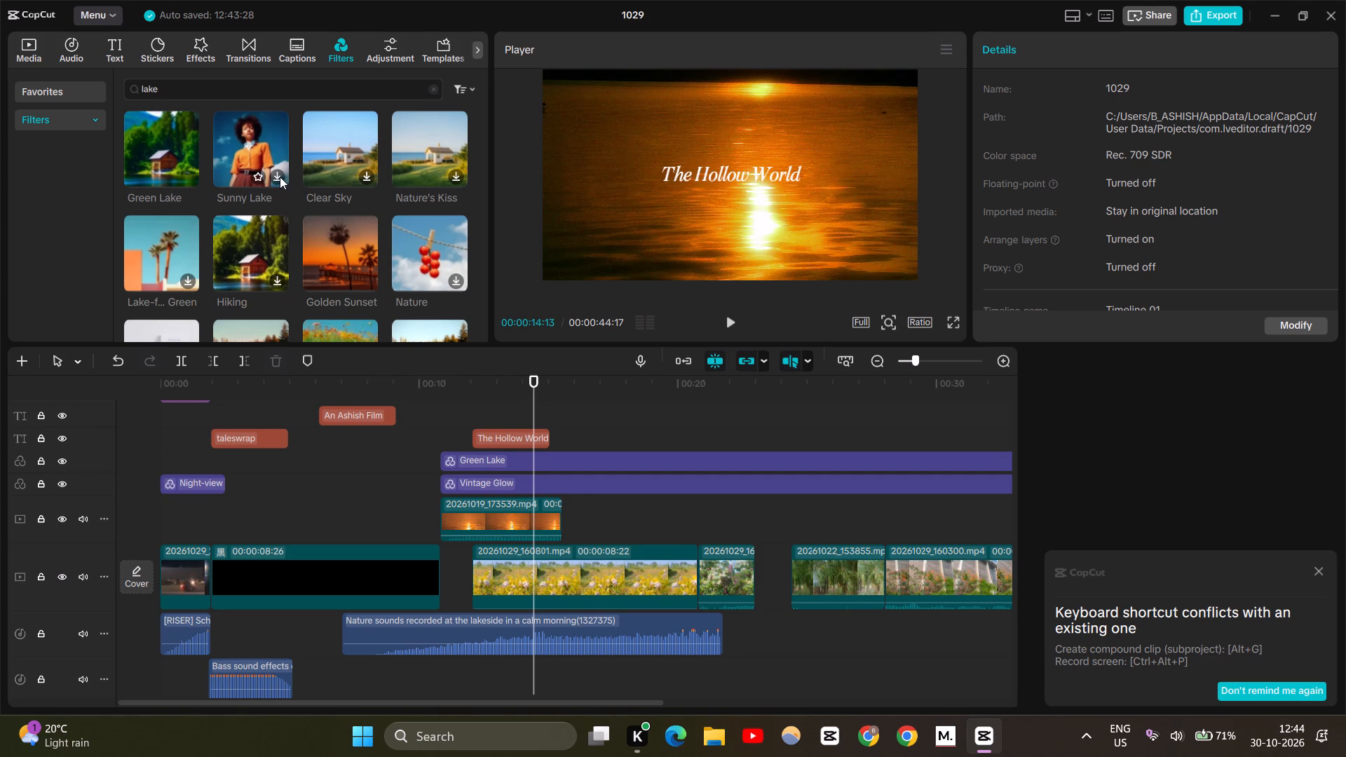
Download and preview the Sunny Lake, Lake-f... Green and Love at Sunset filters against the sunset footage, and browse the other lake results.
{"action": "left_click", "coordinate": [280, 177]}
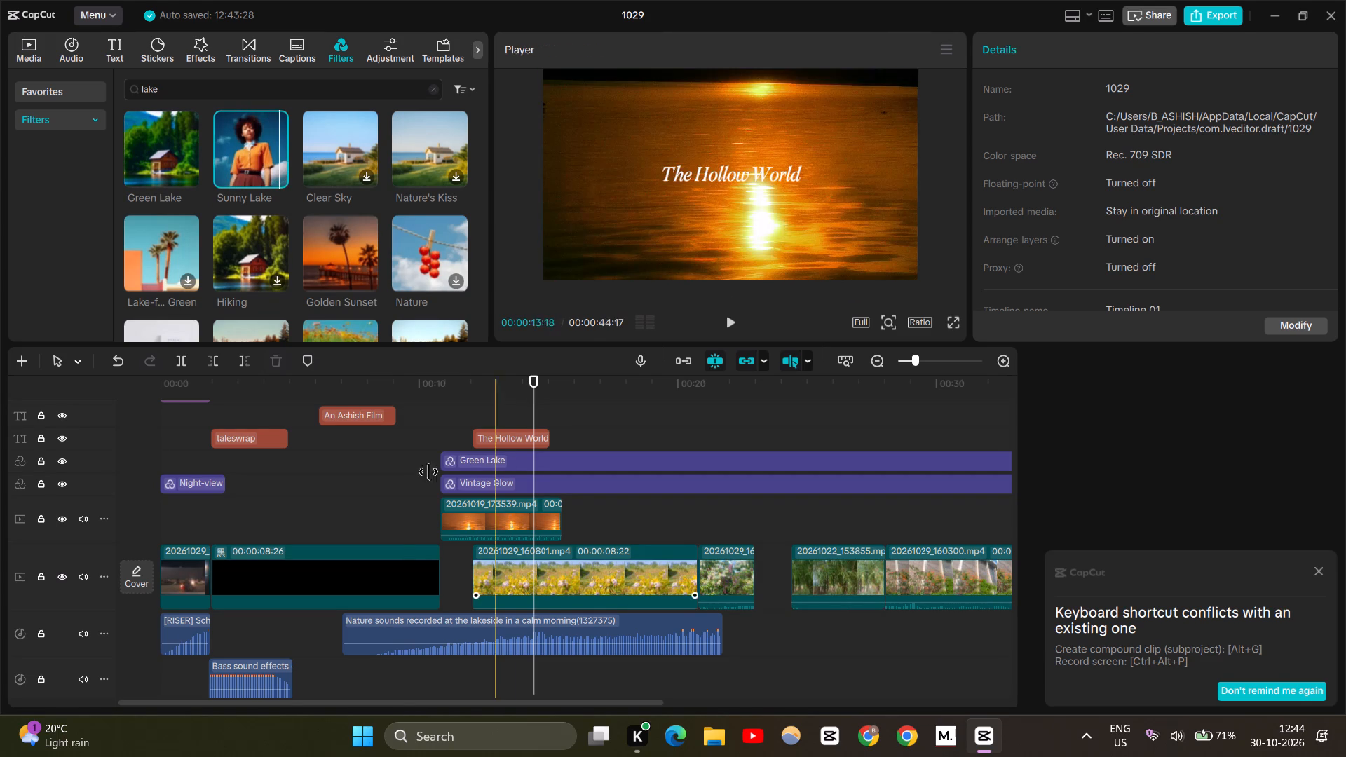
{"action": "left_click", "coordinate": [458, 421]}
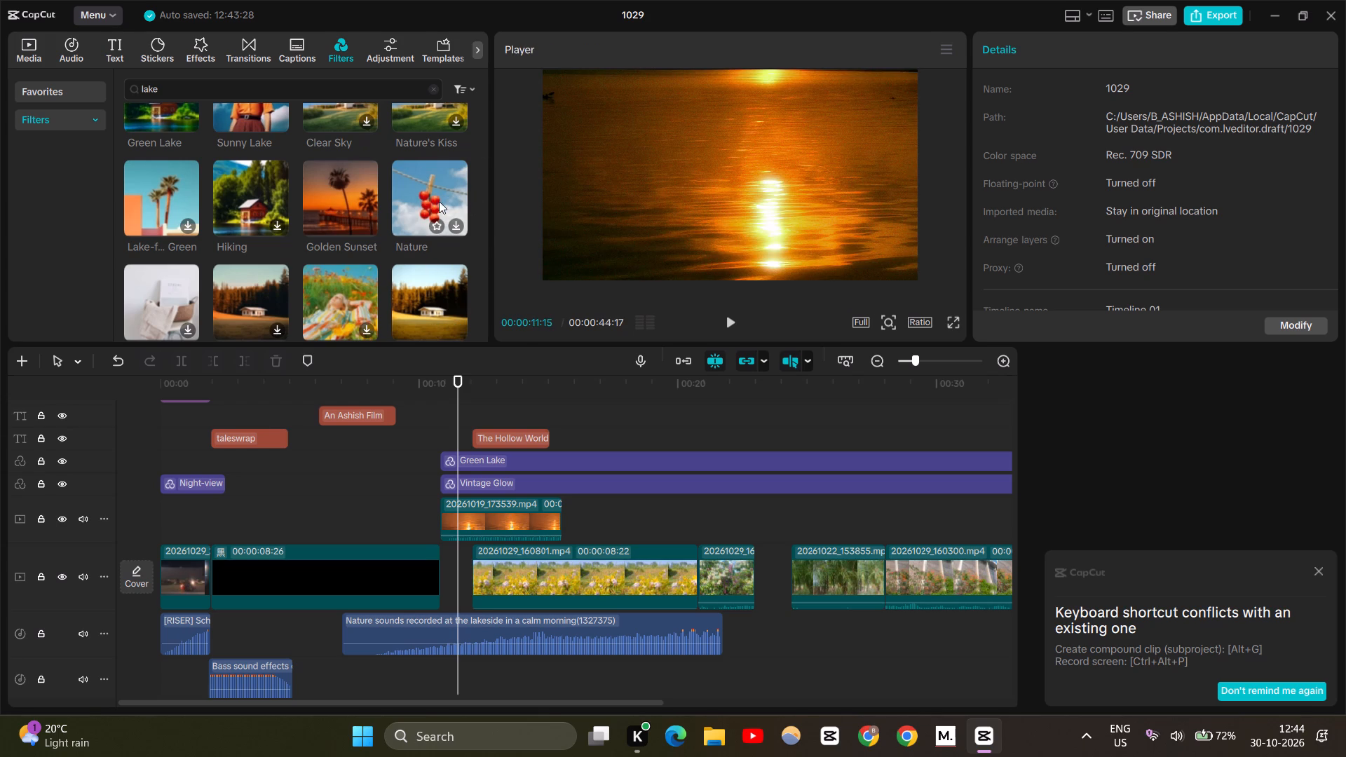
{"action": "left_click", "coordinate": [187, 224]}
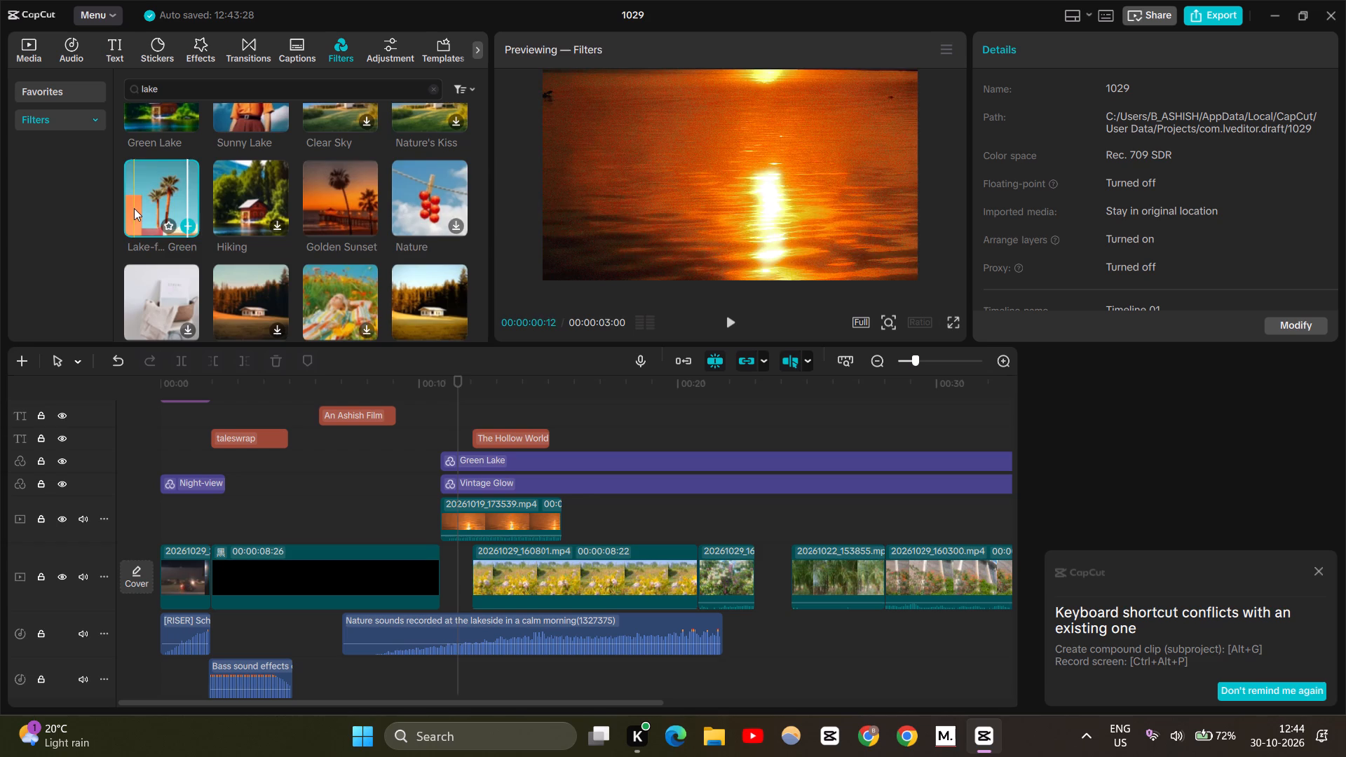
{"action": "scroll", "coordinate": [393, 236], "scroll_direction": "down", "scroll_amount": 1}
{"action": "scroll", "coordinate": [393, 236], "scroll_direction": "up", "scroll_amount": 1}
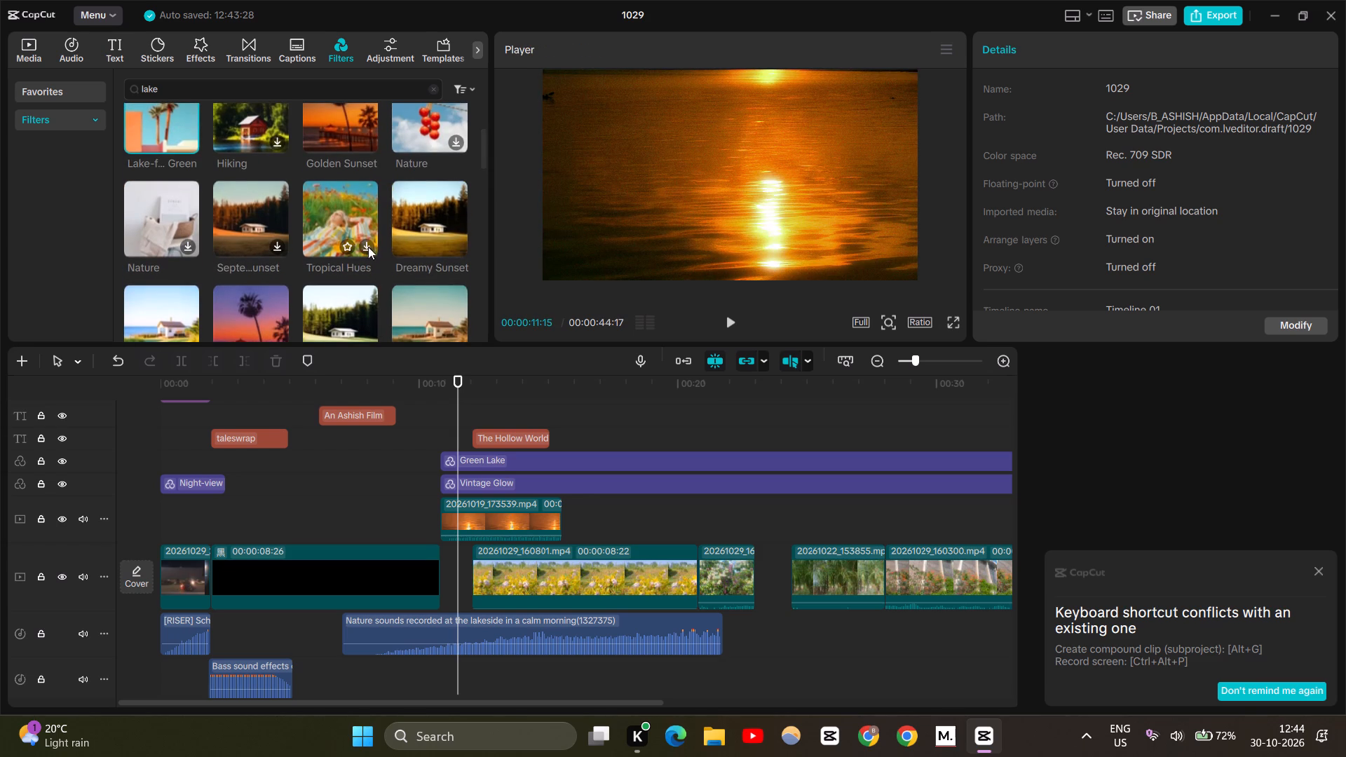
{"action": "scroll", "coordinate": [276, 261], "scroll_direction": "down", "scroll_amount": 1}
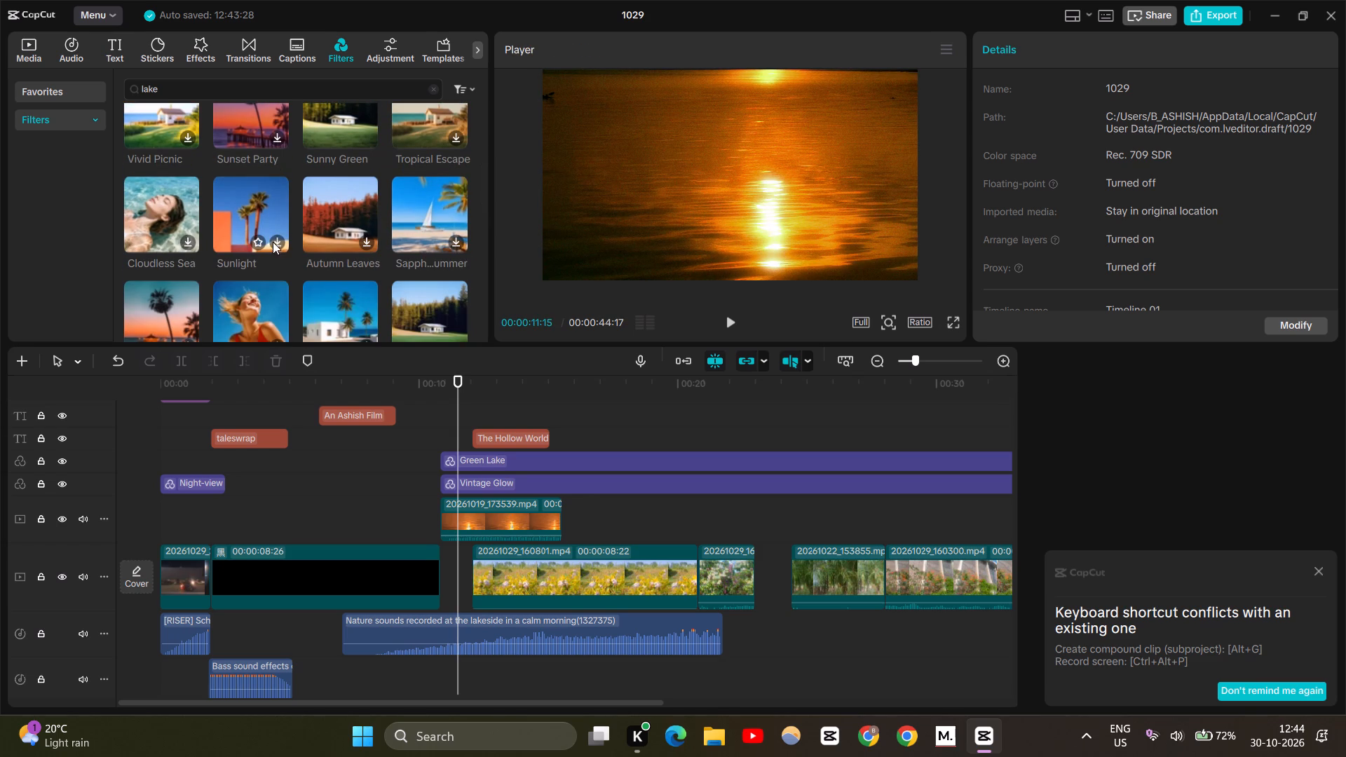
{"action": "scroll", "coordinate": [402, 243], "scroll_direction": "down", "scroll_amount": 1}
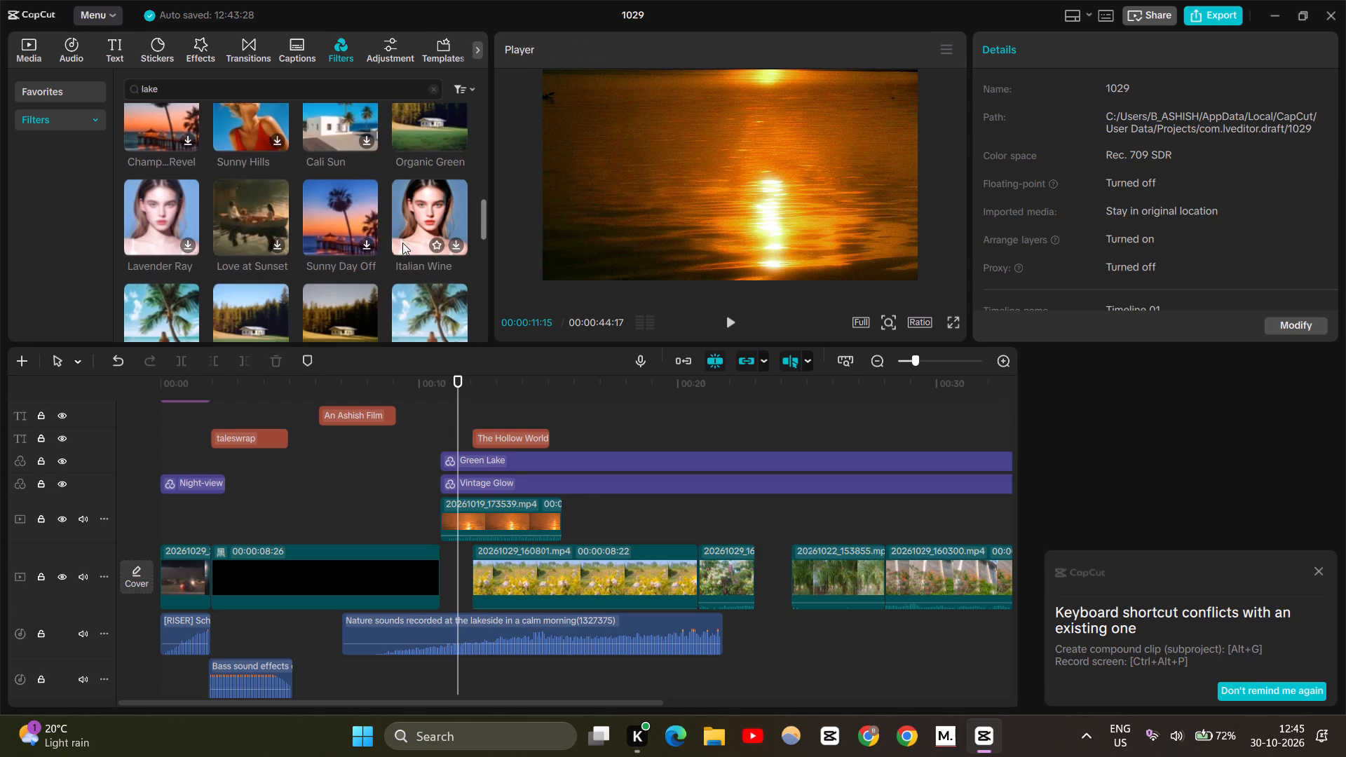
{"action": "left_click", "coordinate": [274, 247]}
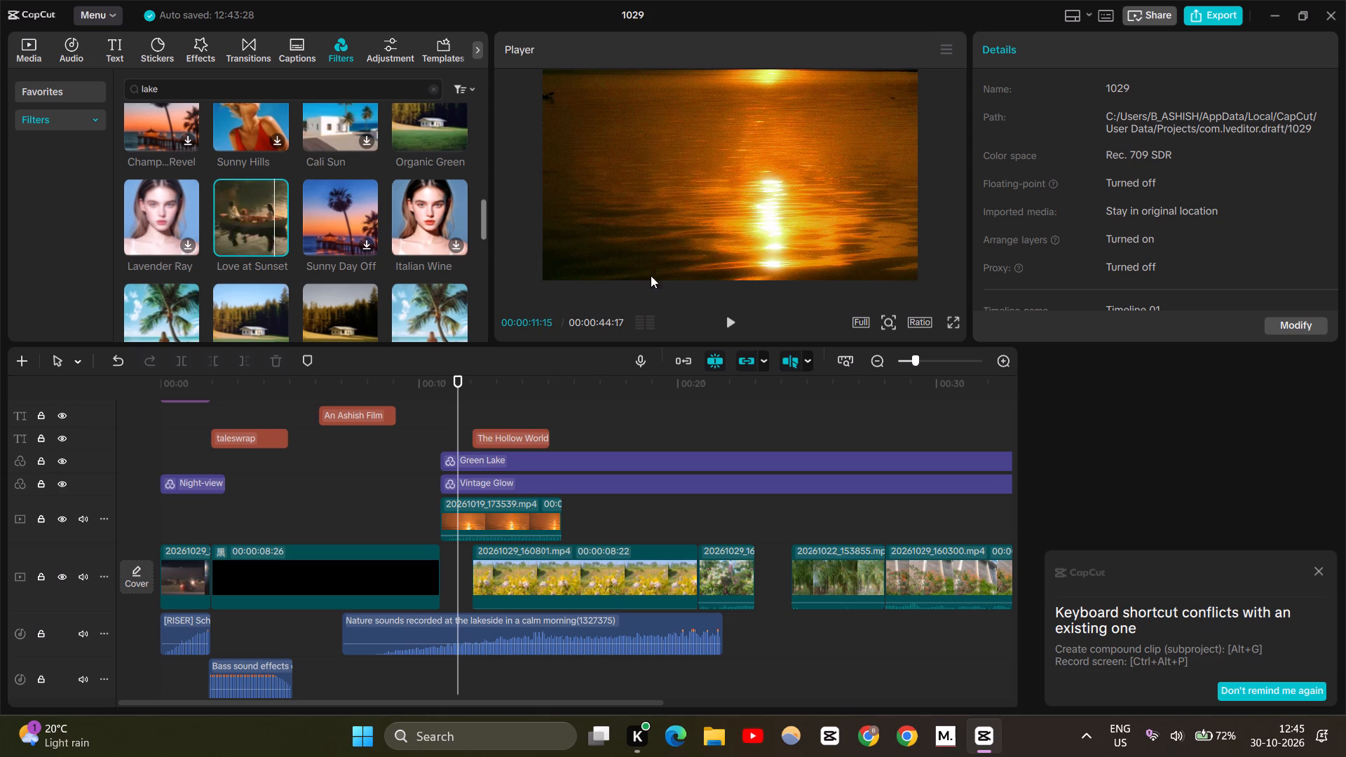
{"action": "scroll", "coordinate": [402, 292], "scroll_direction": "down", "scroll_amount": 1}
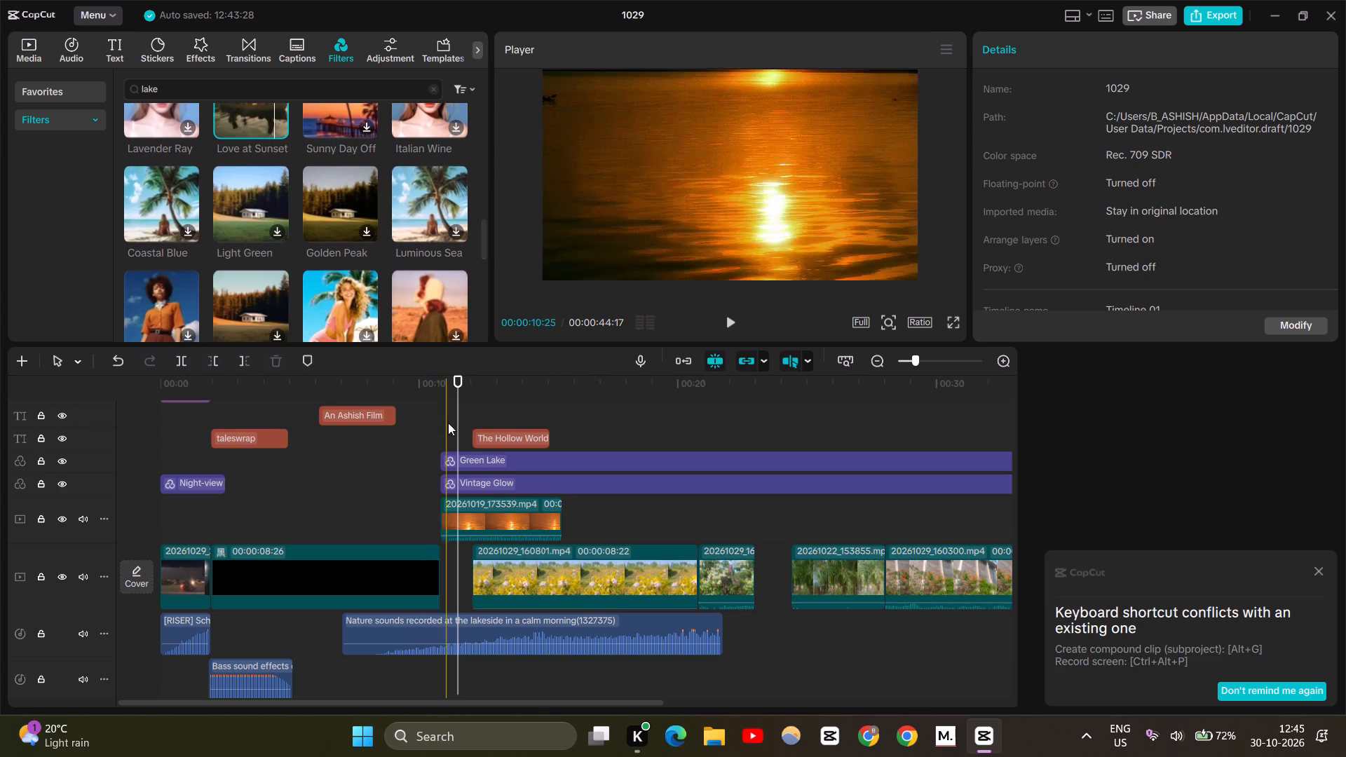
Play back the sunset and The Hollow World title in full screen, and review the sequence from the beginning through the An Ashish Film title.
{"action": "left_click", "coordinate": [446, 407]}
{"action": "key", "text": "space"}
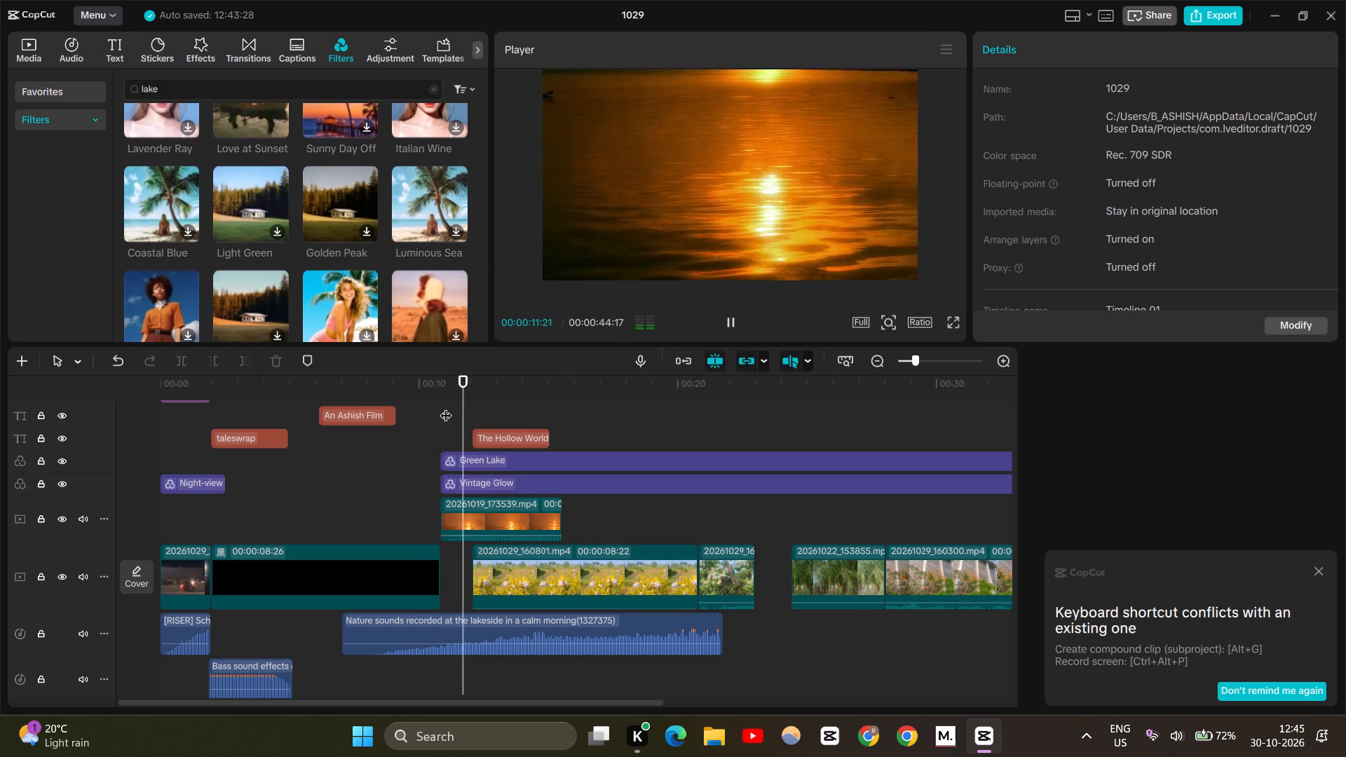
{"action": "left_click", "coordinate": [958, 324]}
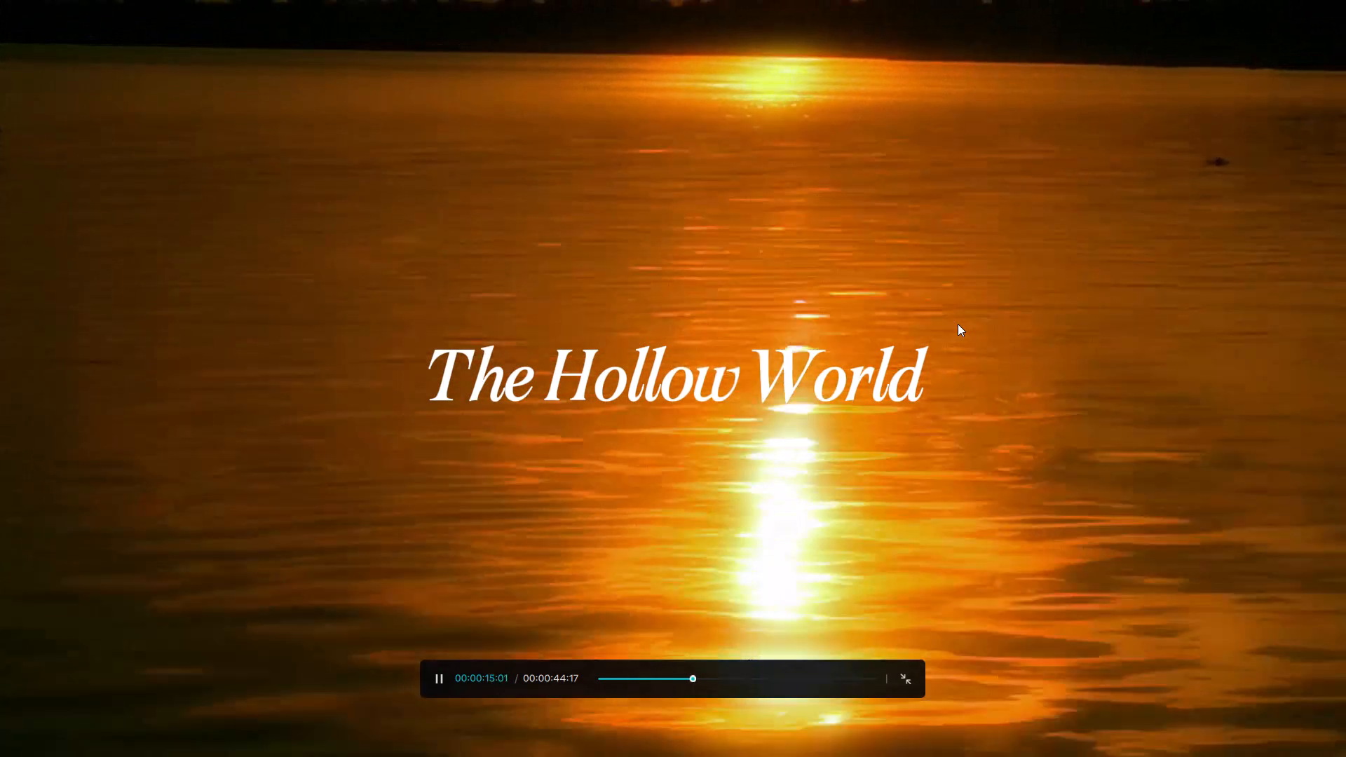
{"action": "key", "text": "space"}
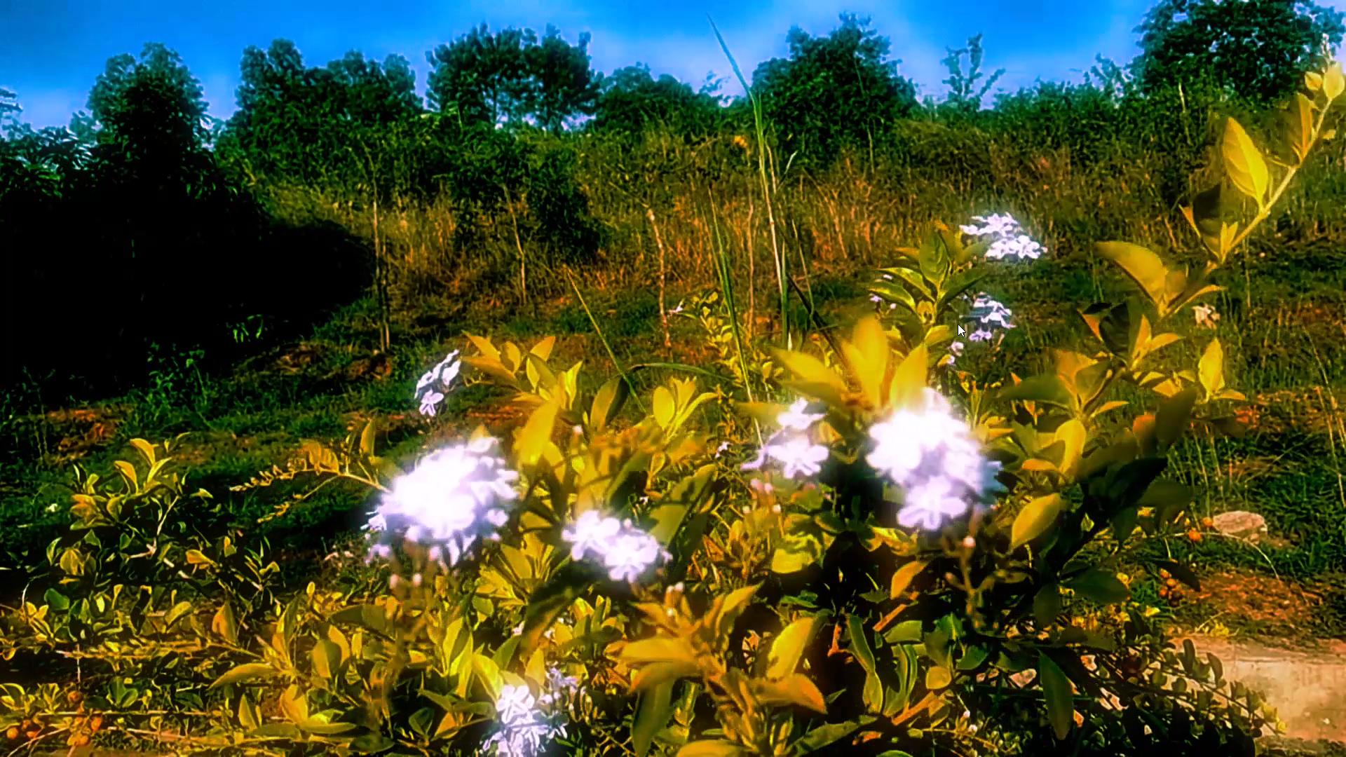
{"action": "left_click", "coordinate": [582, 603]}
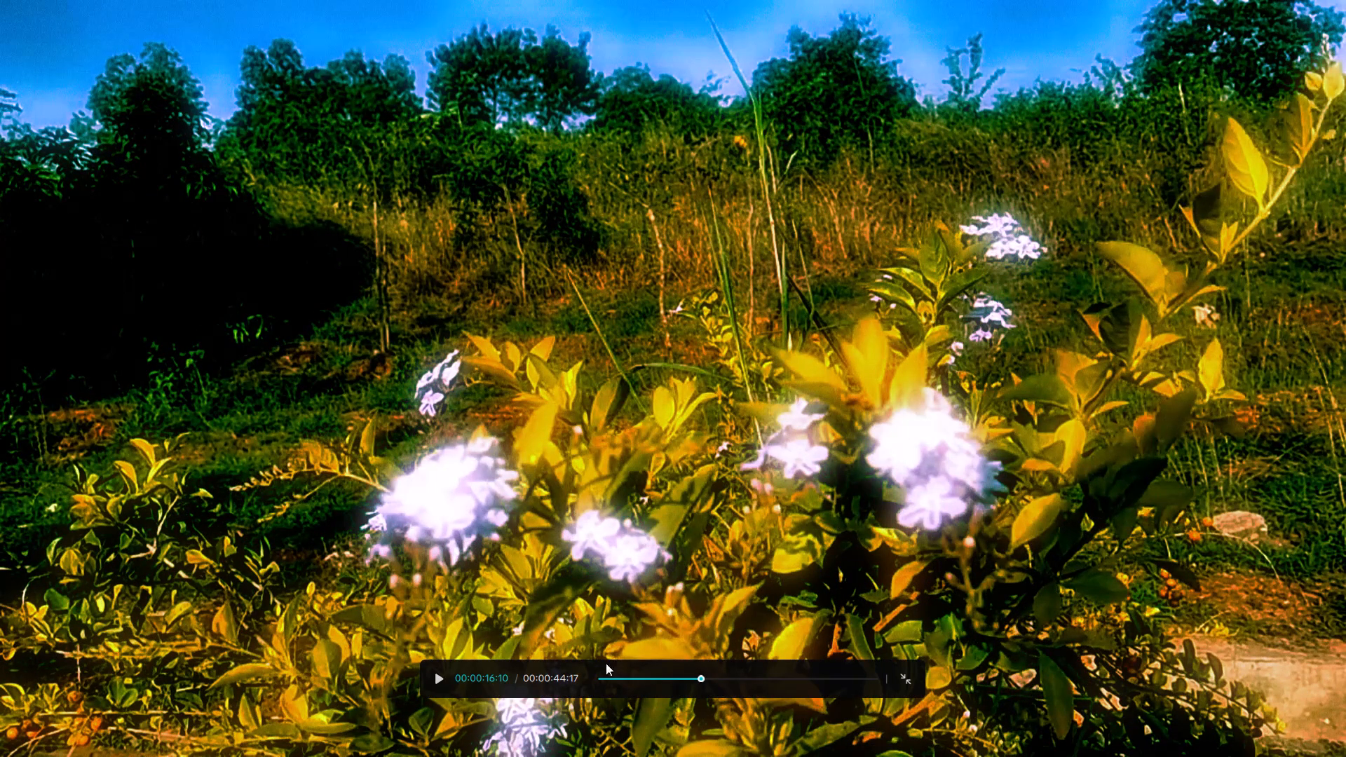
{"action": "left_click_drag", "start_coordinate": [608, 679], "coordinate": [582, 679]}
{"action": "key", "text": "space"}
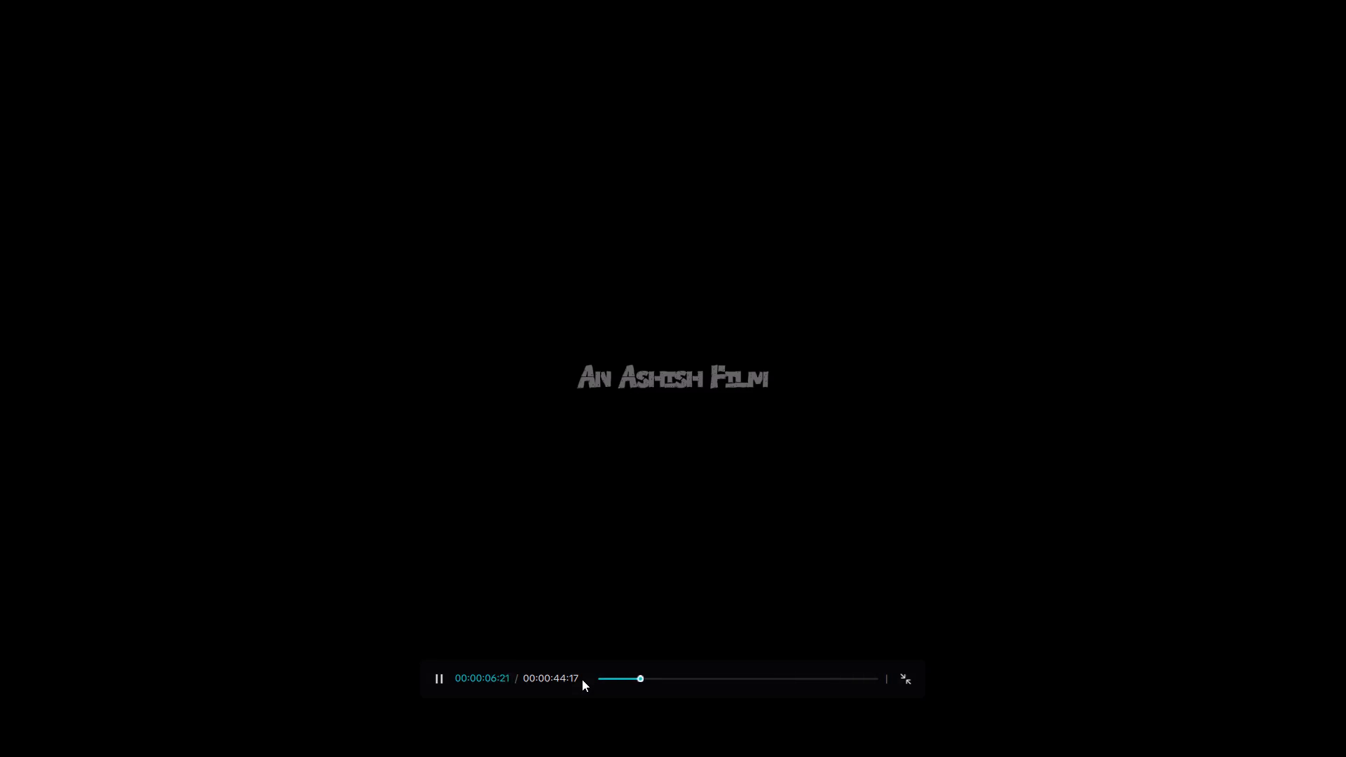
{"action": "key", "text": "space"}
{"action": "key", "text": "Escape"}
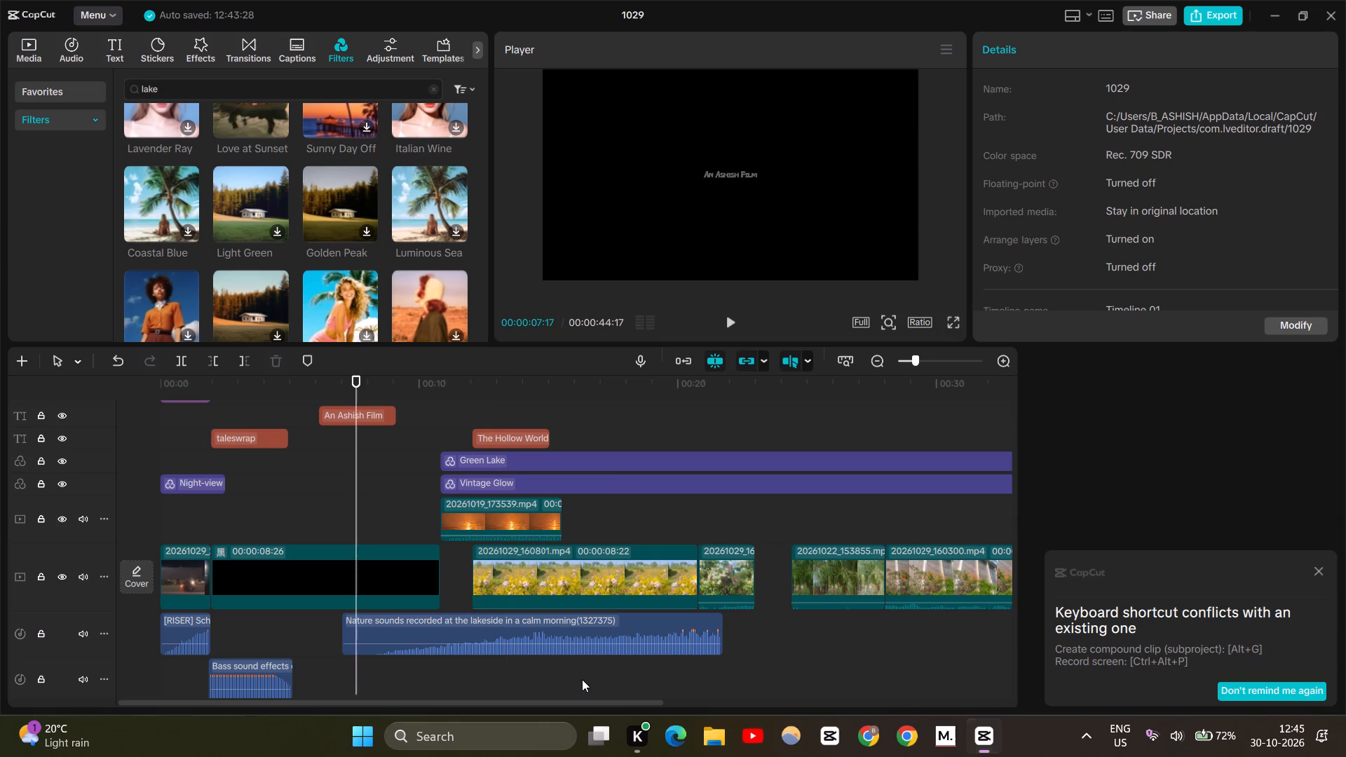
Change the An Ashish Film title's font to CC-Quill, downloading it from the font library.
{"action": "triple_click", "coordinate": [719, 175]}
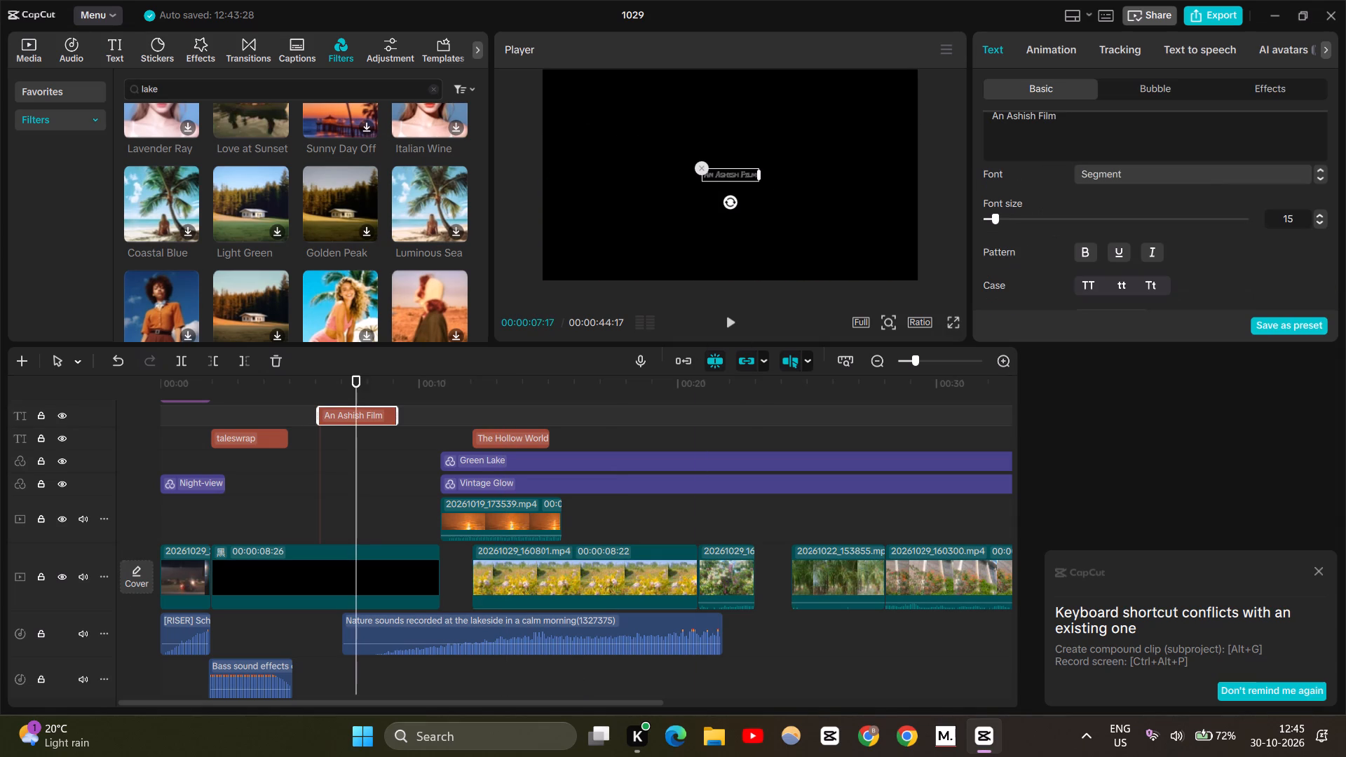
{"action": "double_click", "coordinate": [719, 175]}
{"action": "left_click", "coordinate": [1108, 175]}
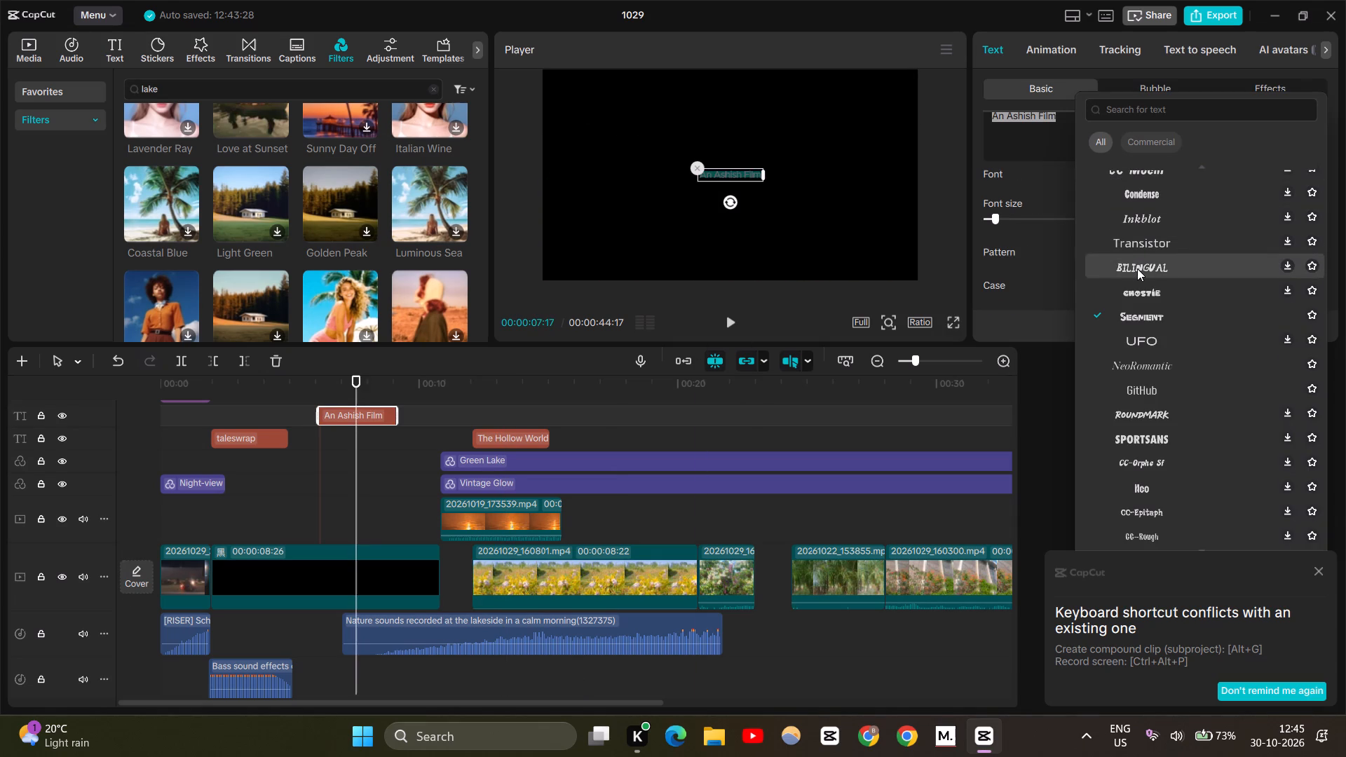
{"action": "scroll", "coordinate": [1137, 268], "scroll_direction": "down", "scroll_amount": 2}
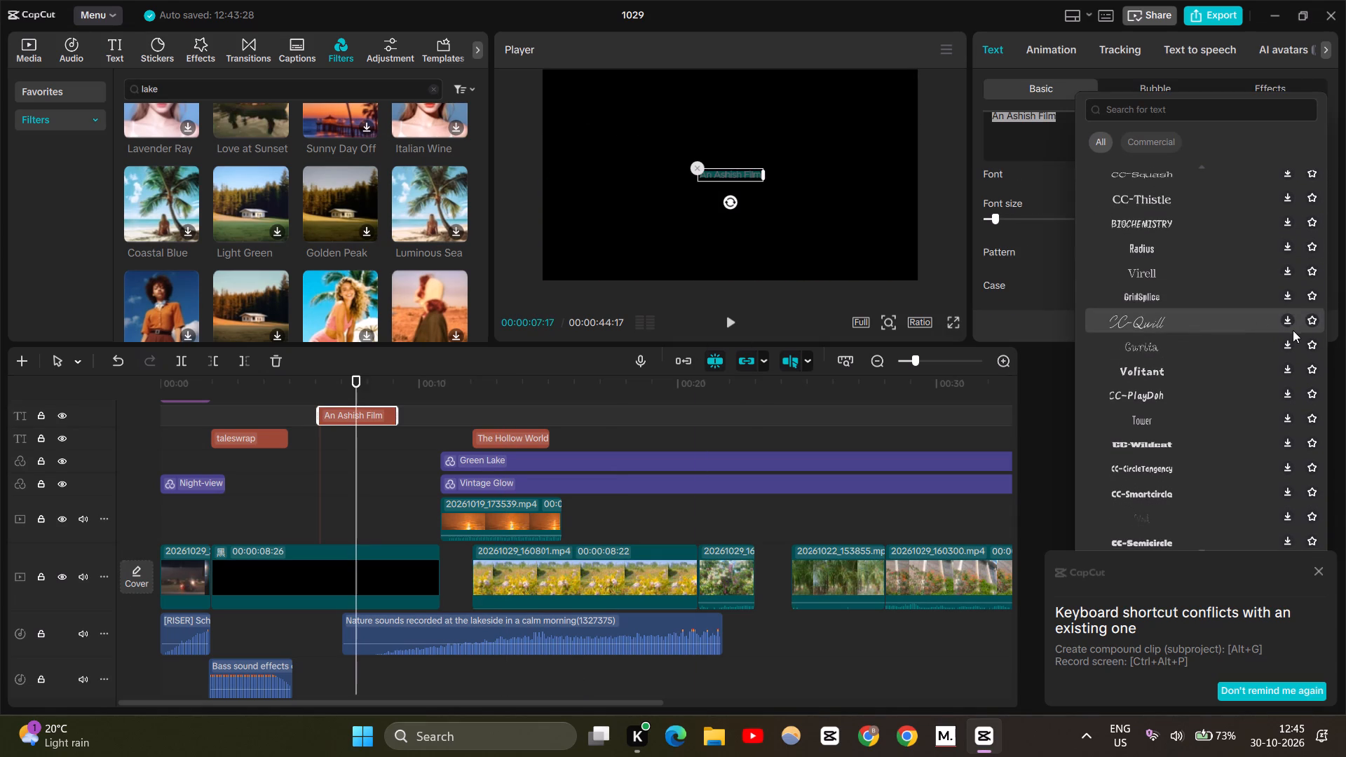
{"action": "left_click", "coordinate": [1289, 321]}
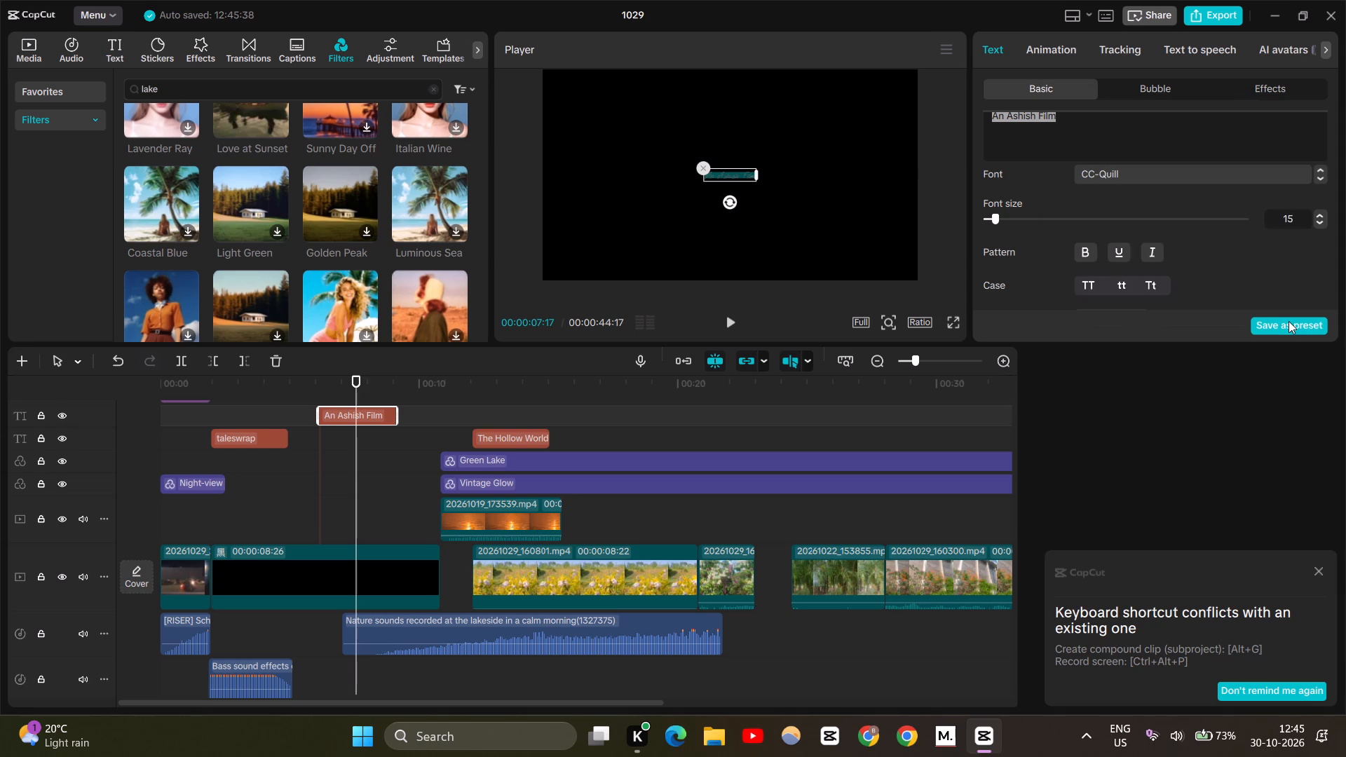
{"action": "left_click", "coordinate": [817, 185]}
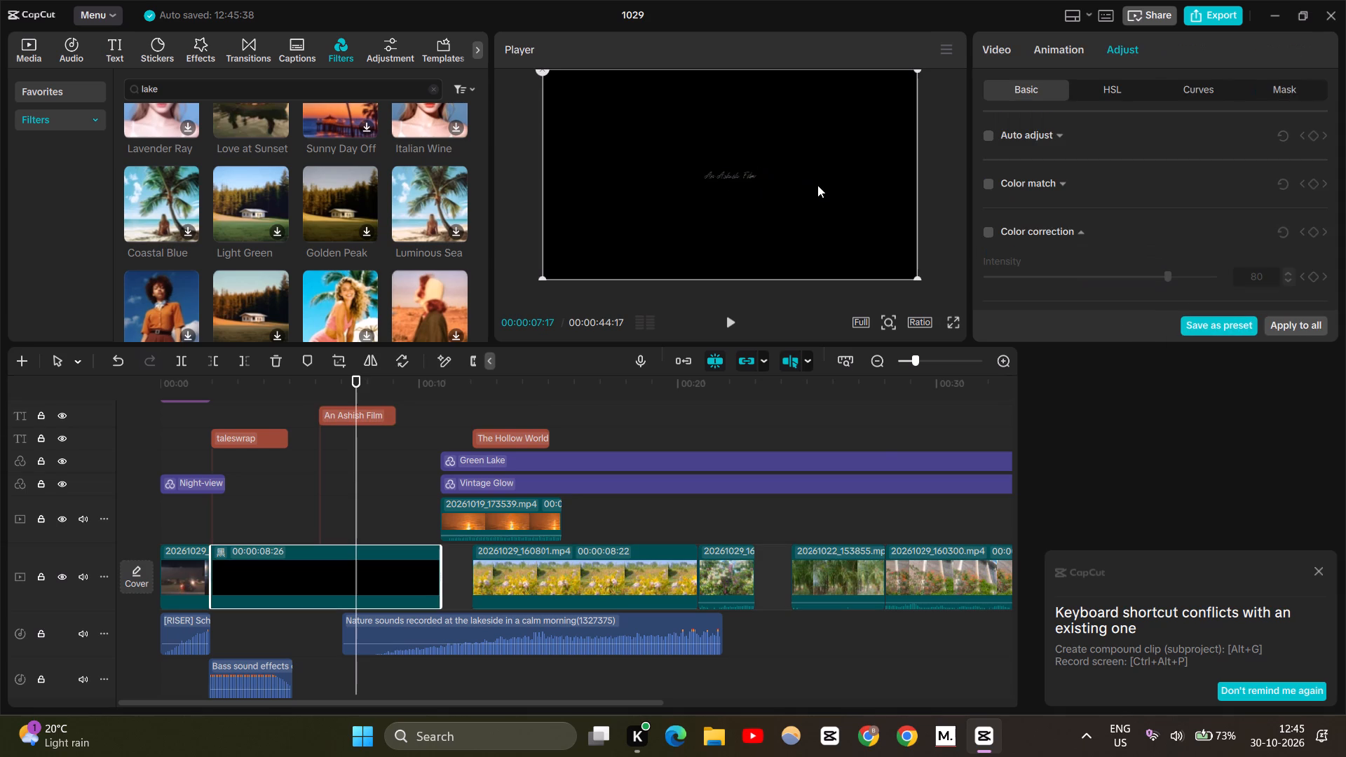
Check the An Ashish Film title in full screen and briefly play it back from its start.
{"action": "left_click", "coordinate": [956, 320]}
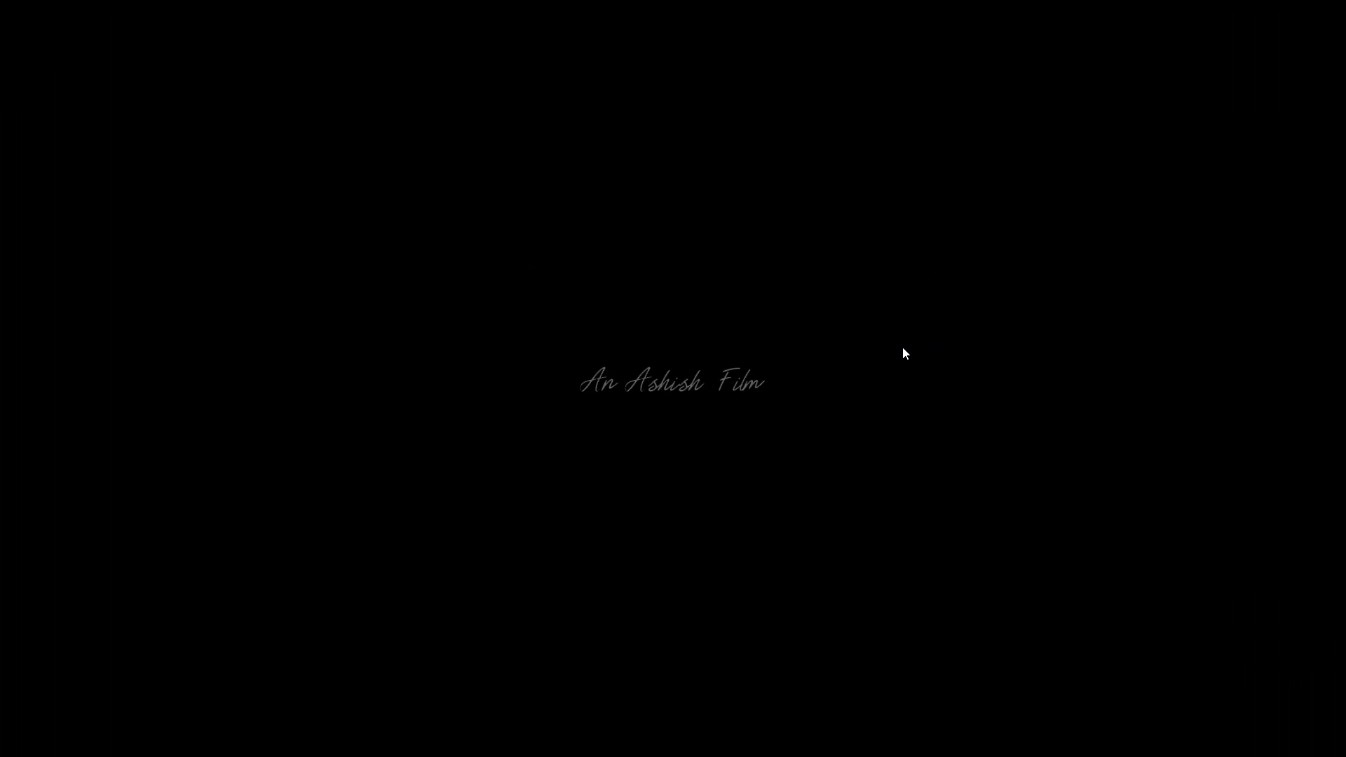
{"action": "key", "text": "Escape"}
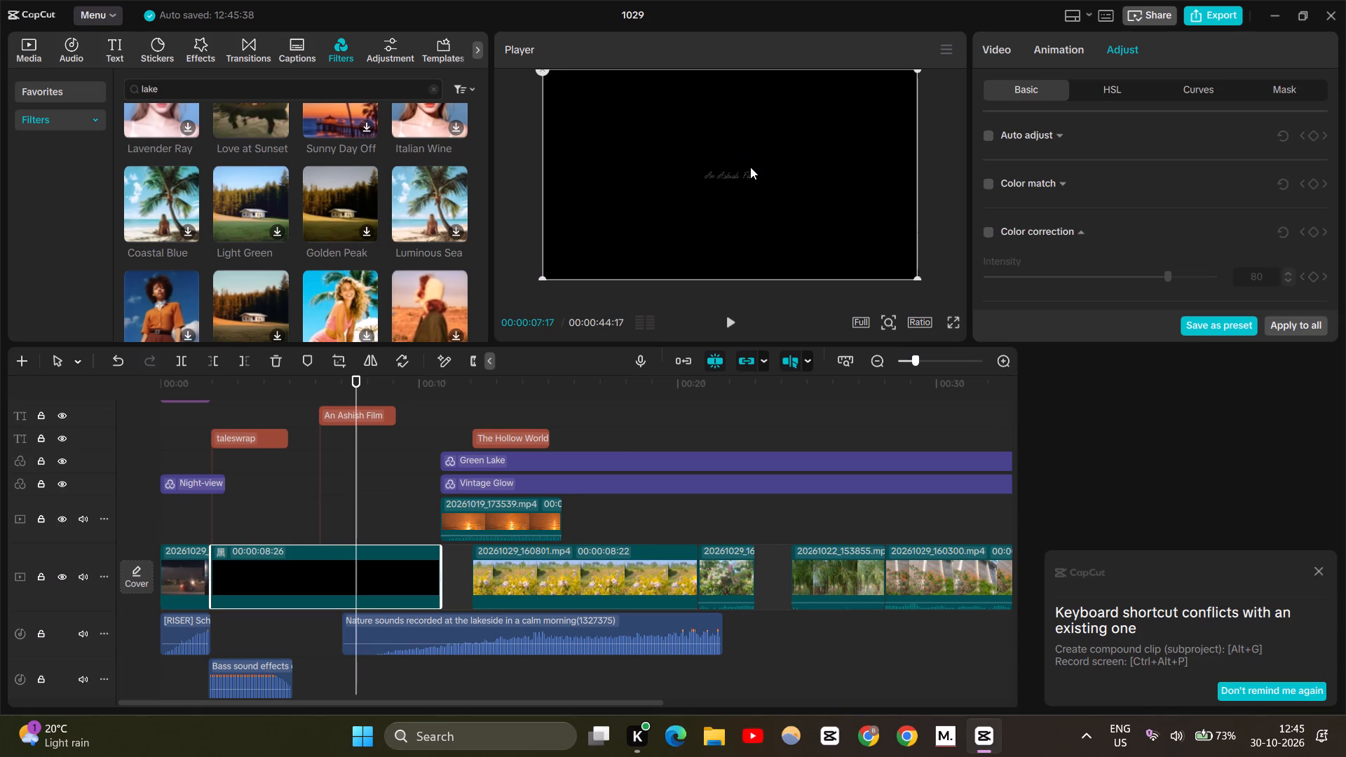
{"action": "left_click", "coordinate": [750, 167]}
{"action": "left_click", "coordinate": [344, 502]}
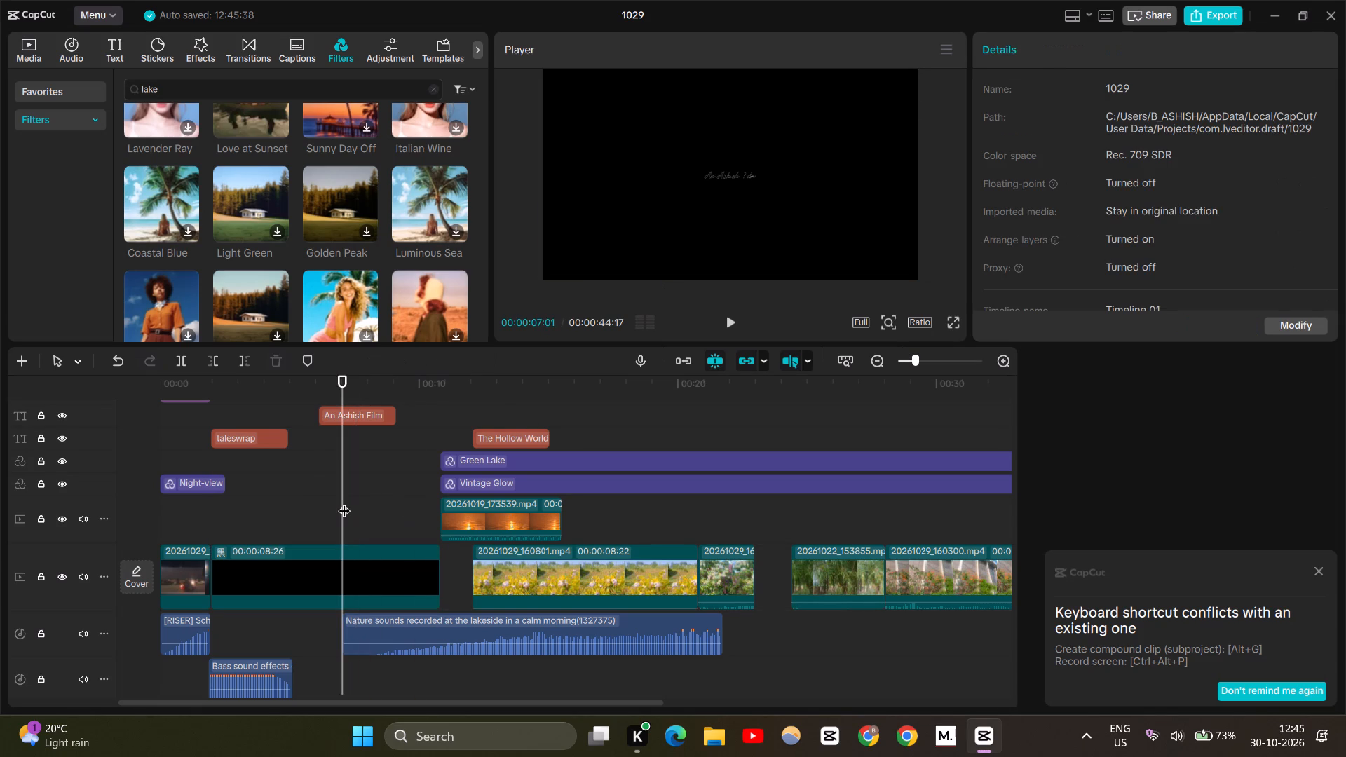
{"action": "left_click_drag", "start_coordinate": [344, 502], "coordinate": [316, 497]}
{"action": "key", "text": "space"}
{"action": "key", "text": "space"}
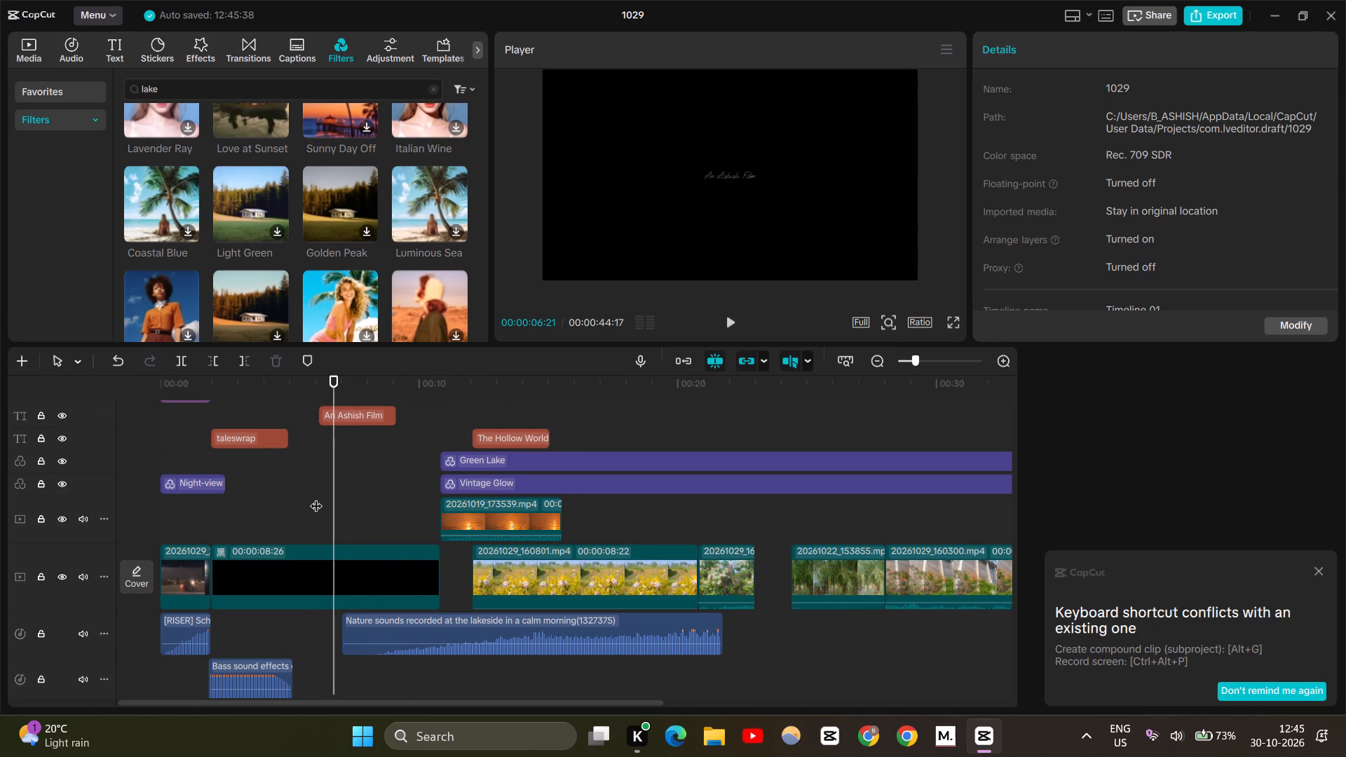
Search the audio library for music, download the XRZ track named music, and place it from the start of the An Ashish Film title.
{"action": "left_click", "coordinate": [80, 44]}
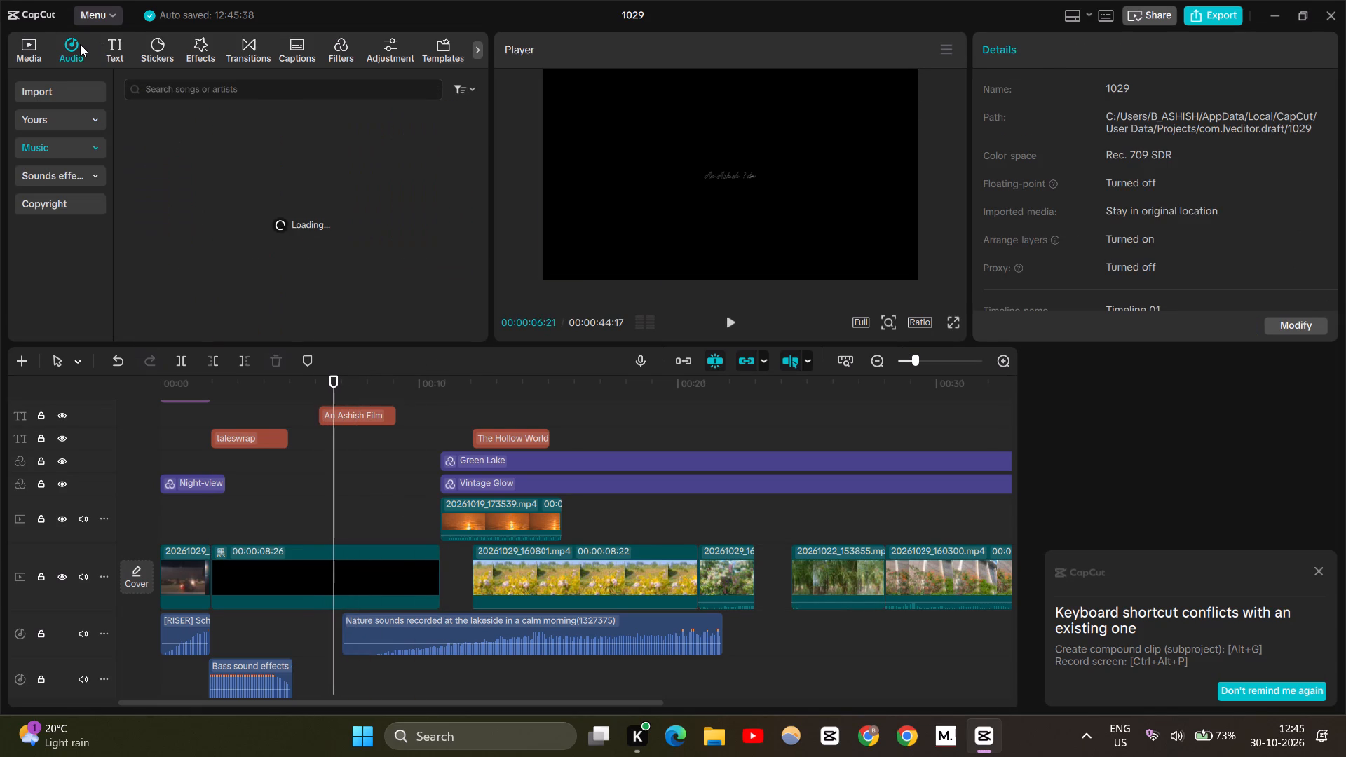
{"action": "left_click", "coordinate": [173, 91]}
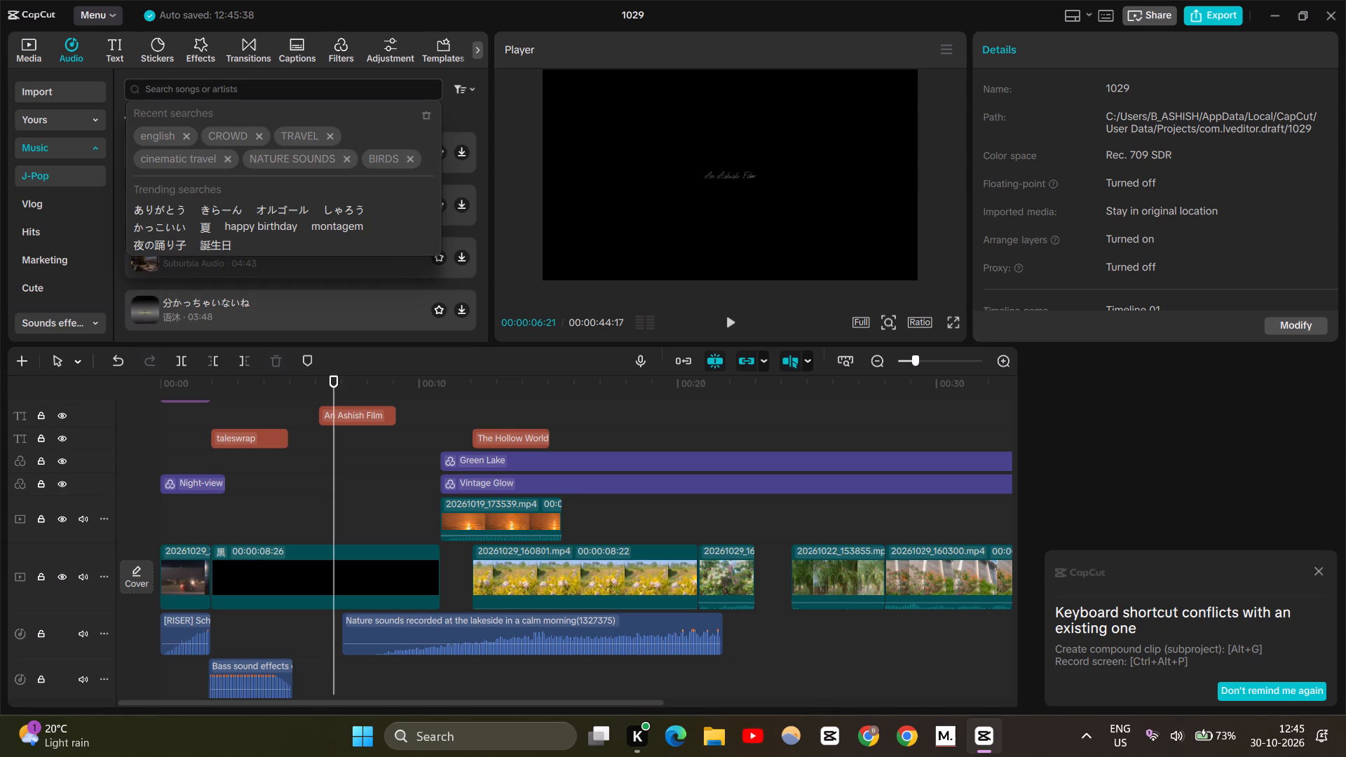
{"action": "type", "text": "music"}
{"action": "key", "text": "Return"}
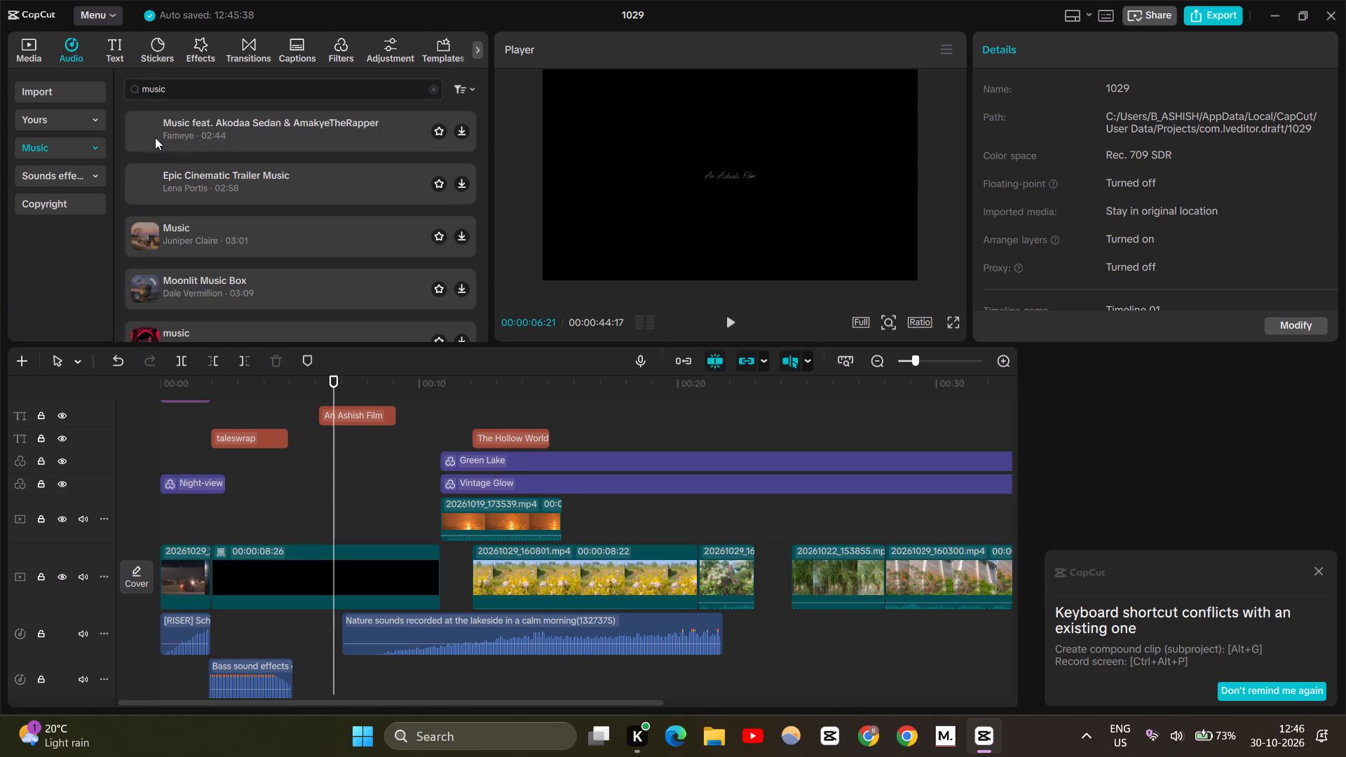
{"action": "scroll", "coordinate": [240, 240], "scroll_direction": "down", "scroll_amount": 1}
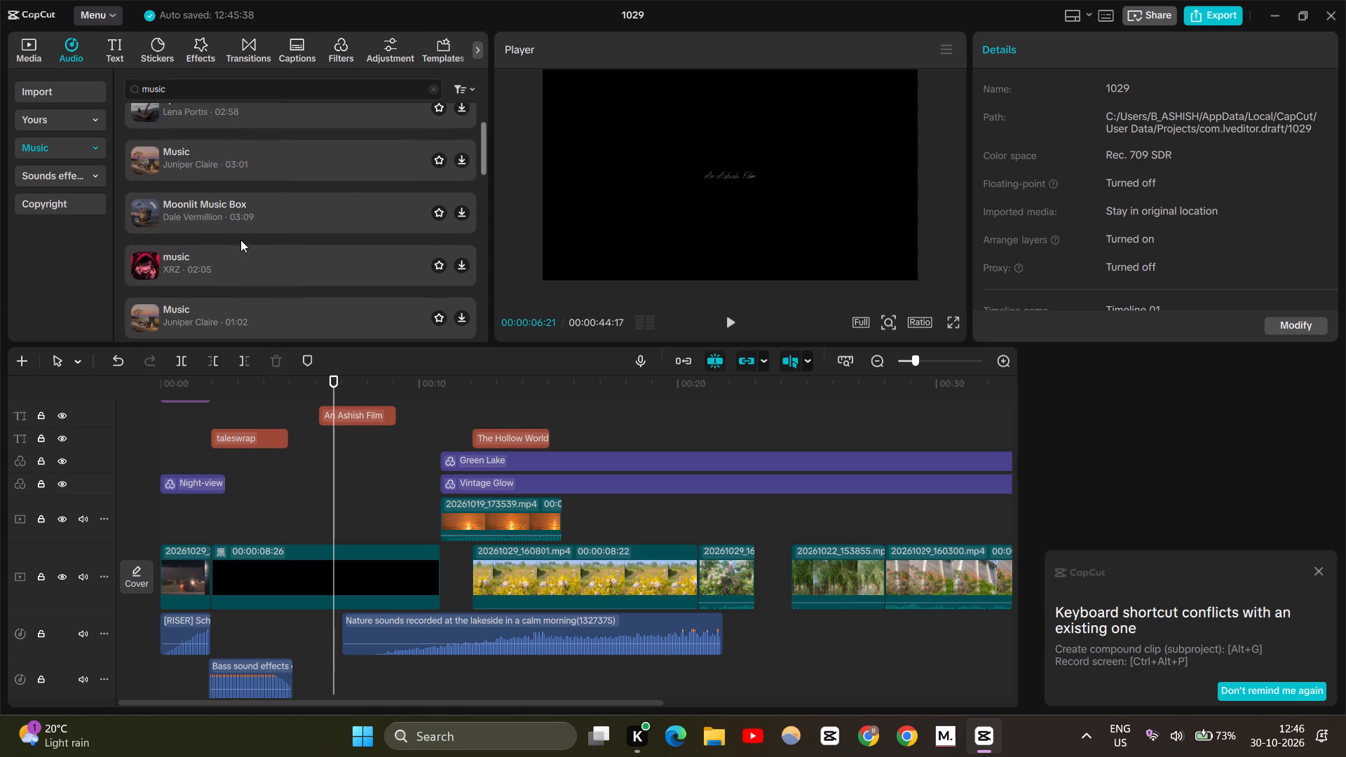
{"action": "left_click", "coordinate": [458, 261]}
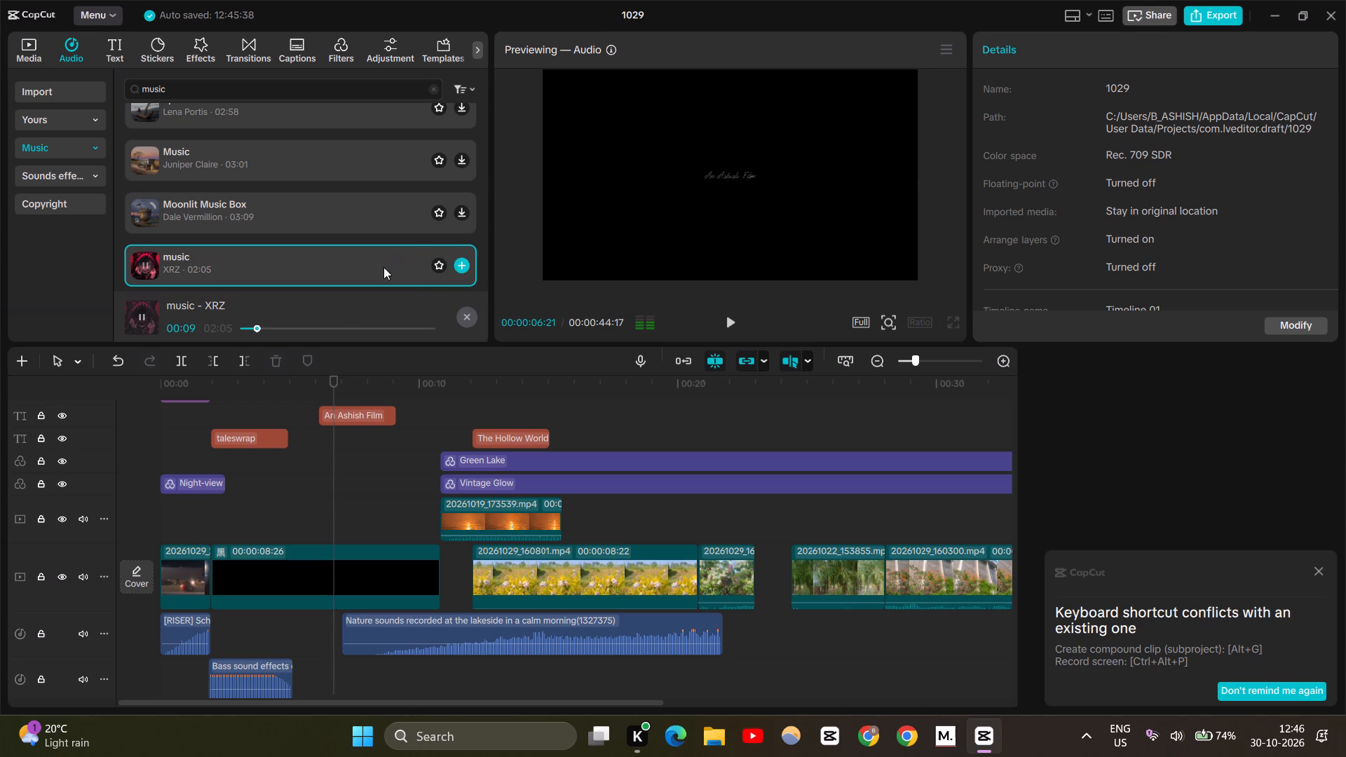
{"action": "left_click_drag", "start_coordinate": [285, 259], "coordinate": [340, 453]}
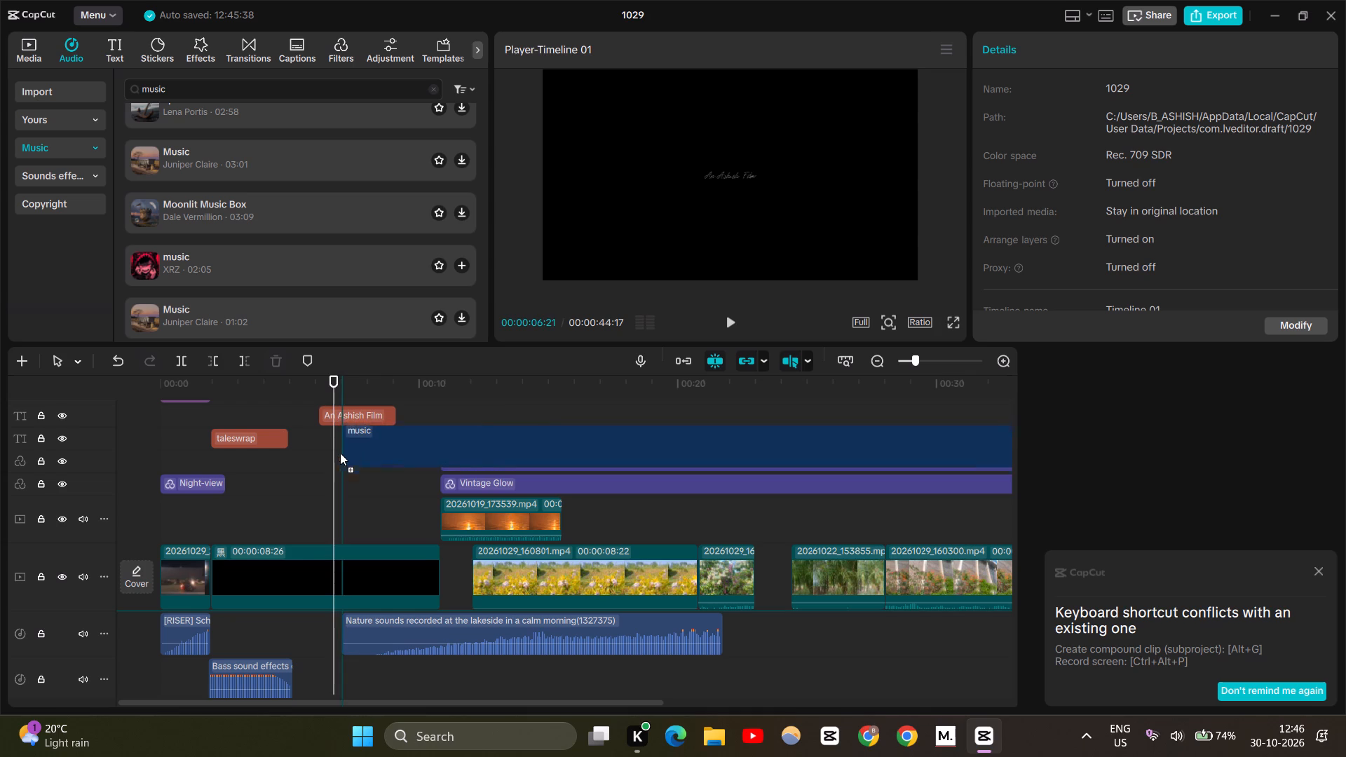
{"action": "left_click_drag", "start_coordinate": [340, 453], "coordinate": [315, 450]}
{"action": "scroll", "coordinate": [315, 450], "scroll_direction": "down", "scroll_amount": 1}
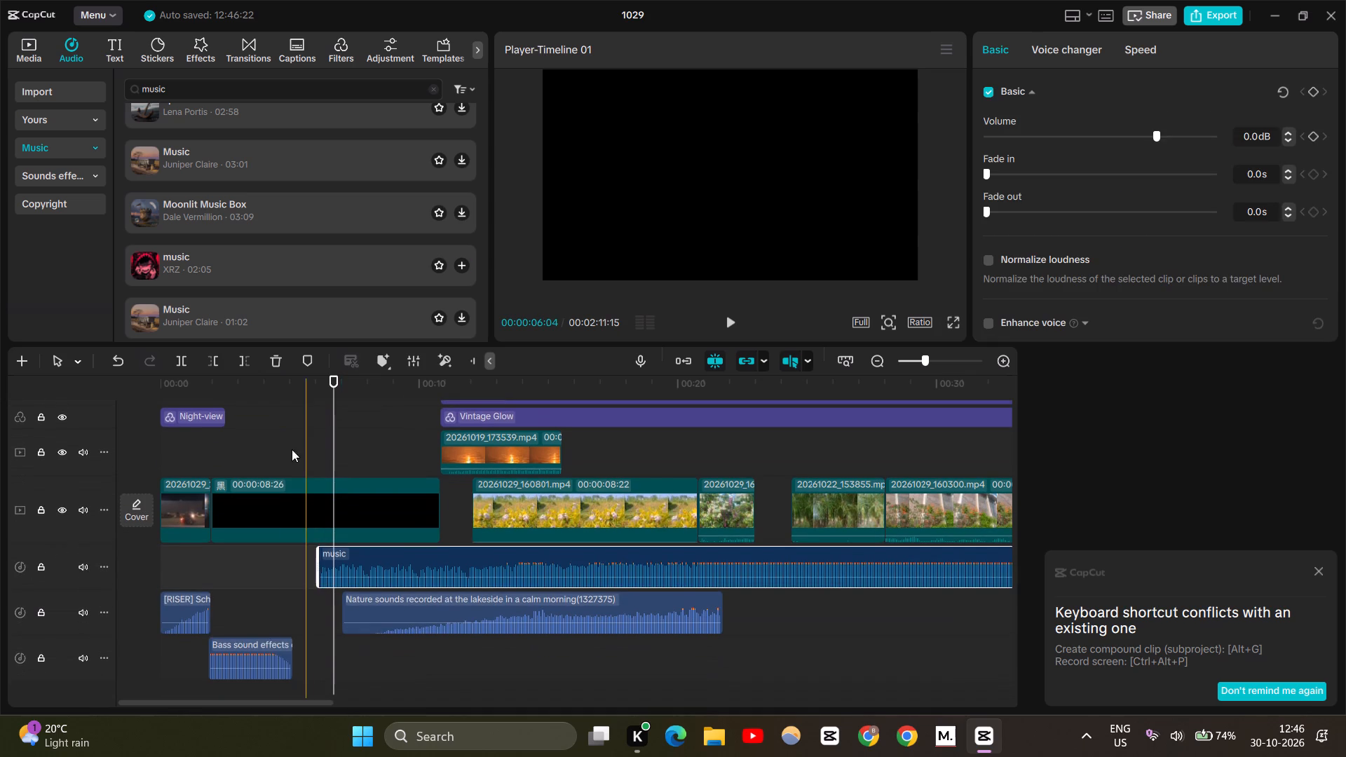
Play back the sequence with the added music in full screen, from the opening through The Hollow World title.
{"action": "left_click", "coordinate": [274, 453]}
{"action": "key", "text": "space"}
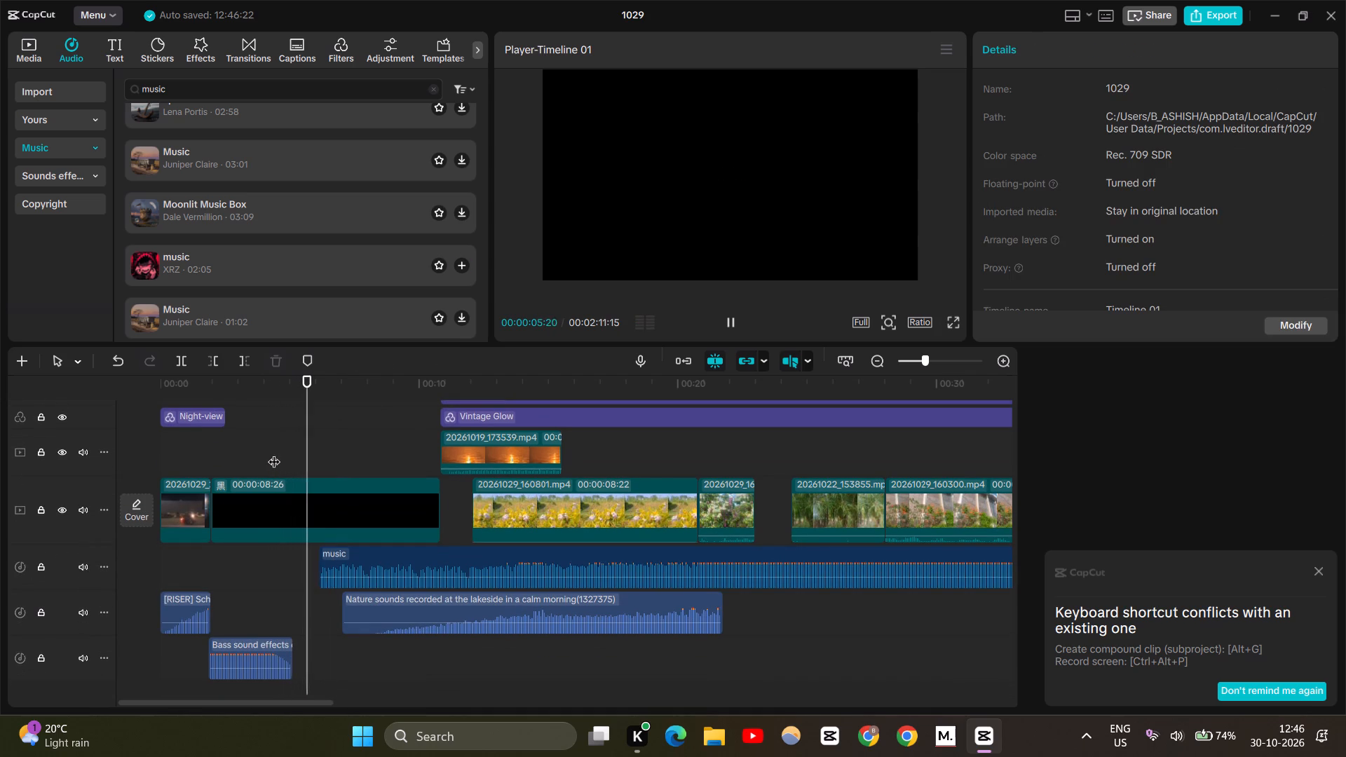
{"action": "key", "text": "space"}
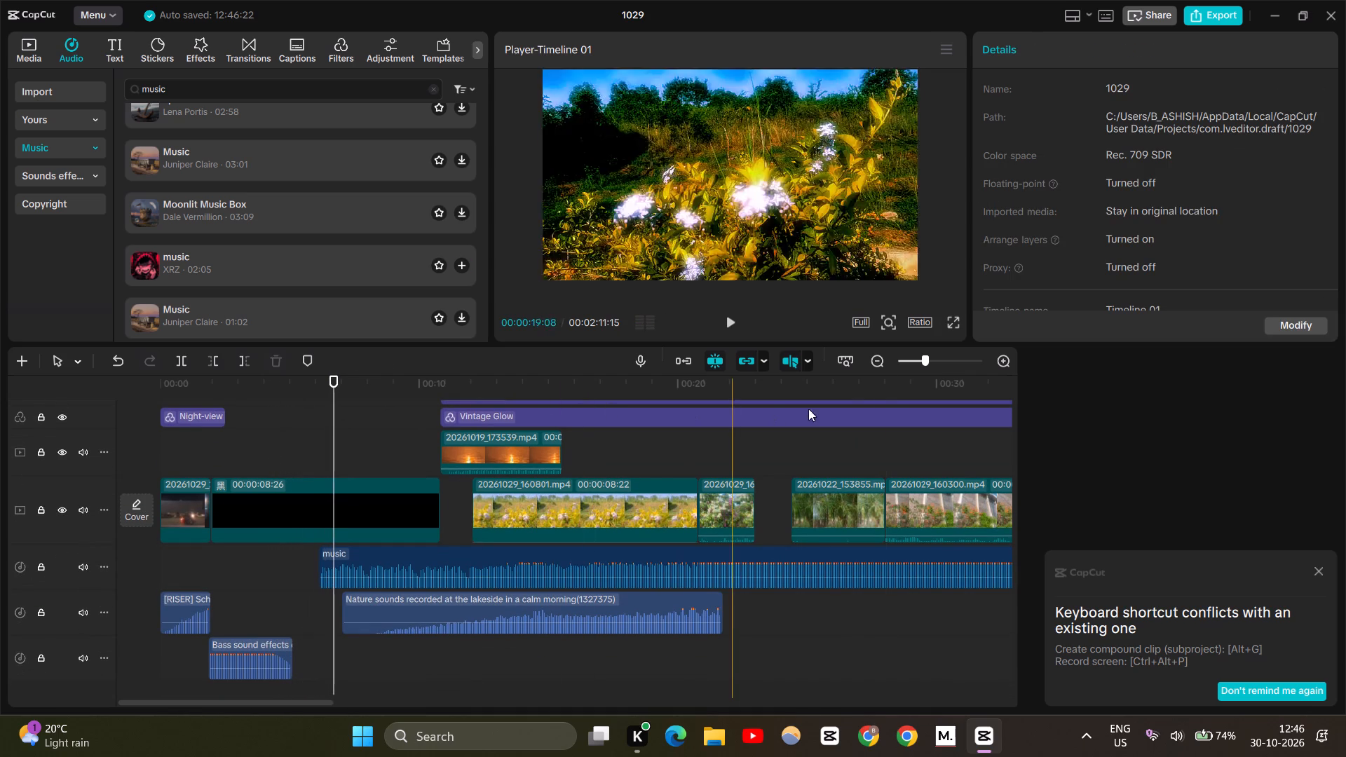
{"action": "left_click", "coordinate": [955, 325]}
{"action": "key", "text": "space"}
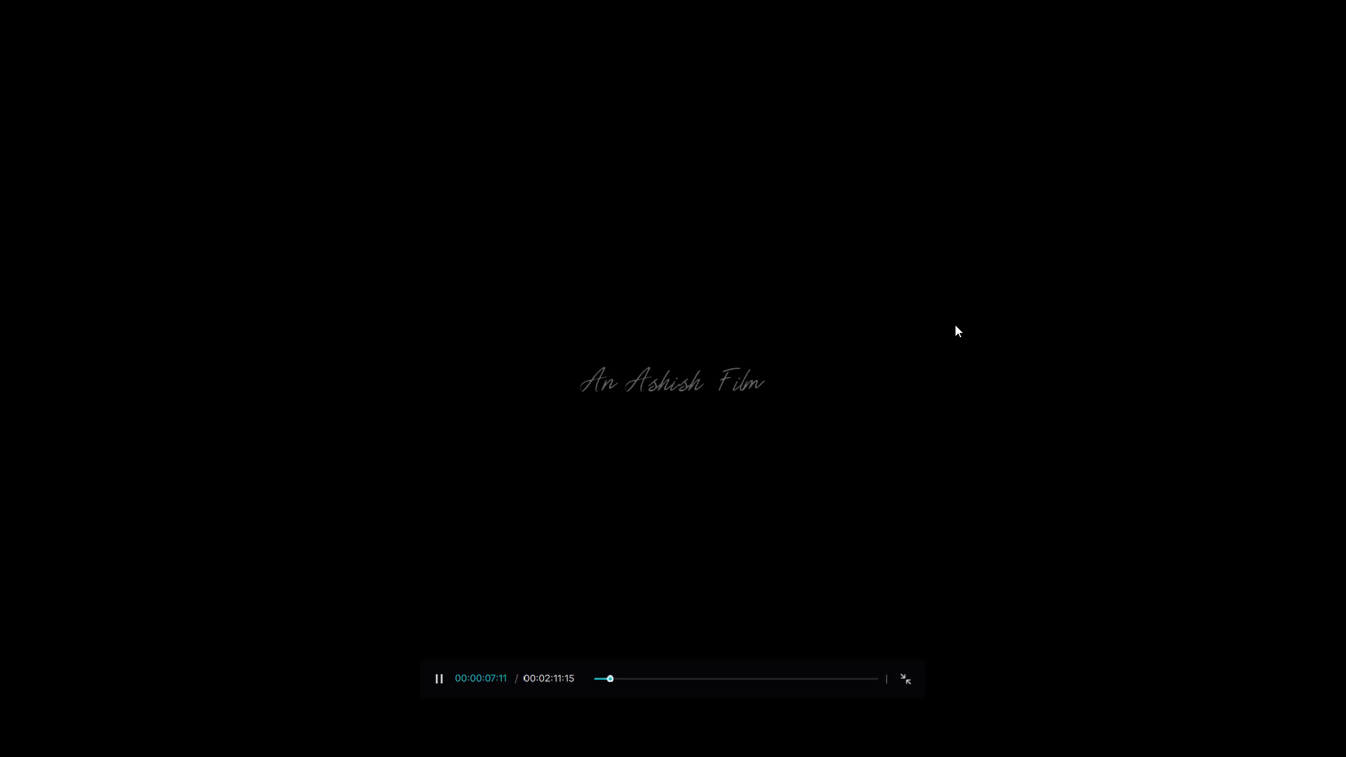
{"action": "left_click_drag", "start_coordinate": [612, 681], "coordinate": [569, 676]}
{"action": "key", "text": "space"}
{"action": "key", "text": "space"}
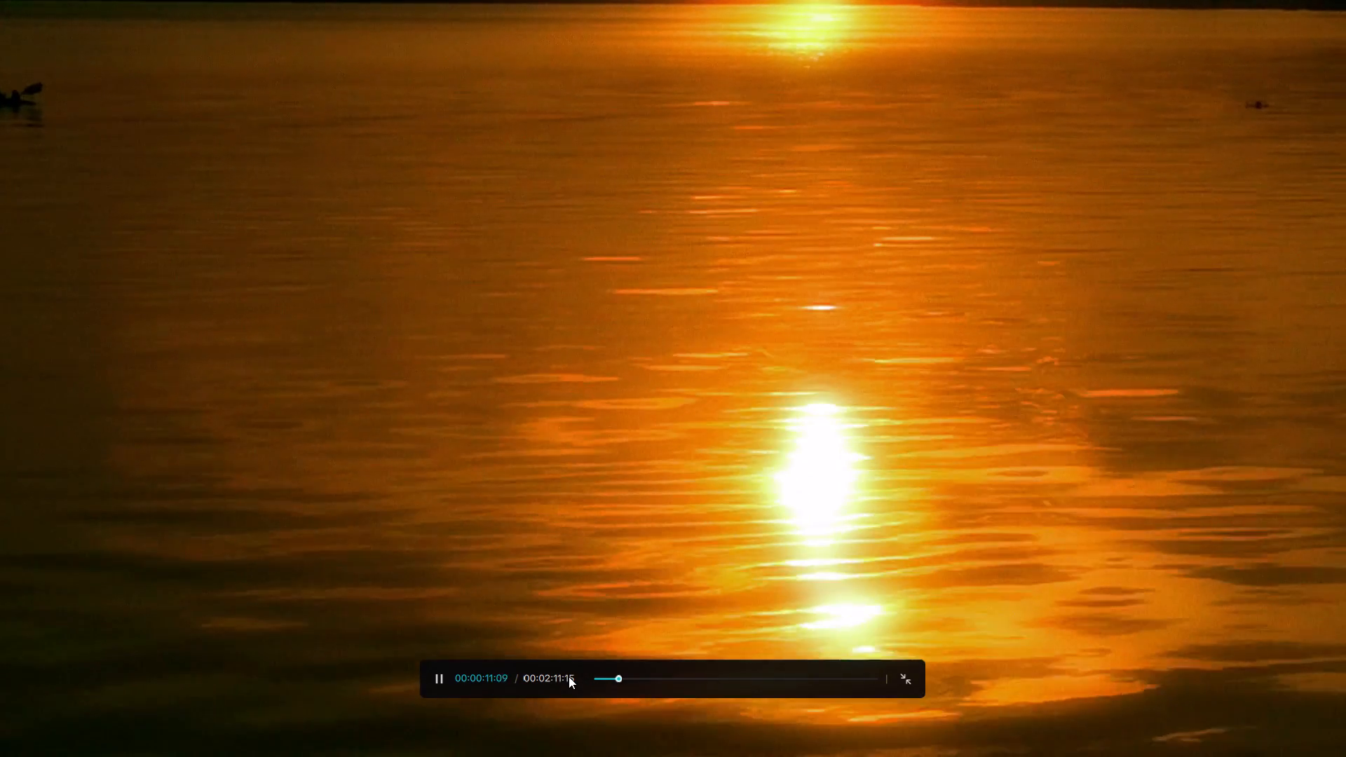
{"action": "key", "text": "space"}
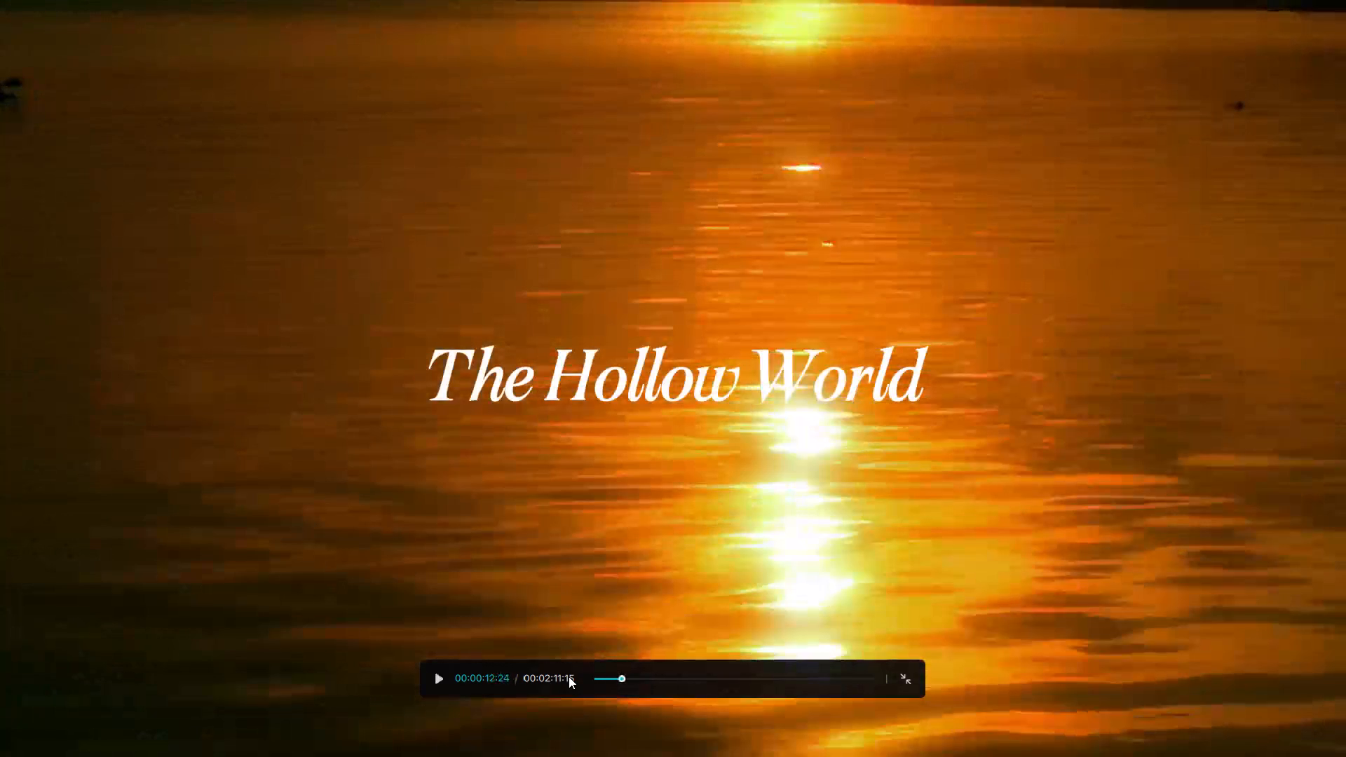
Leave full screen and play back the An Ashish Film title from just before it appears.
{"action": "key", "text": "Escape"}
{"action": "left_click", "coordinate": [286, 442]}
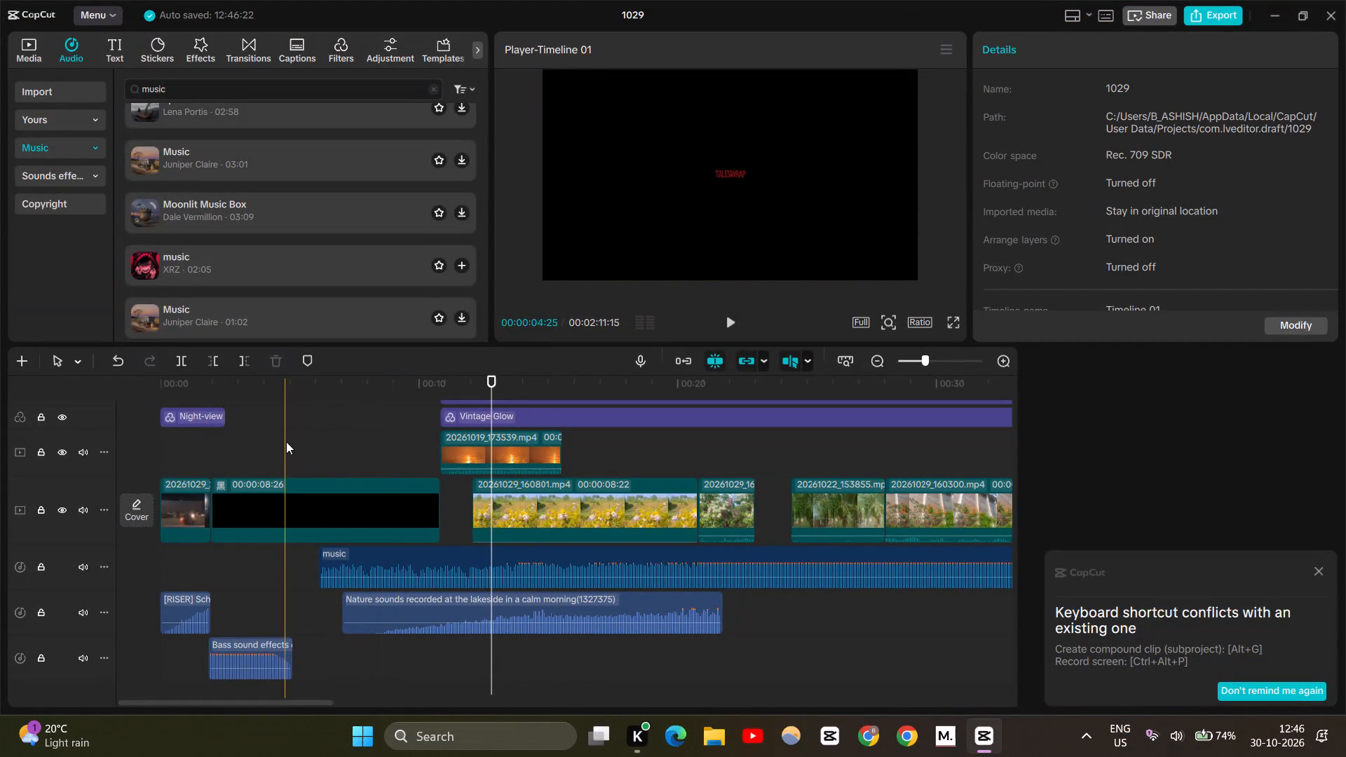
{"action": "key", "text": "space"}
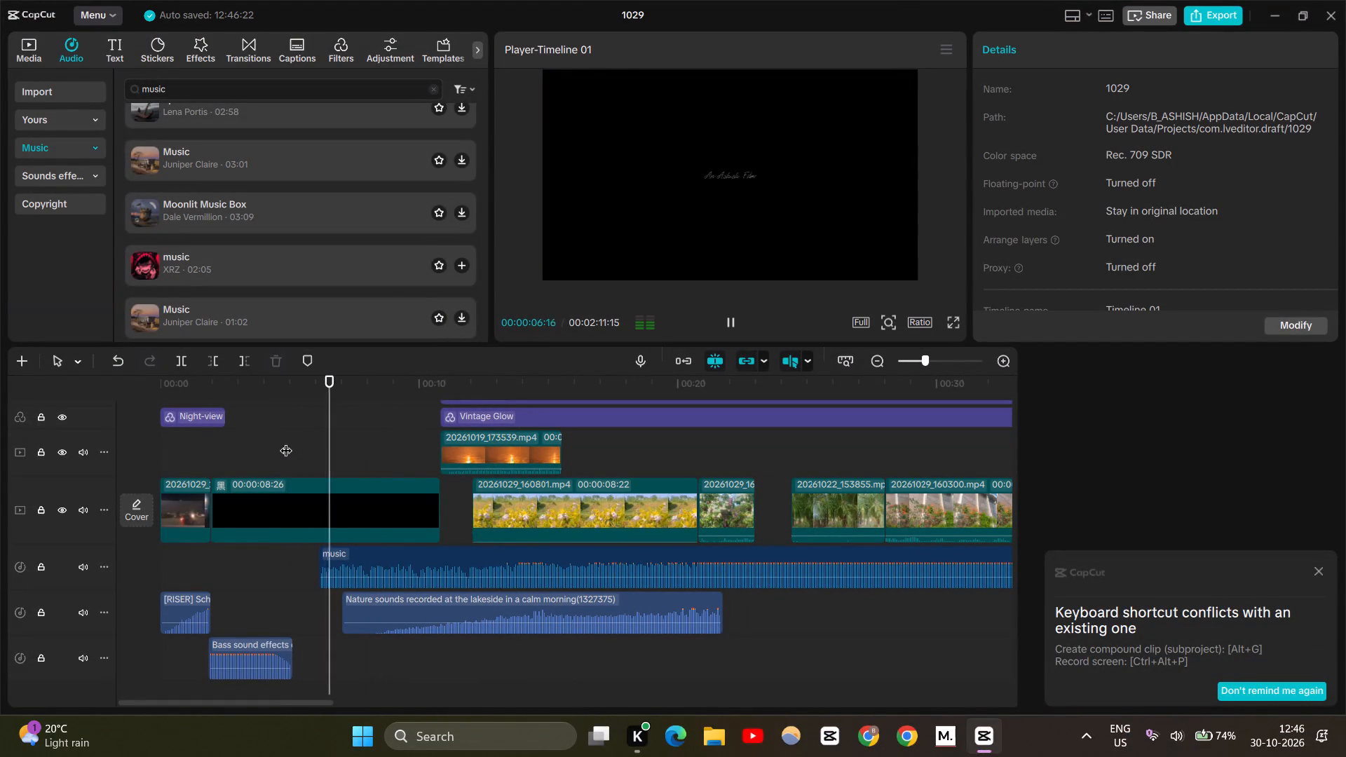
{"action": "key", "text": "space"}
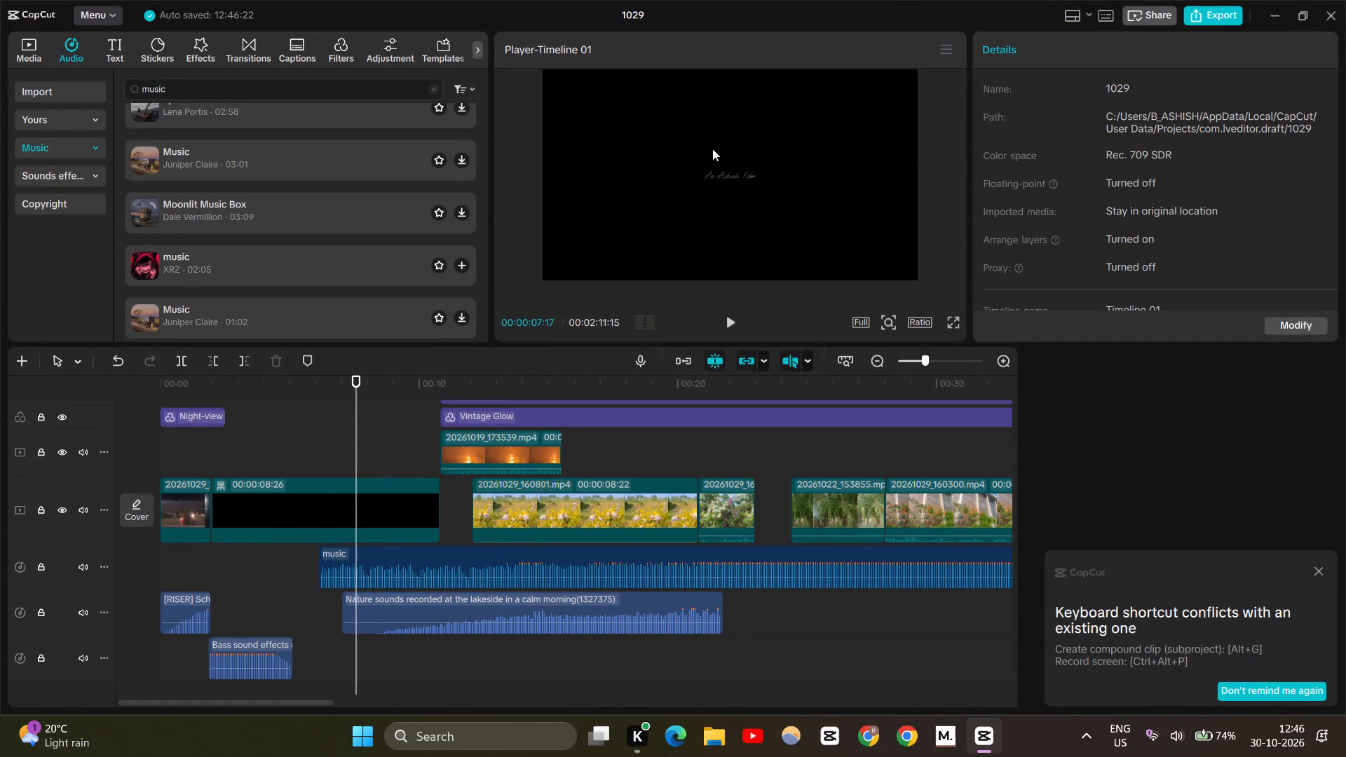
Make the An Ashish Film title bold and set its text color to white, FFFFFF.
{"action": "double_click", "coordinate": [728, 170]}
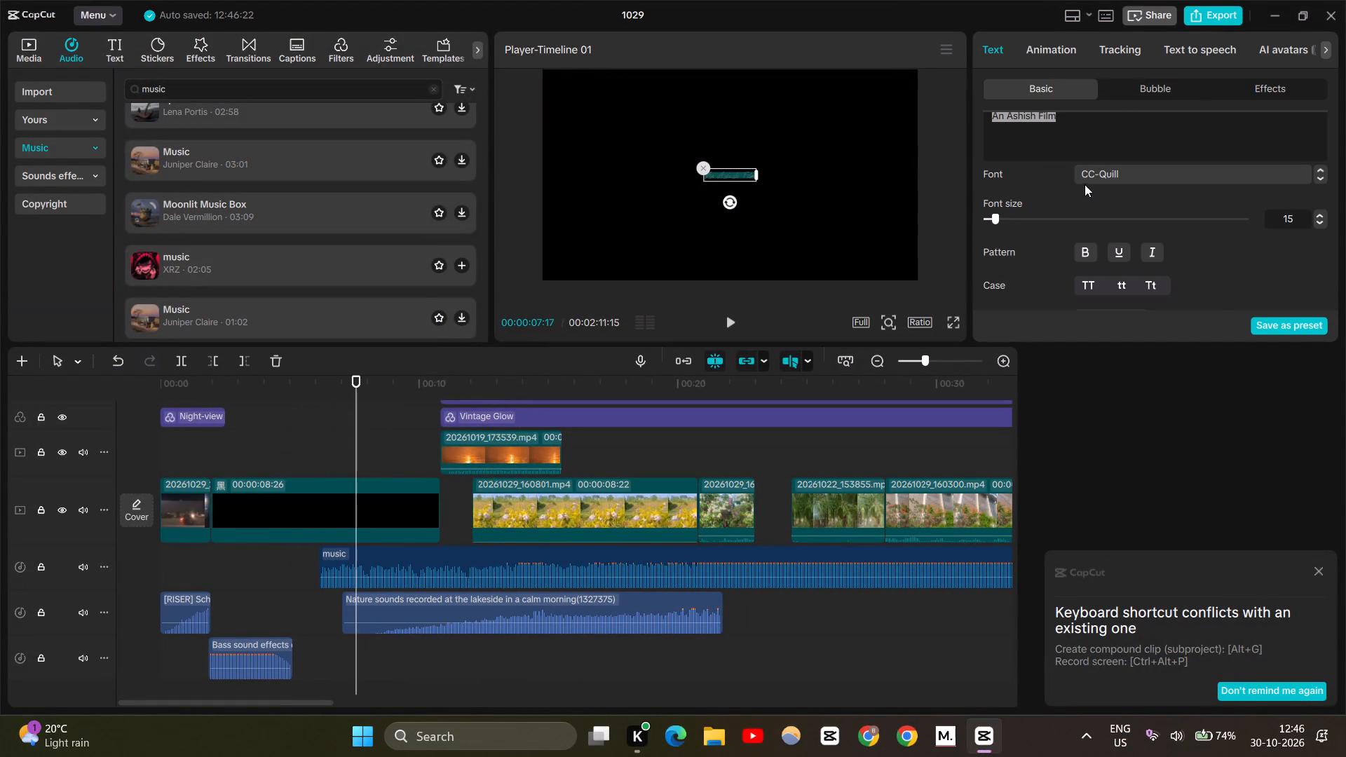
{"action": "right_click", "coordinate": [1085, 185]}
{"action": "left_click", "coordinate": [1086, 254]}
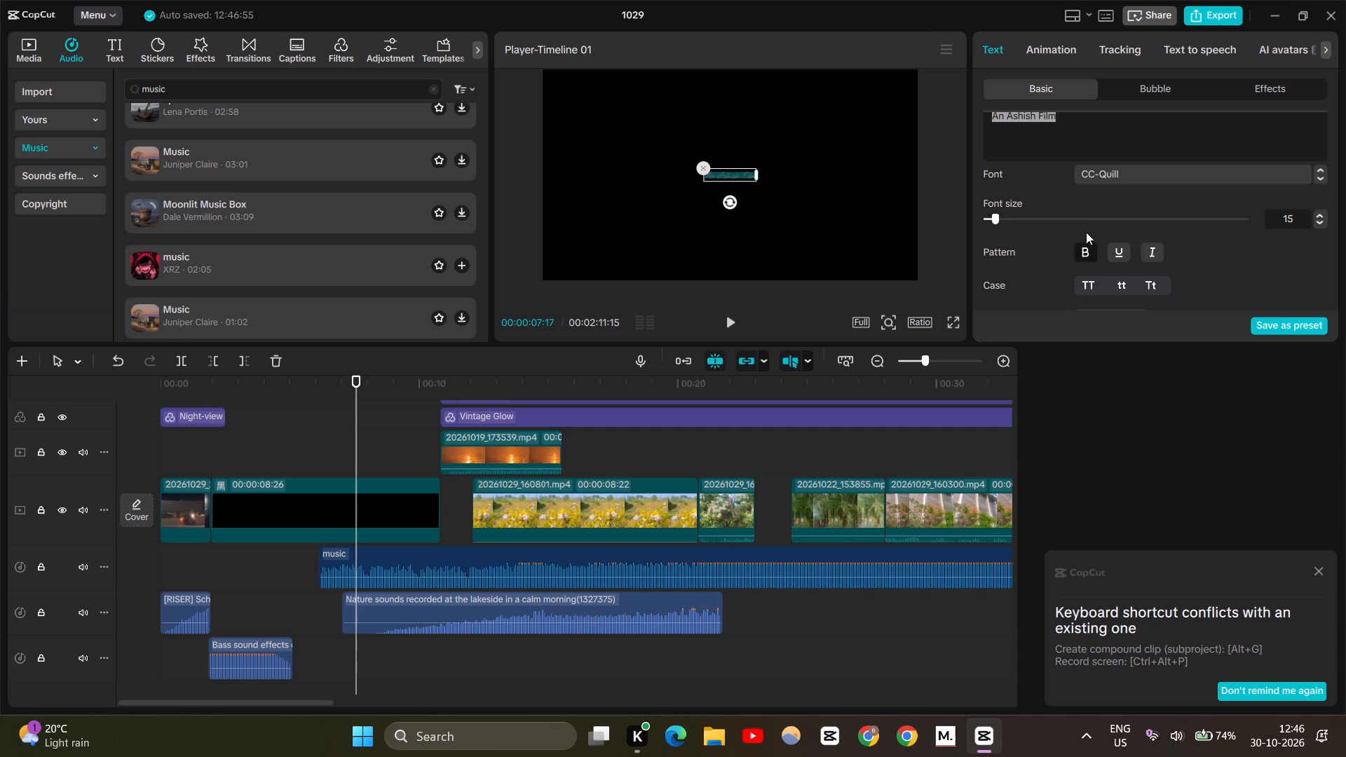
{"action": "scroll", "coordinate": [1082, 234], "scroll_direction": "down", "scroll_amount": 1}
{"action": "scroll", "coordinate": [1122, 196], "scroll_direction": "up", "scroll_amount": 1}
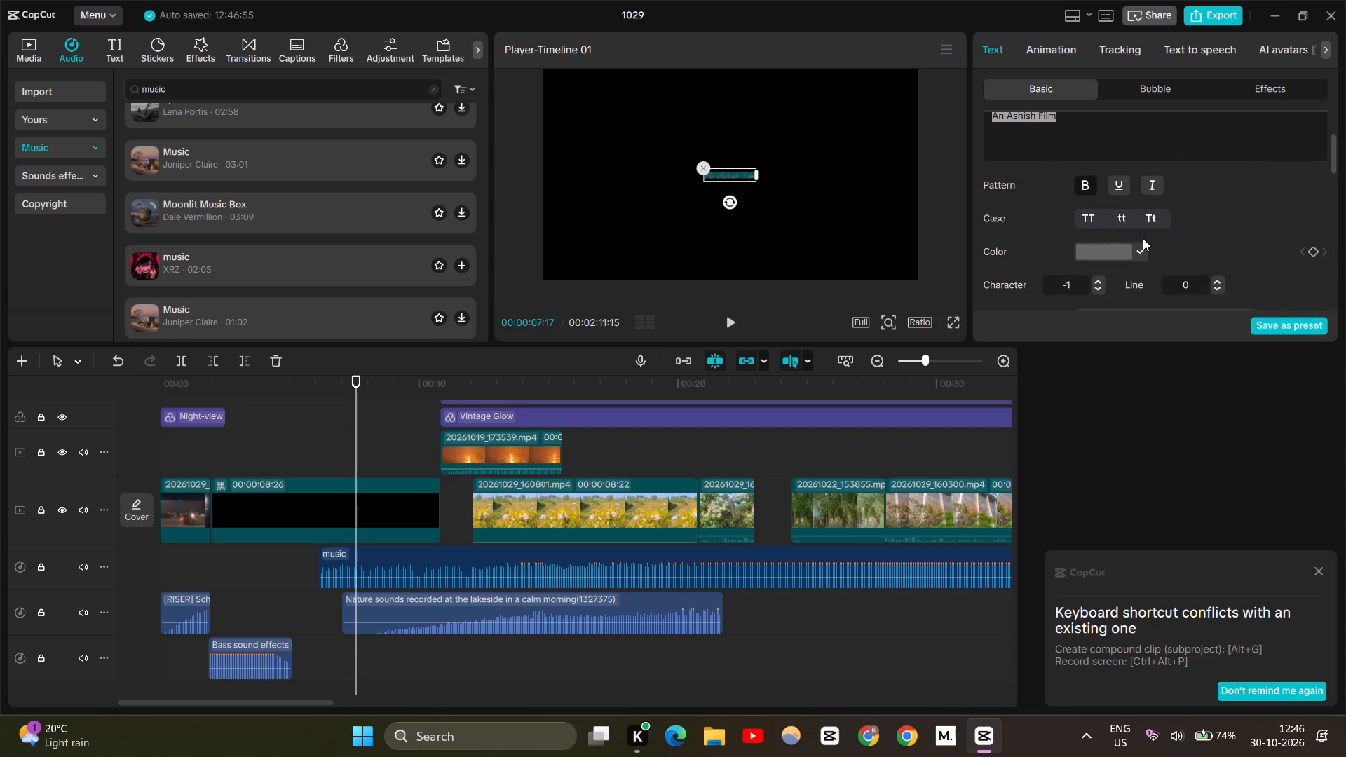
{"action": "left_click", "coordinate": [1141, 252]}
{"action": "left_click_drag", "start_coordinate": [1056, 304], "coordinate": [987, 228]}
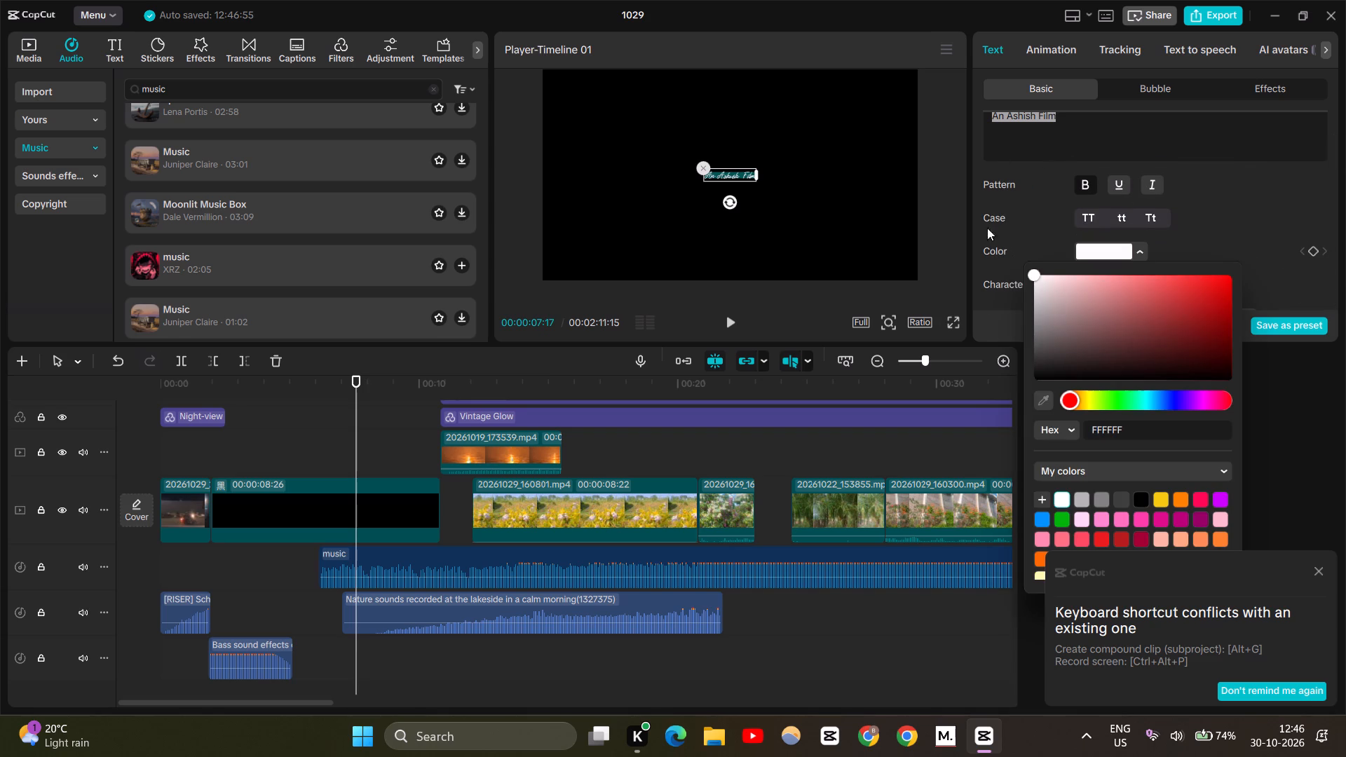
{"action": "left_click_drag", "start_coordinate": [987, 228], "coordinate": [979, 217]}
{"action": "scroll", "coordinate": [1059, 175], "scroll_direction": "up", "scroll_amount": 1}
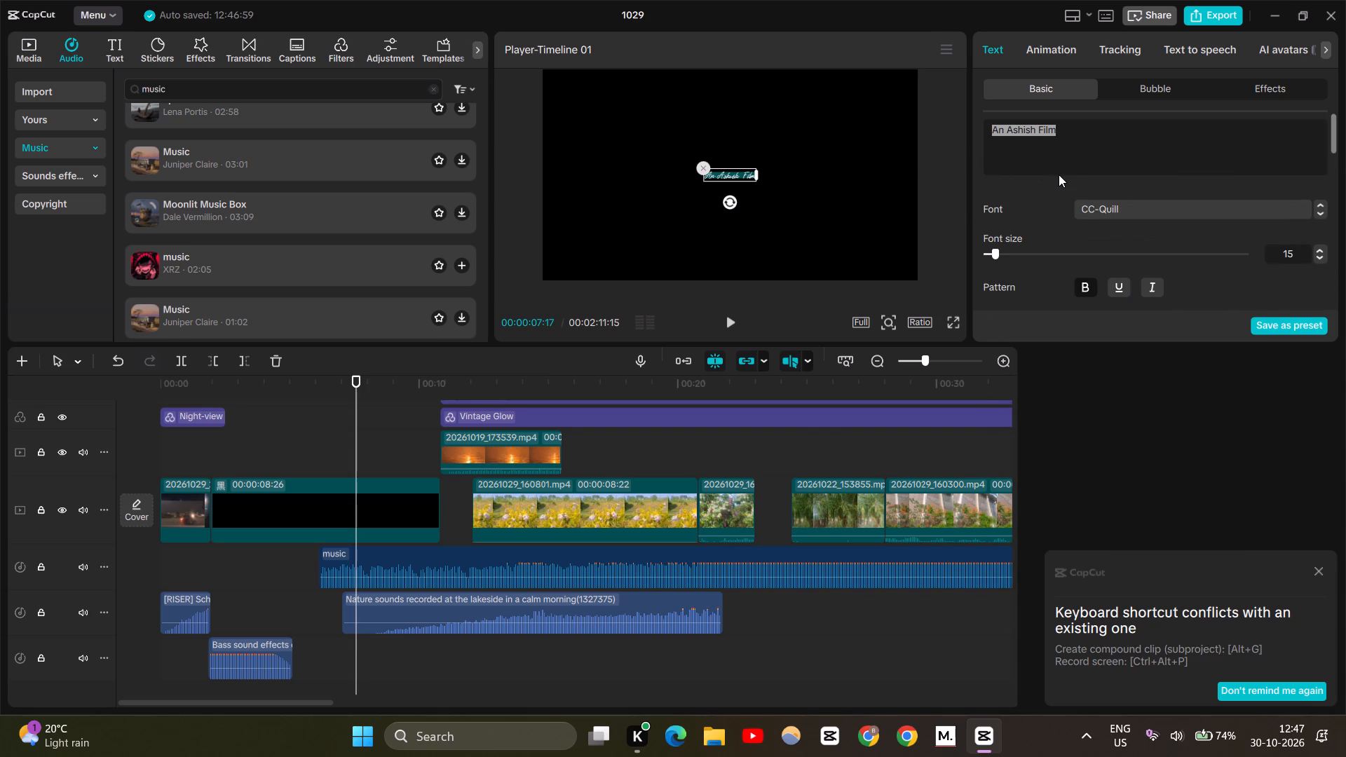
Download and apply the red neon entrance animation numbered 2 to the An Ashish Film title.
{"action": "left_click", "coordinate": [1045, 53]}
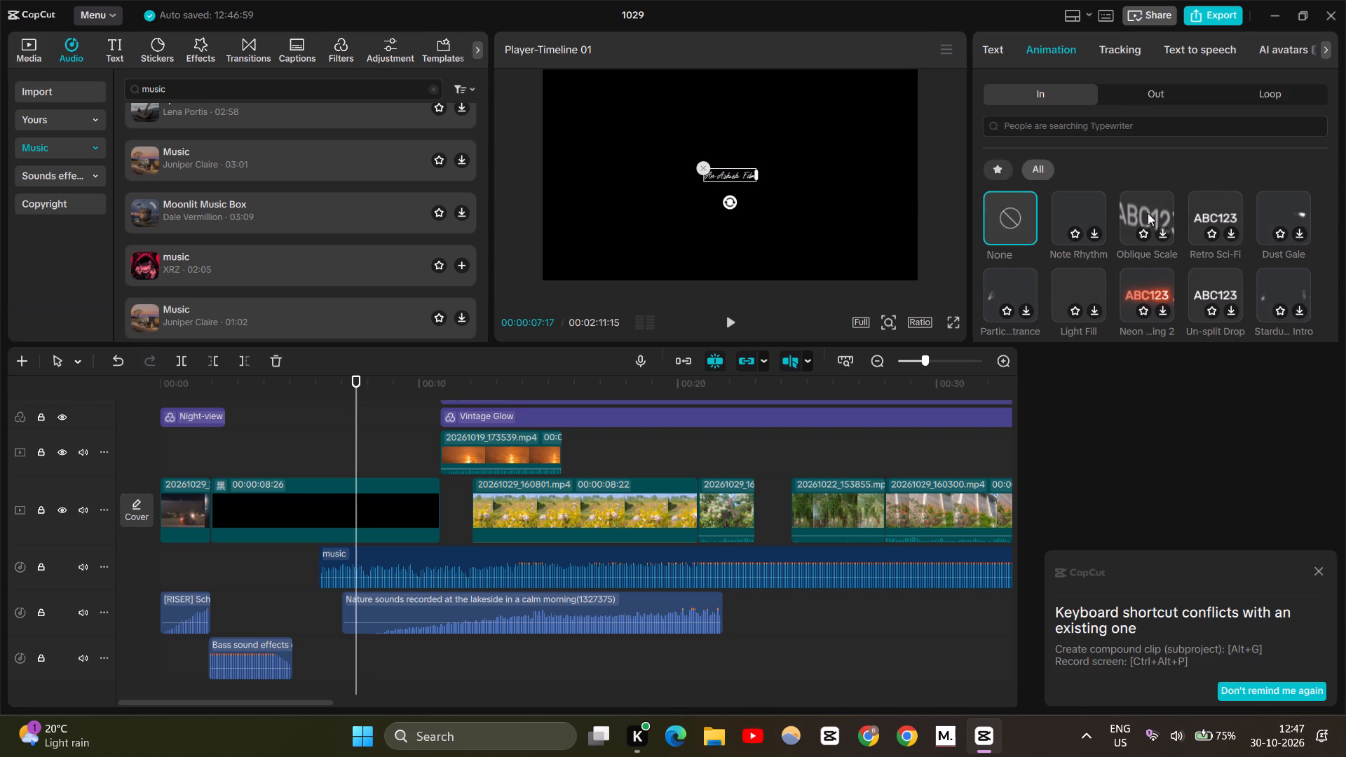
{"action": "left_click", "coordinate": [1160, 308]}
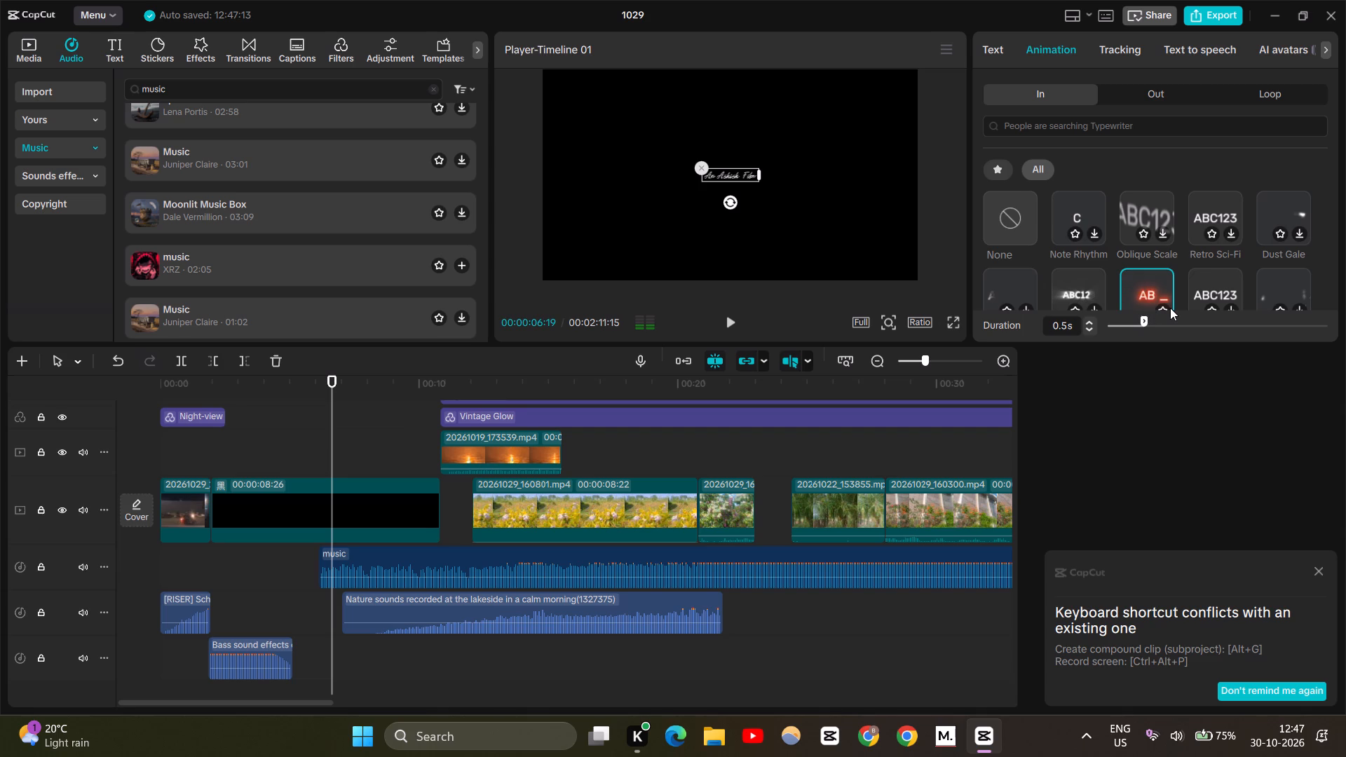
{"action": "scroll", "coordinate": [1167, 306], "scroll_direction": "down", "scroll_amount": 1}
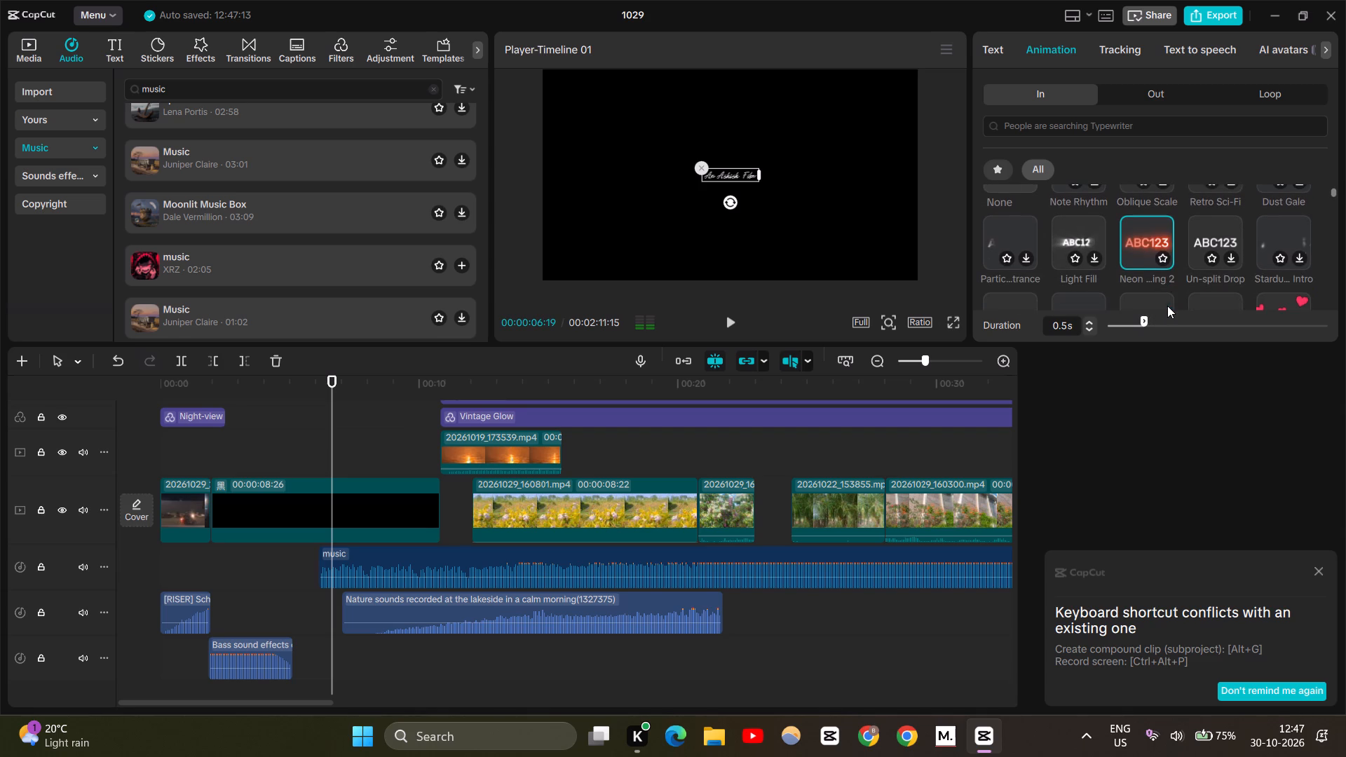
{"action": "left_click", "coordinate": [1148, 239]}
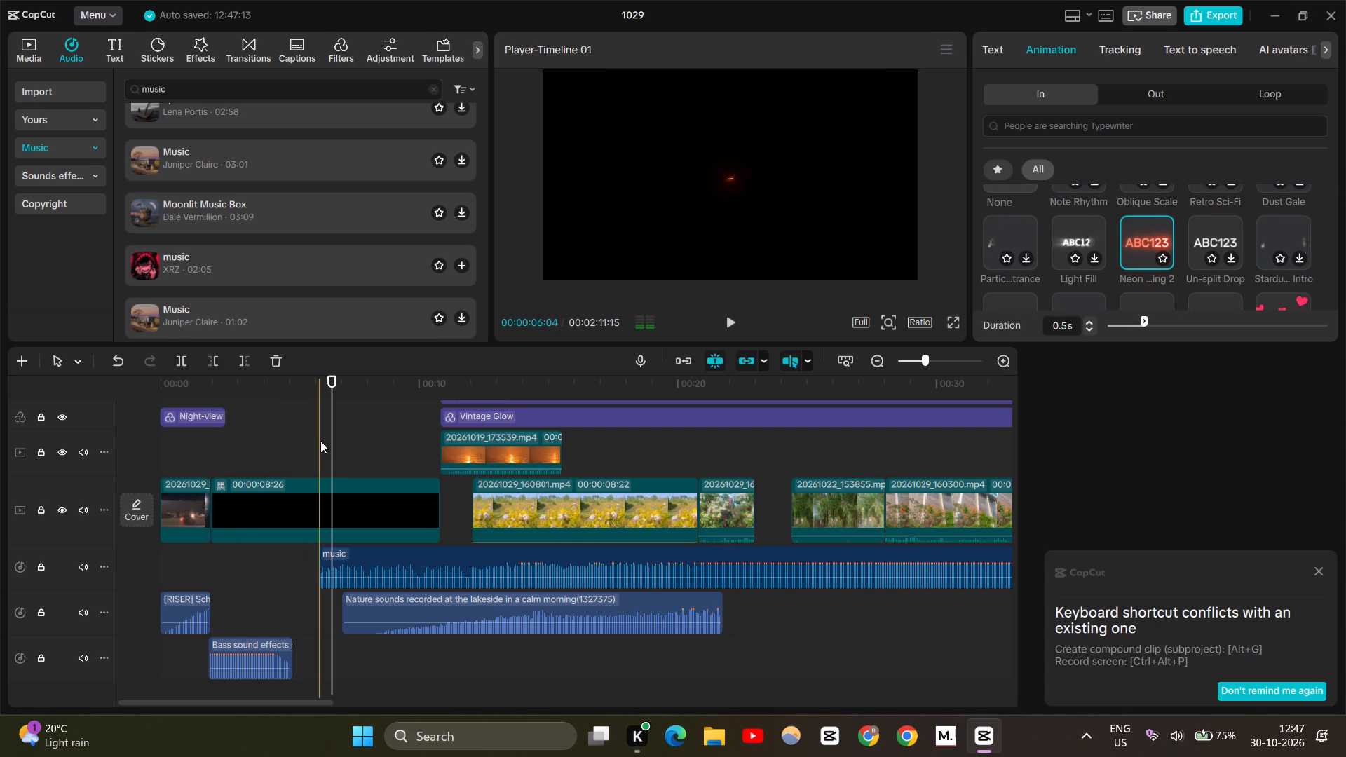
Play back the An Ashish Film title from its start to check its entrance animation.
{"action": "key", "text": "space"}
{"action": "key", "text": "space"}
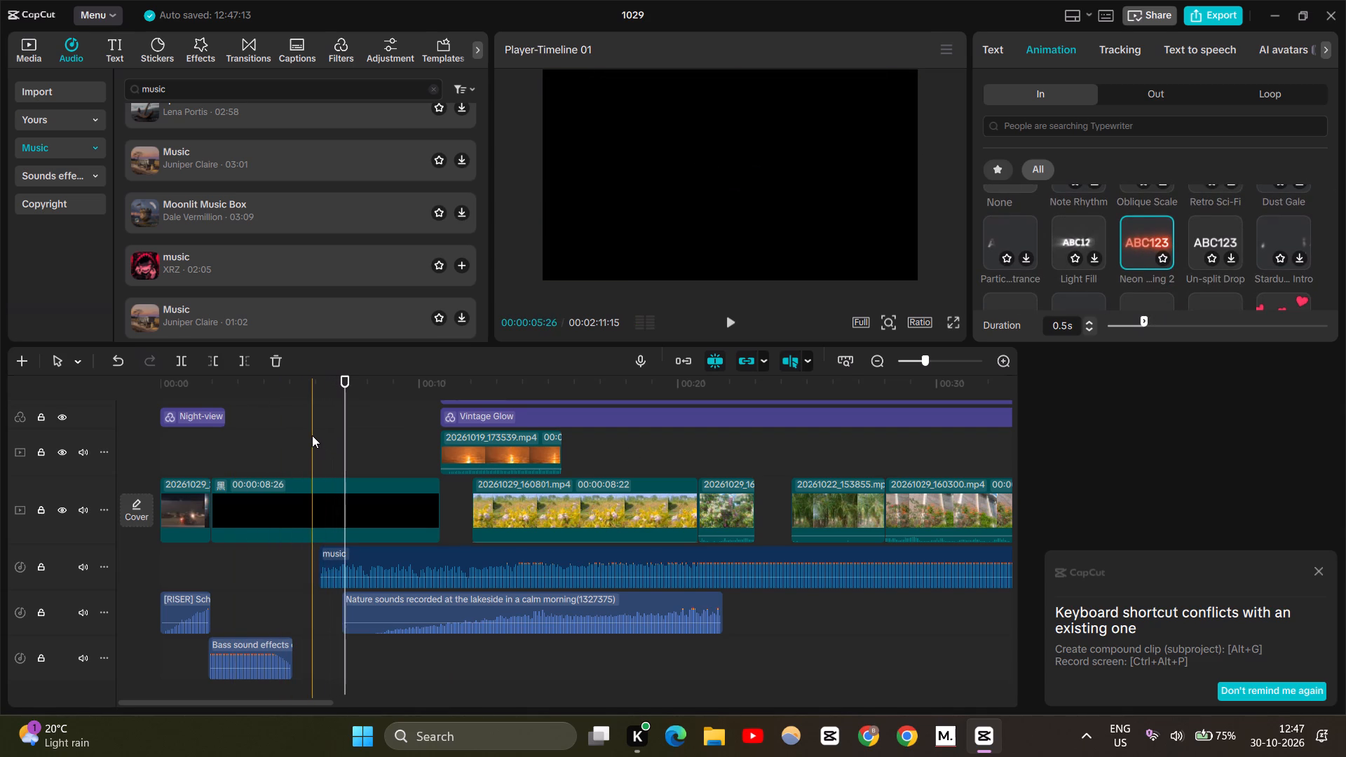
{"action": "left_click", "coordinate": [316, 448]}
{"action": "key", "text": "space"}
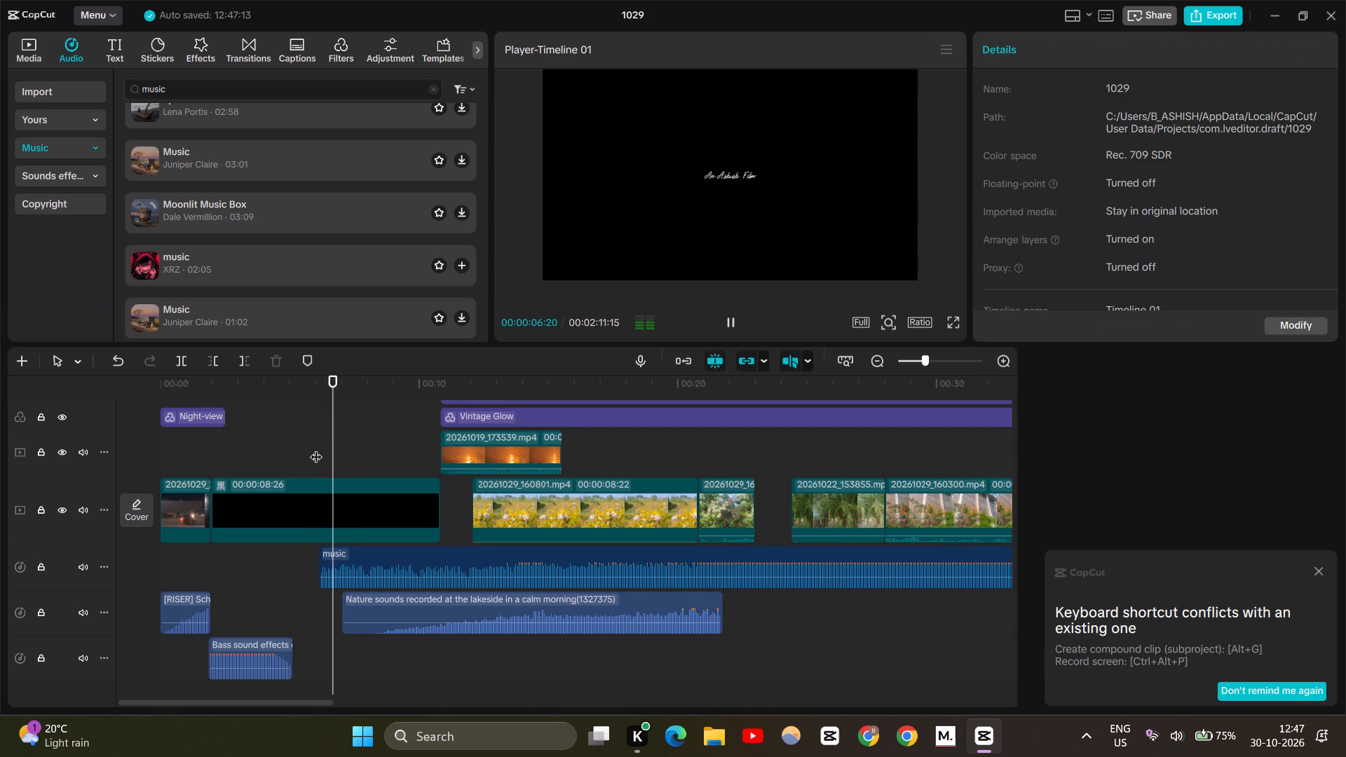
{"action": "key", "text": "space"}
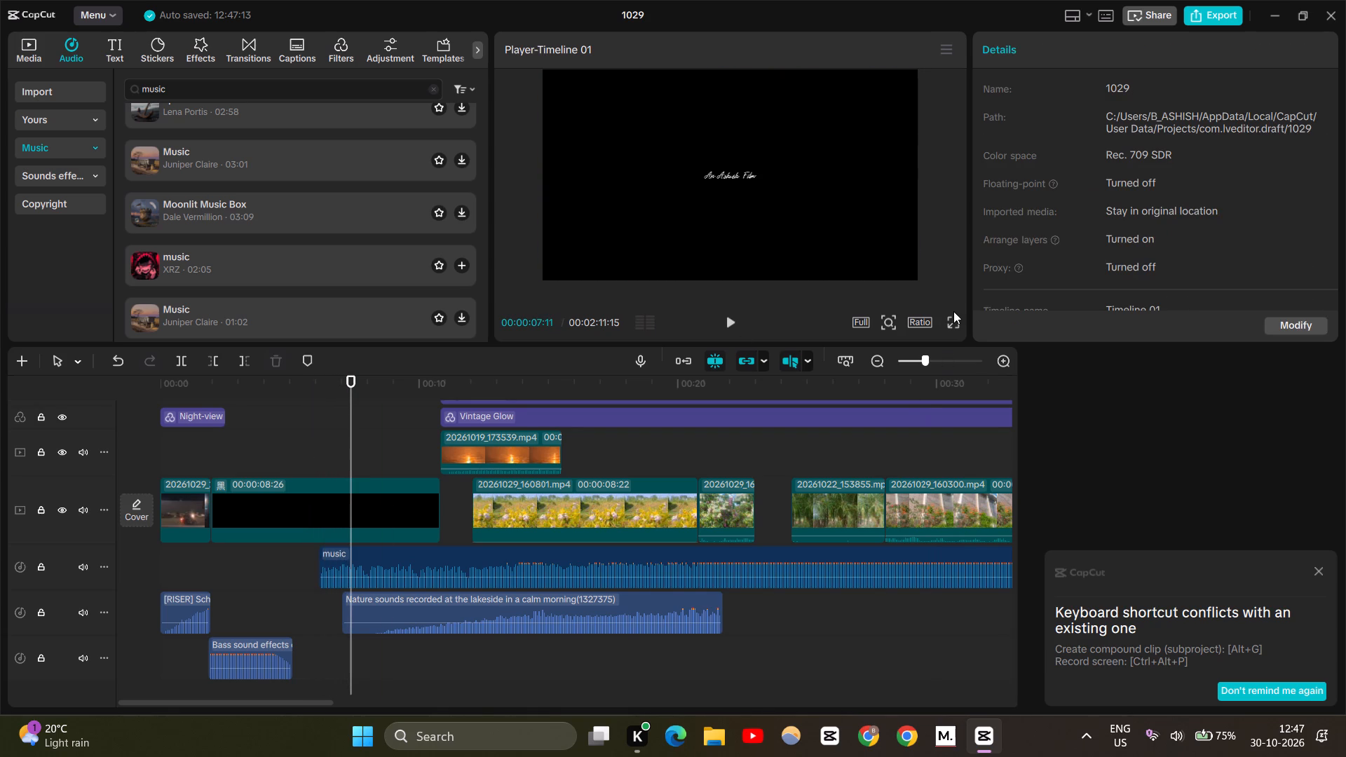
Play back the sequence in full screen from the beginning through to the sunset footage with The Hollow World title.
{"action": "left_click", "coordinate": [955, 334]}
{"action": "left_click", "coordinate": [948, 322]}
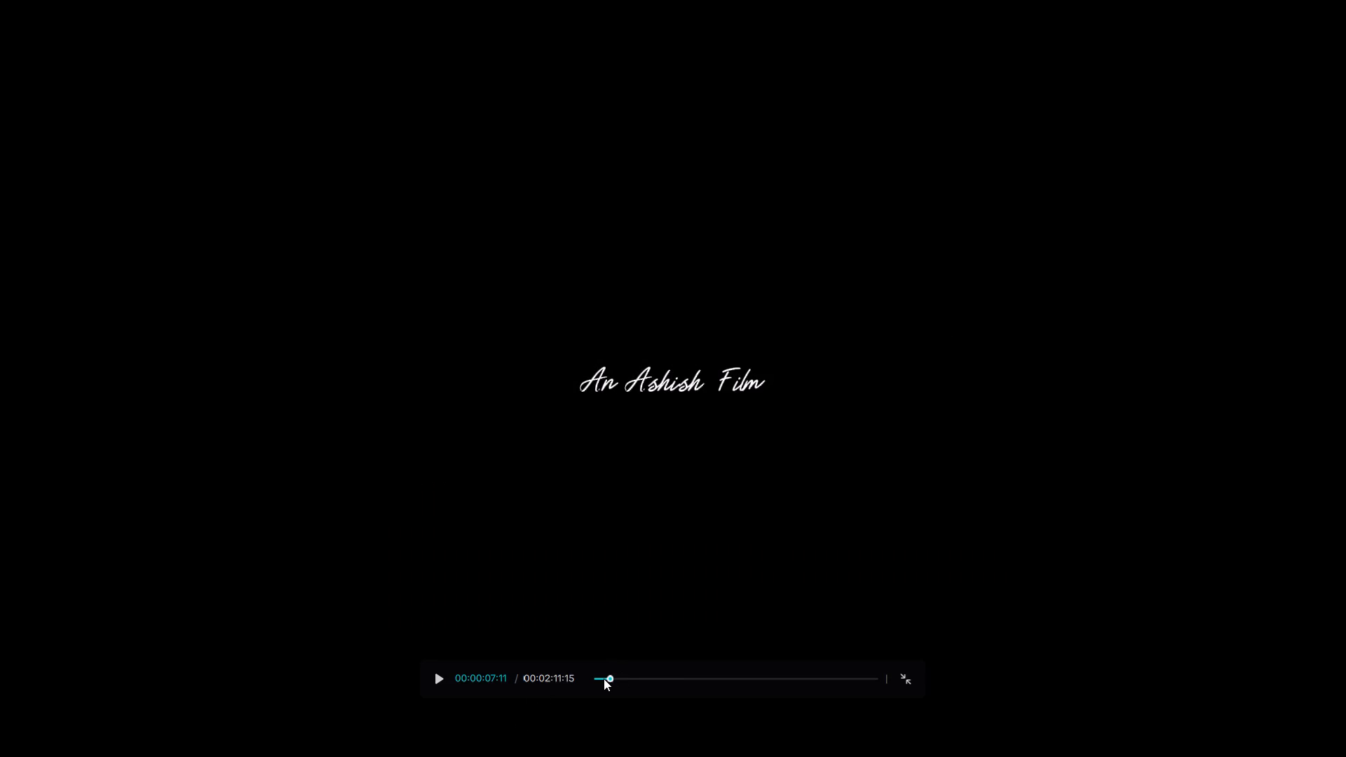
{"action": "left_click_drag", "start_coordinate": [604, 678], "coordinate": [575, 674]}
{"action": "key", "text": "space"}
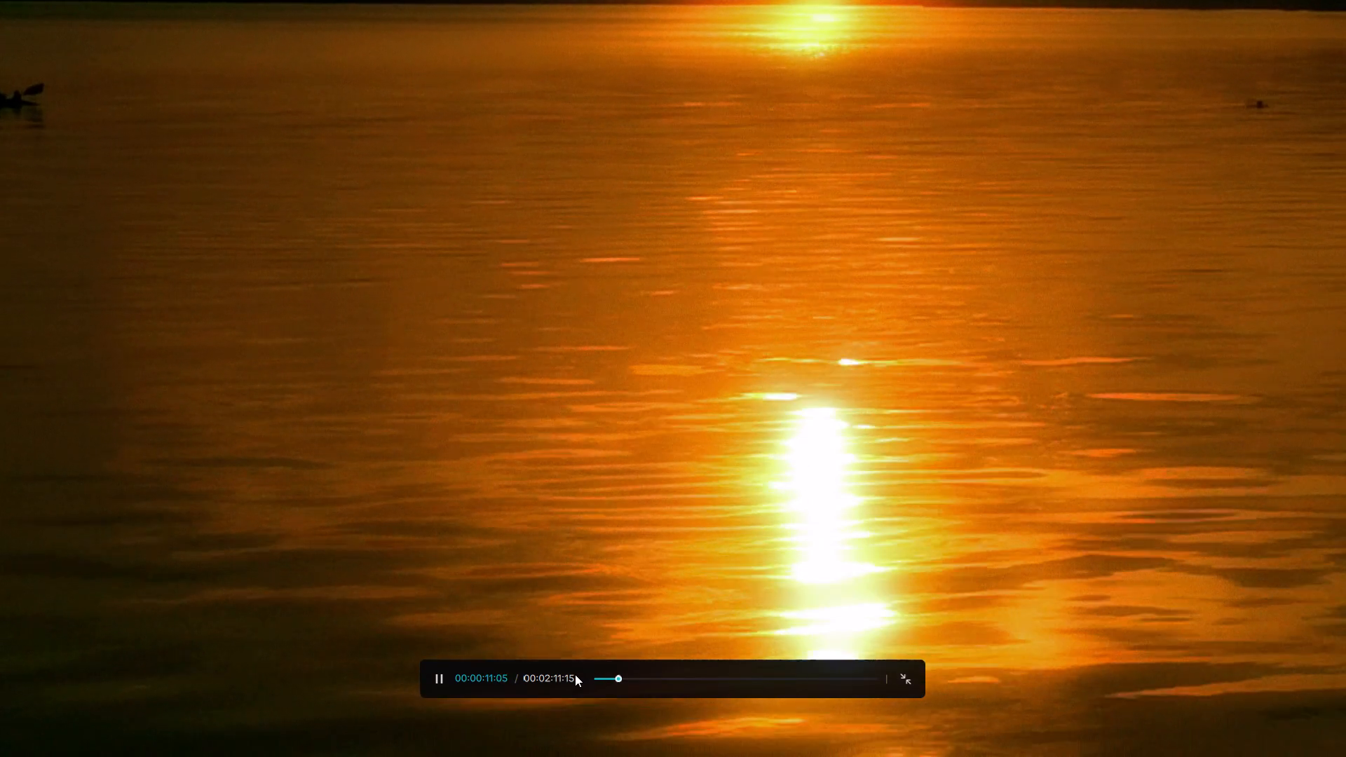
{"action": "key", "text": "space"}
{"action": "key", "text": "Escape"}
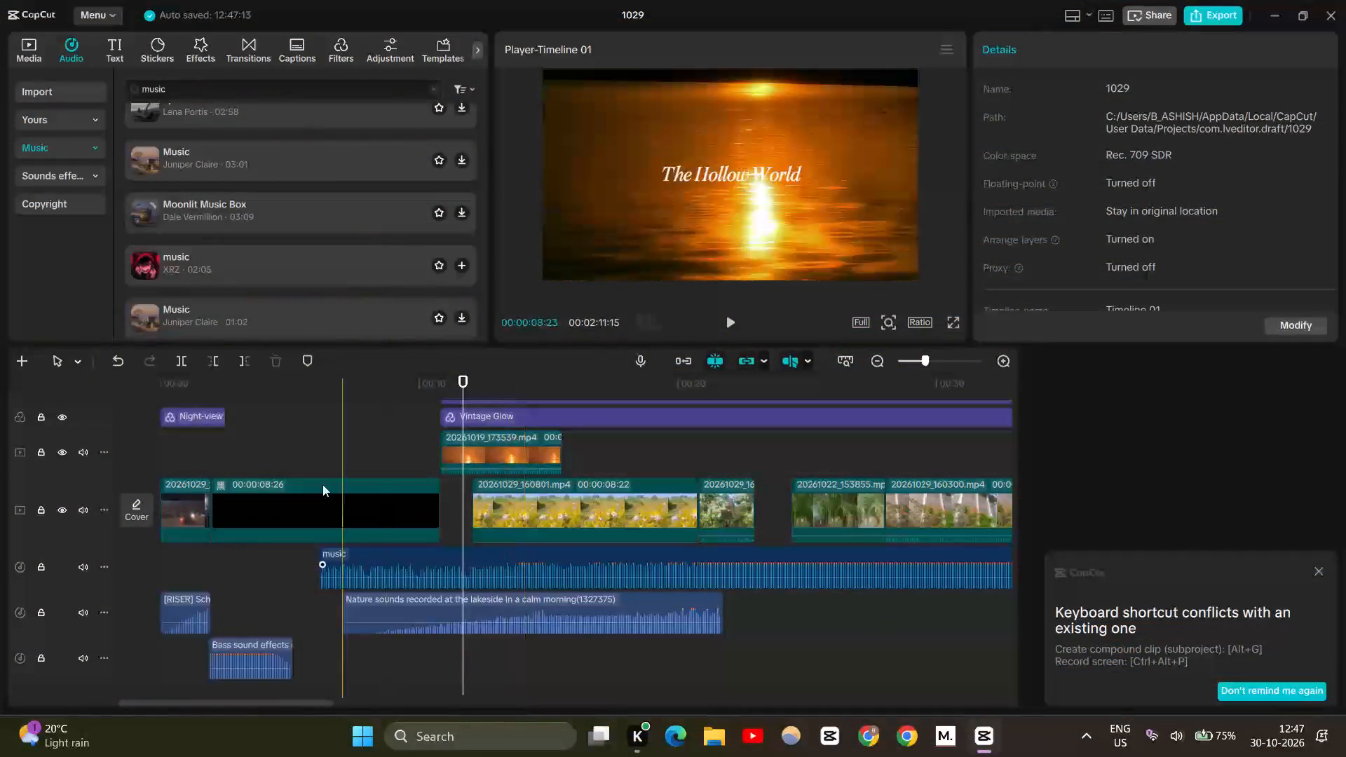
Replay the opening from the start of the black clip into the An Ashish Film title.
{"action": "left_click", "coordinate": [222, 437]}
{"action": "key", "text": "space"}
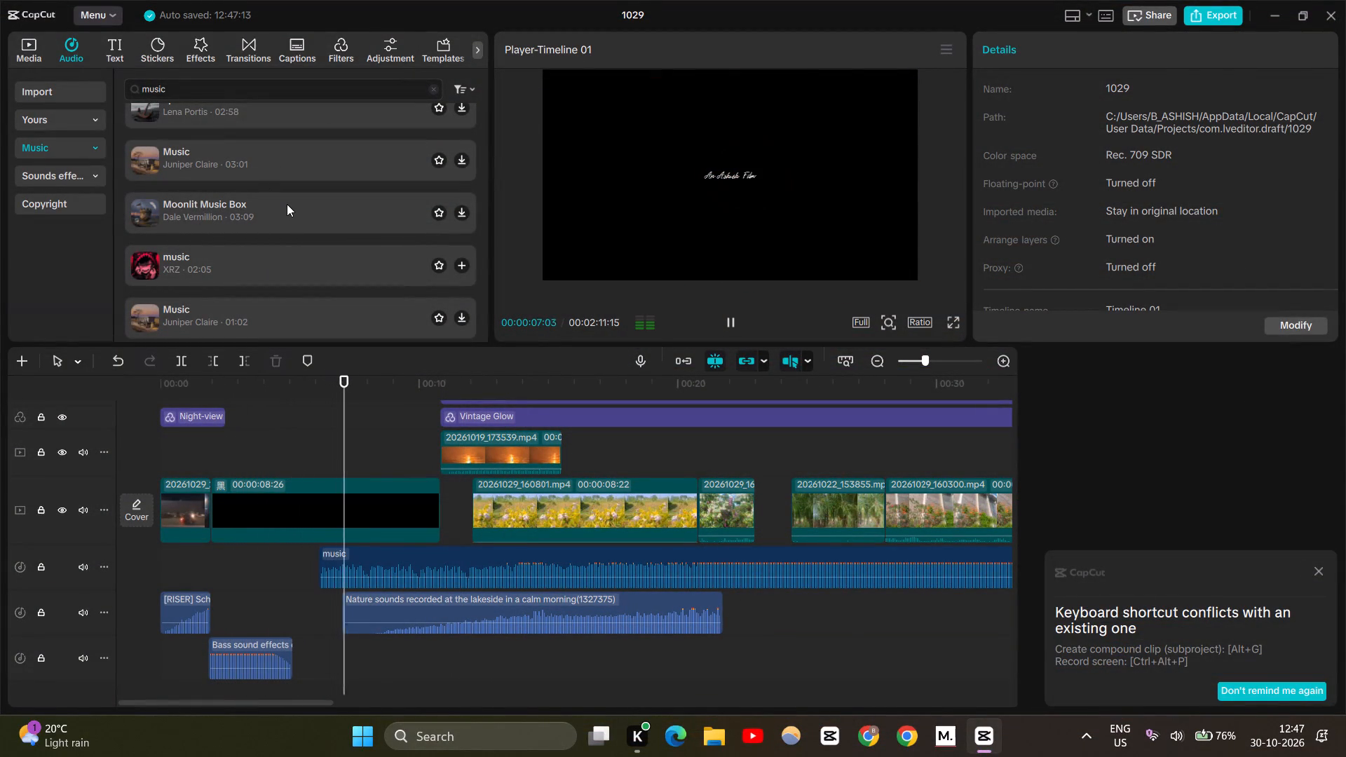
{"action": "key", "text": "space"}
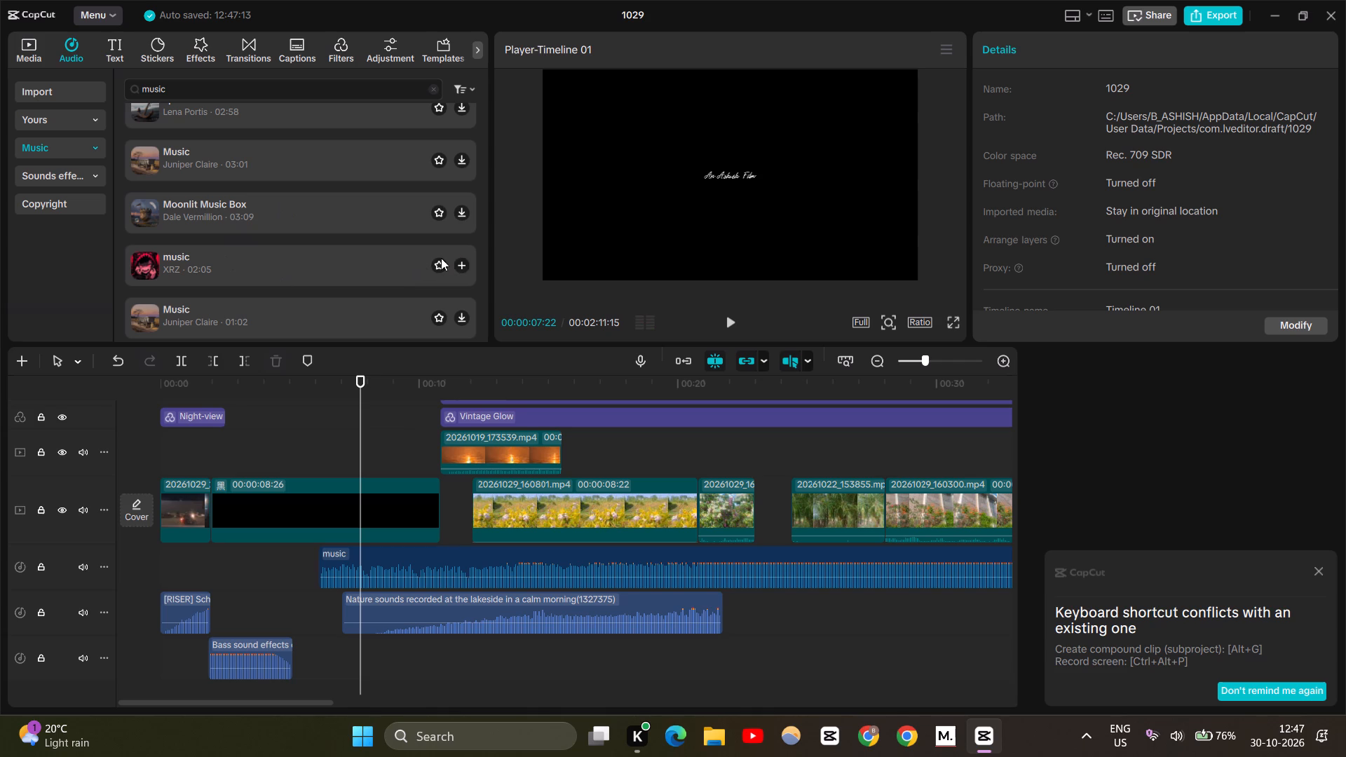
Search the music library for "peacefu" in place of the previous search term.
{"action": "left_click_drag", "start_coordinate": [186, 88], "coordinate": [136, 89]}
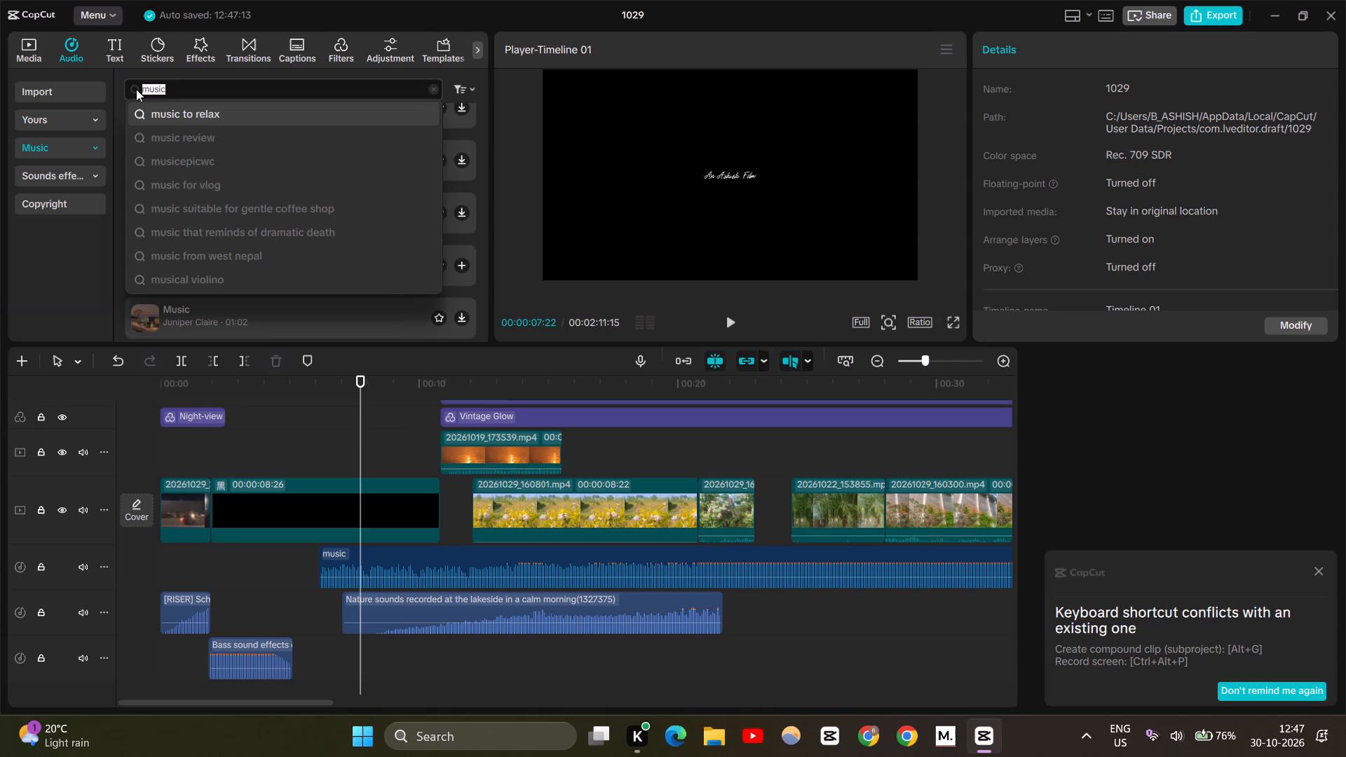
{"action": "key", "text": "BackSpace"}
{"action": "key", "text": "BackSpace"}
{"action": "type", "text": "peae"}
{"action": "key", "text": "BackSpace"}
{"action": "type", "text": "cefu;"}
{"action": "key", "text": "BackSpace"}
{"action": "key", "text": "Return"}
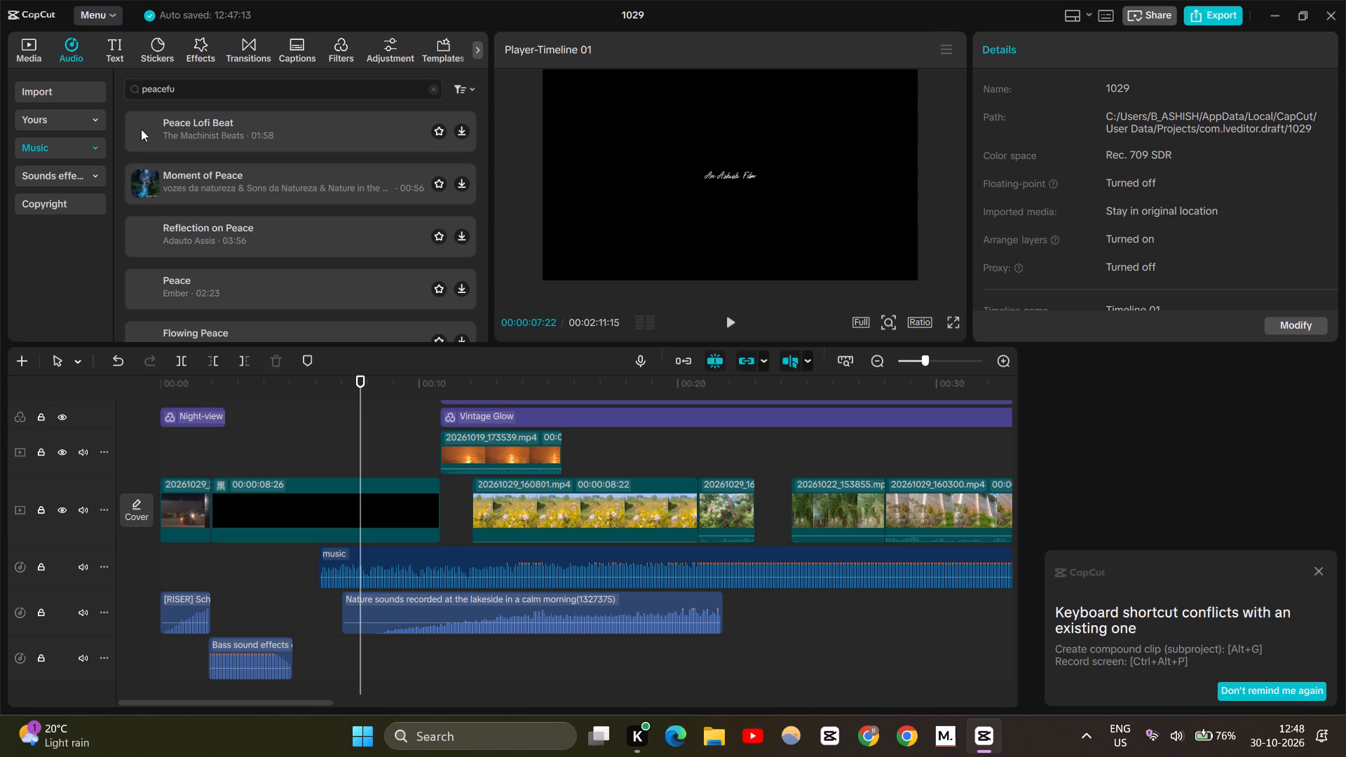
Download and audition the peace-themed tracks one after another, from Peace Lofi Beat down to calm and peace.
{"action": "left_click", "coordinate": [460, 129]}
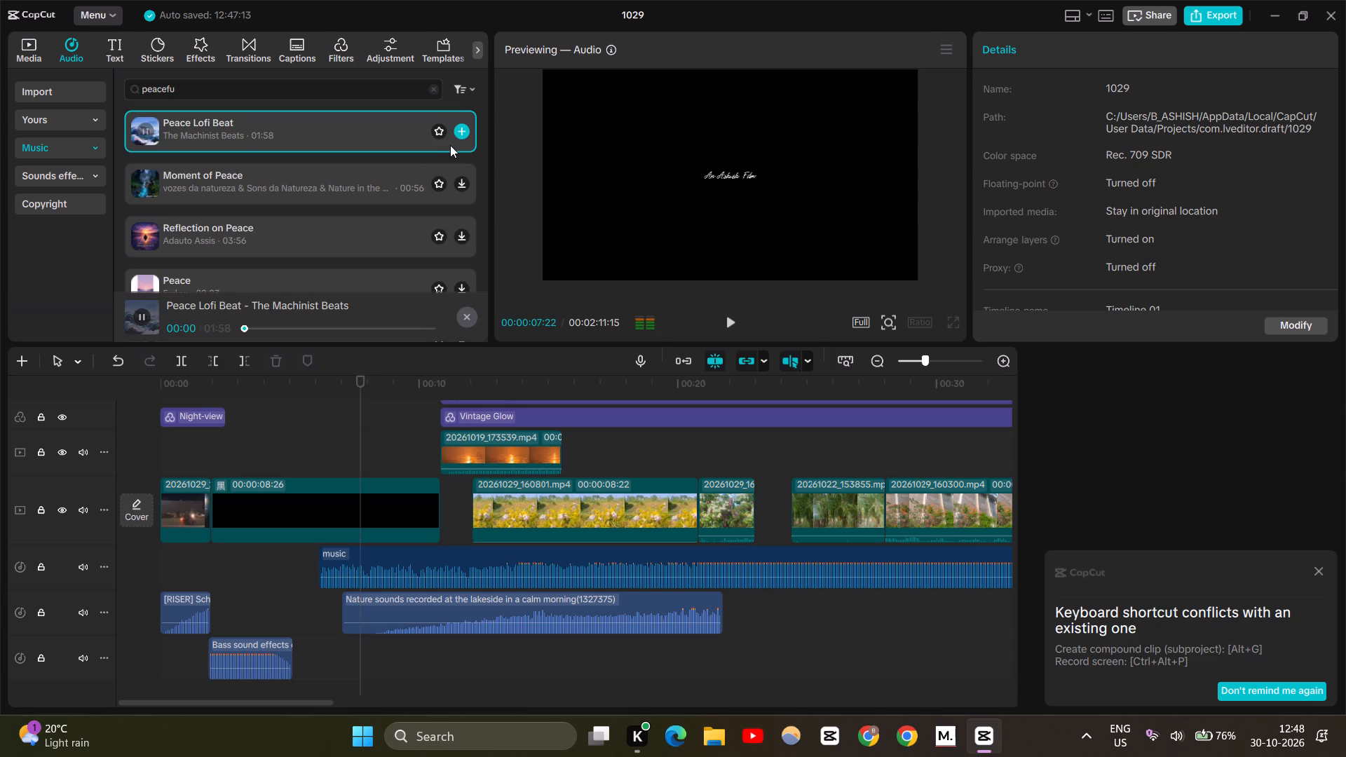
{"action": "left_click", "coordinate": [460, 182]}
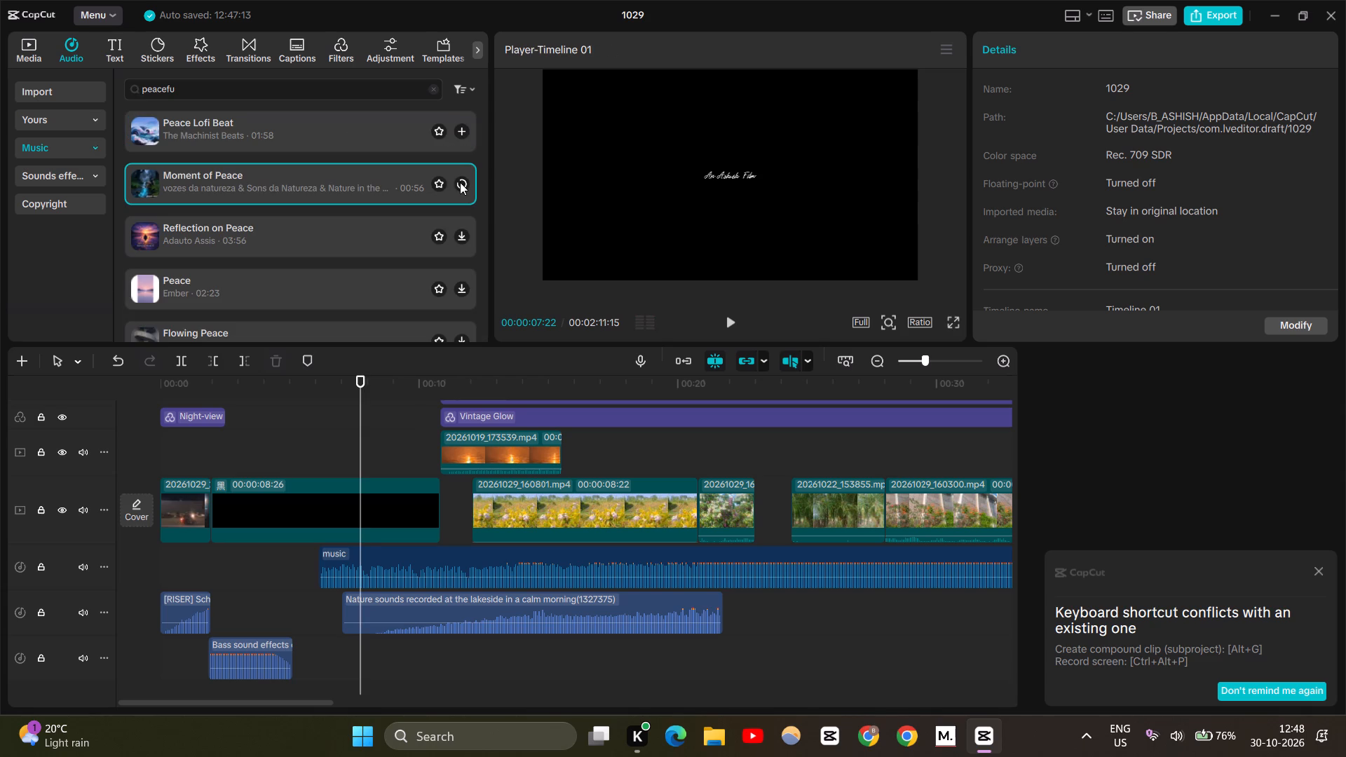
{"action": "left_click", "coordinate": [458, 233]}
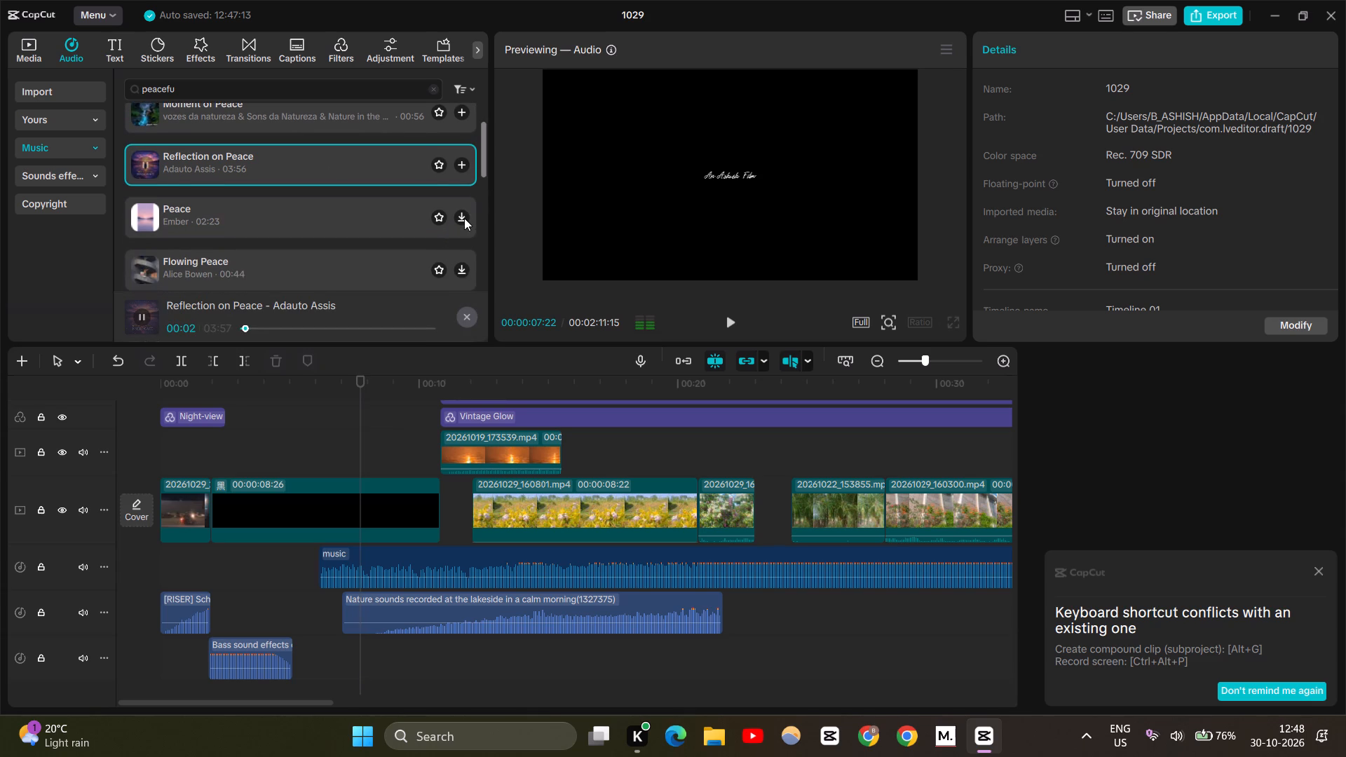
{"action": "left_click", "coordinate": [464, 218]}
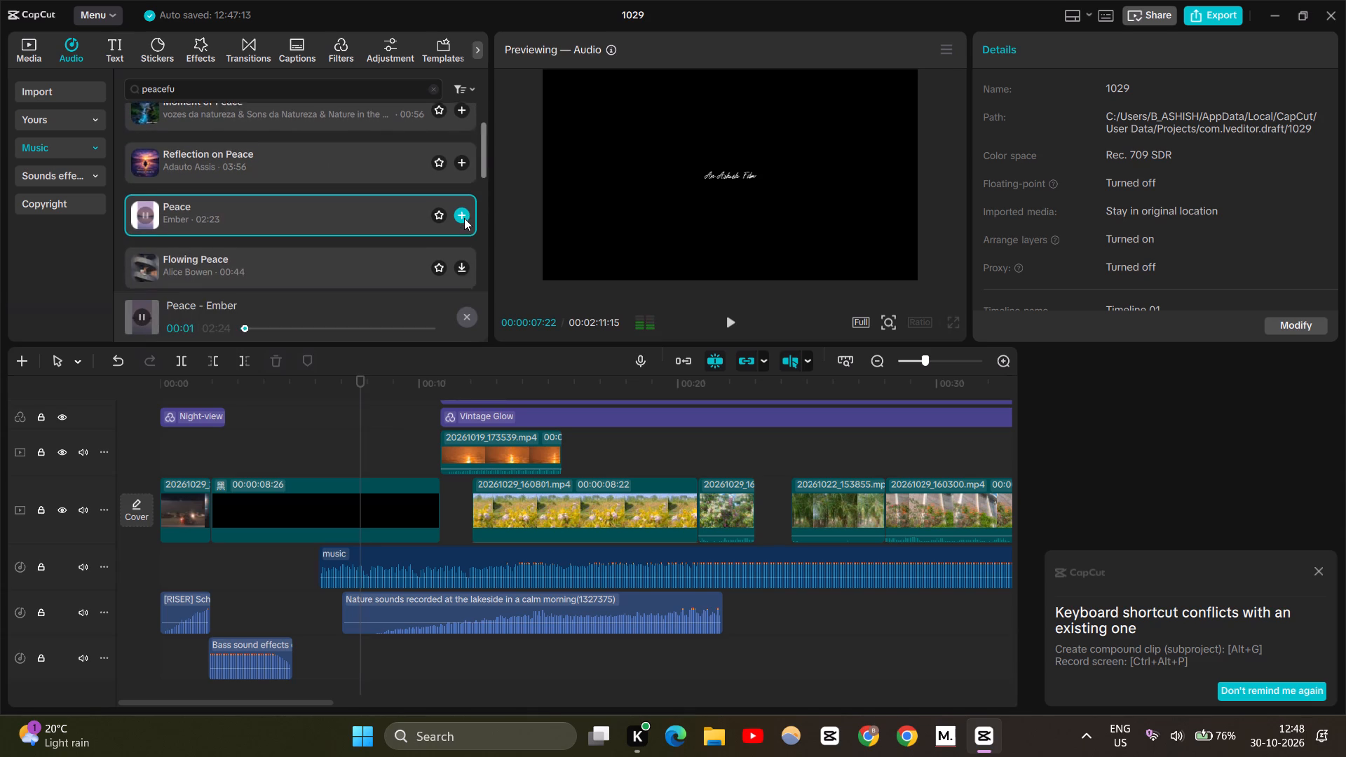
{"action": "left_click", "coordinate": [462, 257]}
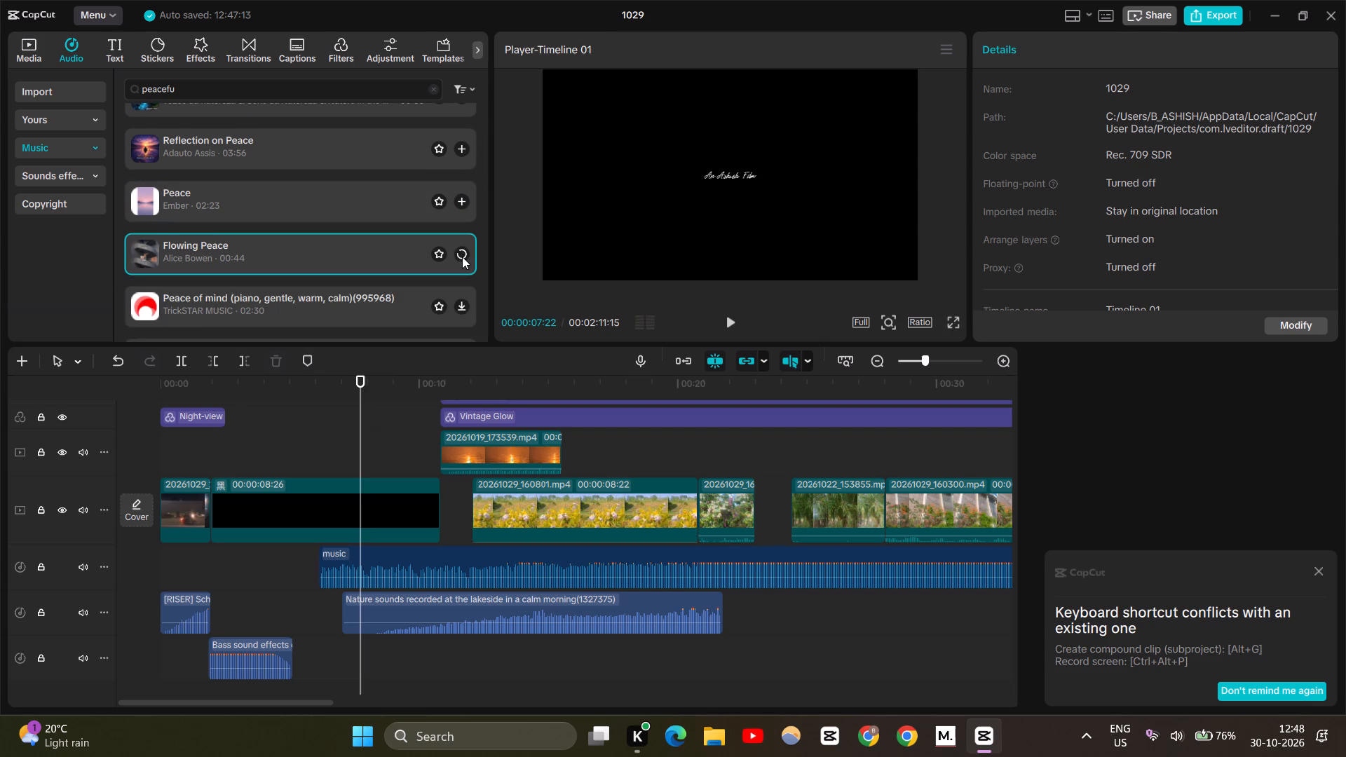
{"action": "scroll", "coordinate": [462, 257], "scroll_direction": "down", "scroll_amount": 1}
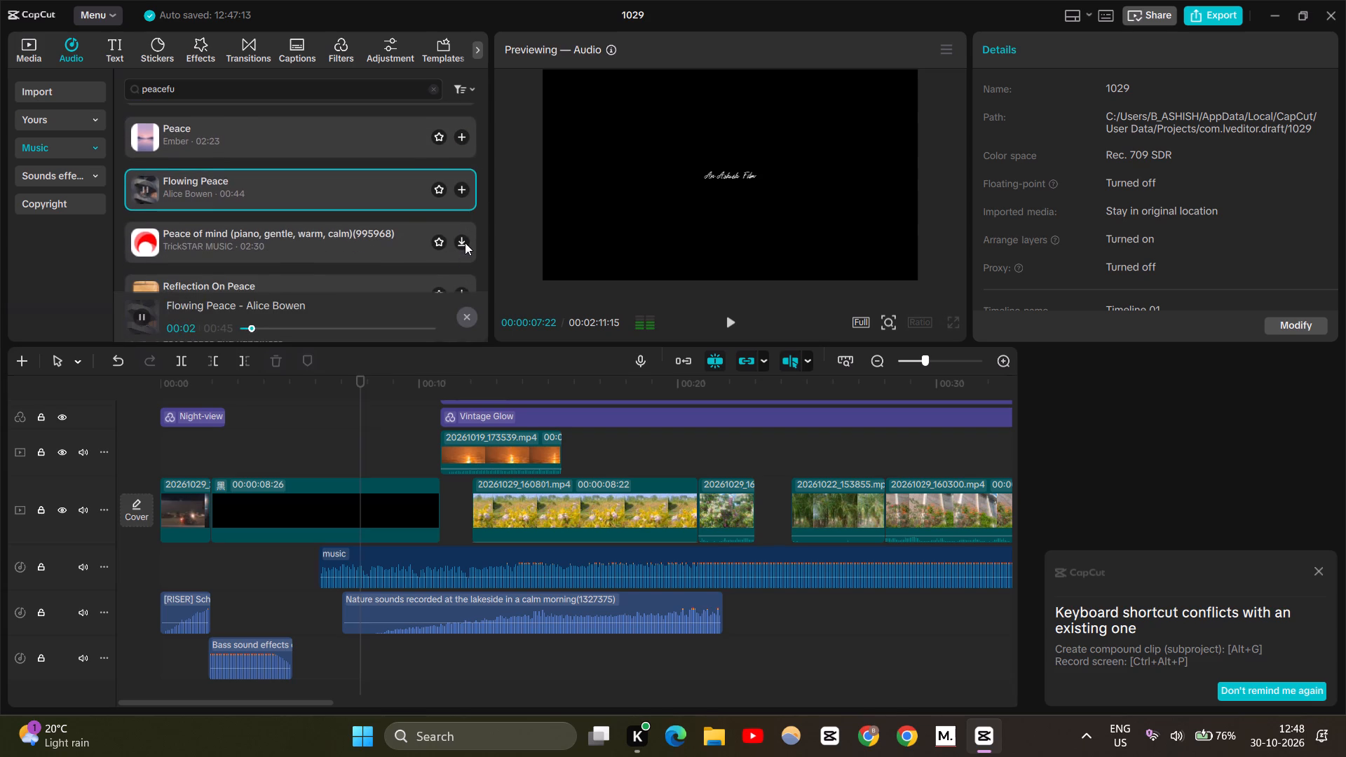
{"action": "left_click", "coordinate": [465, 243]}
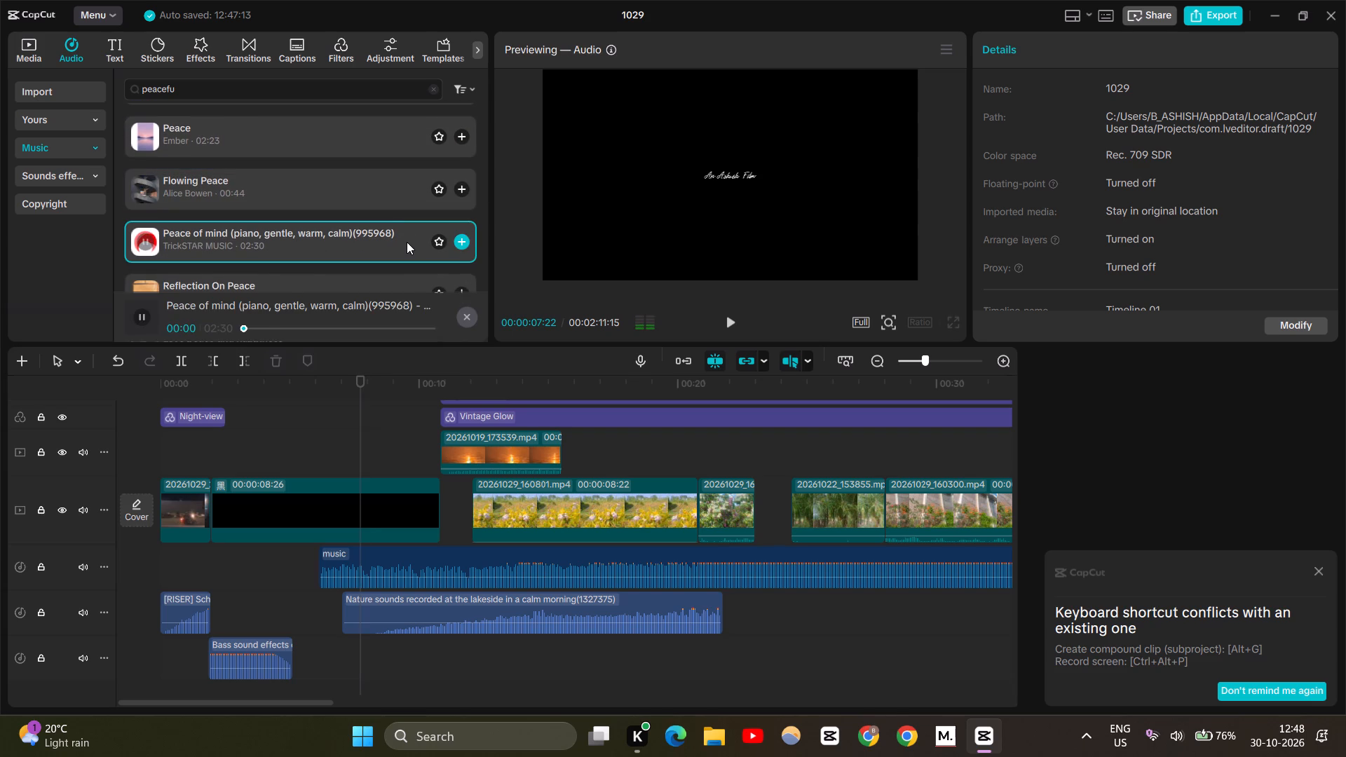
{"action": "scroll", "coordinate": [407, 242], "scroll_direction": "down", "scroll_amount": 1}
{"action": "left_click", "coordinate": [461, 240]}
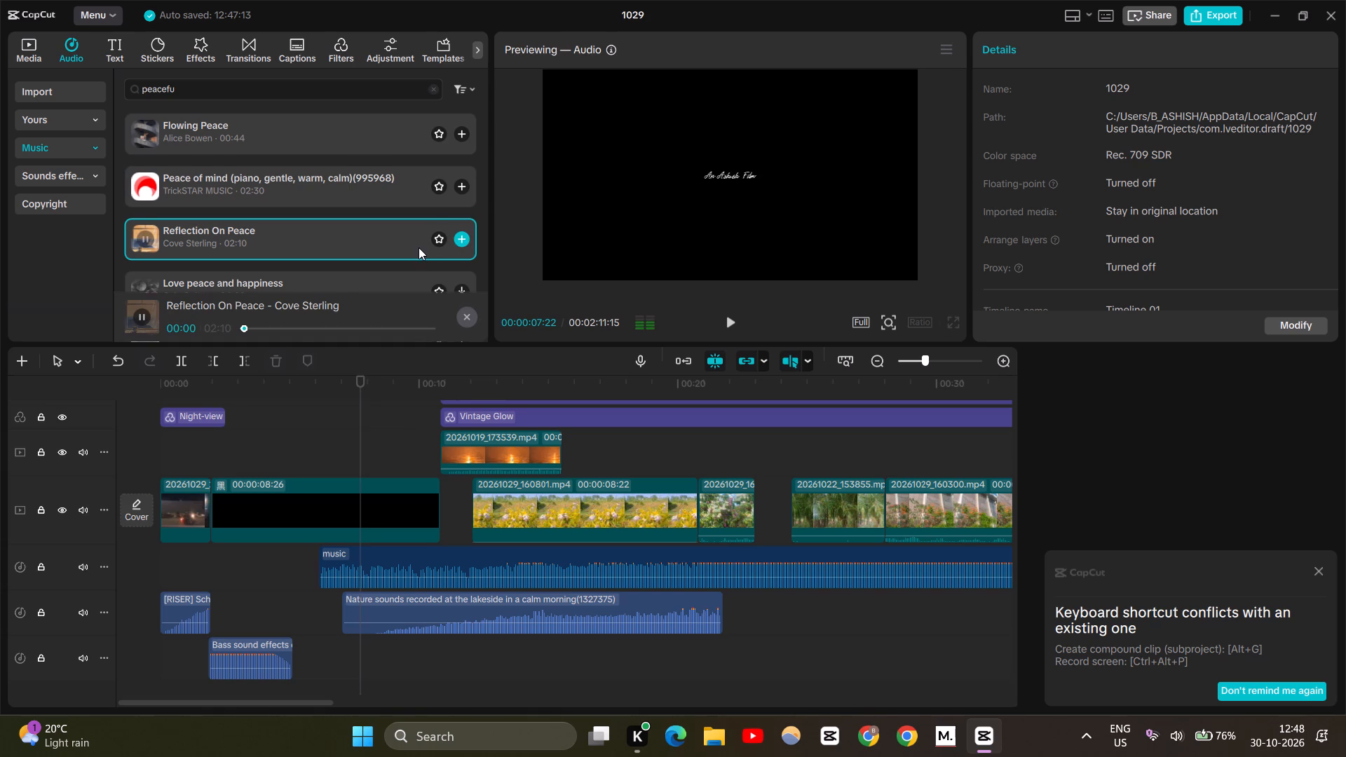
{"action": "scroll", "coordinate": [415, 248], "scroll_direction": "down", "scroll_amount": 1}
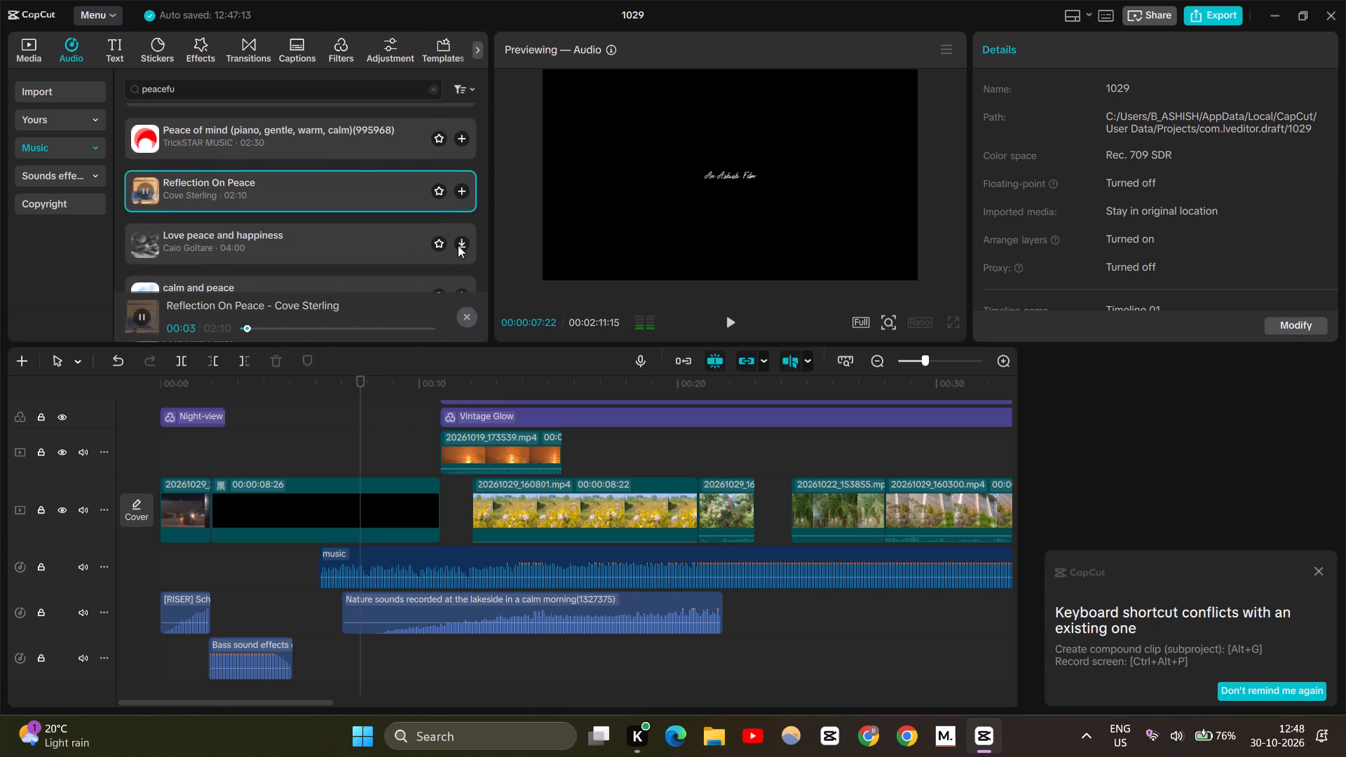
{"action": "left_click", "coordinate": [458, 245]}
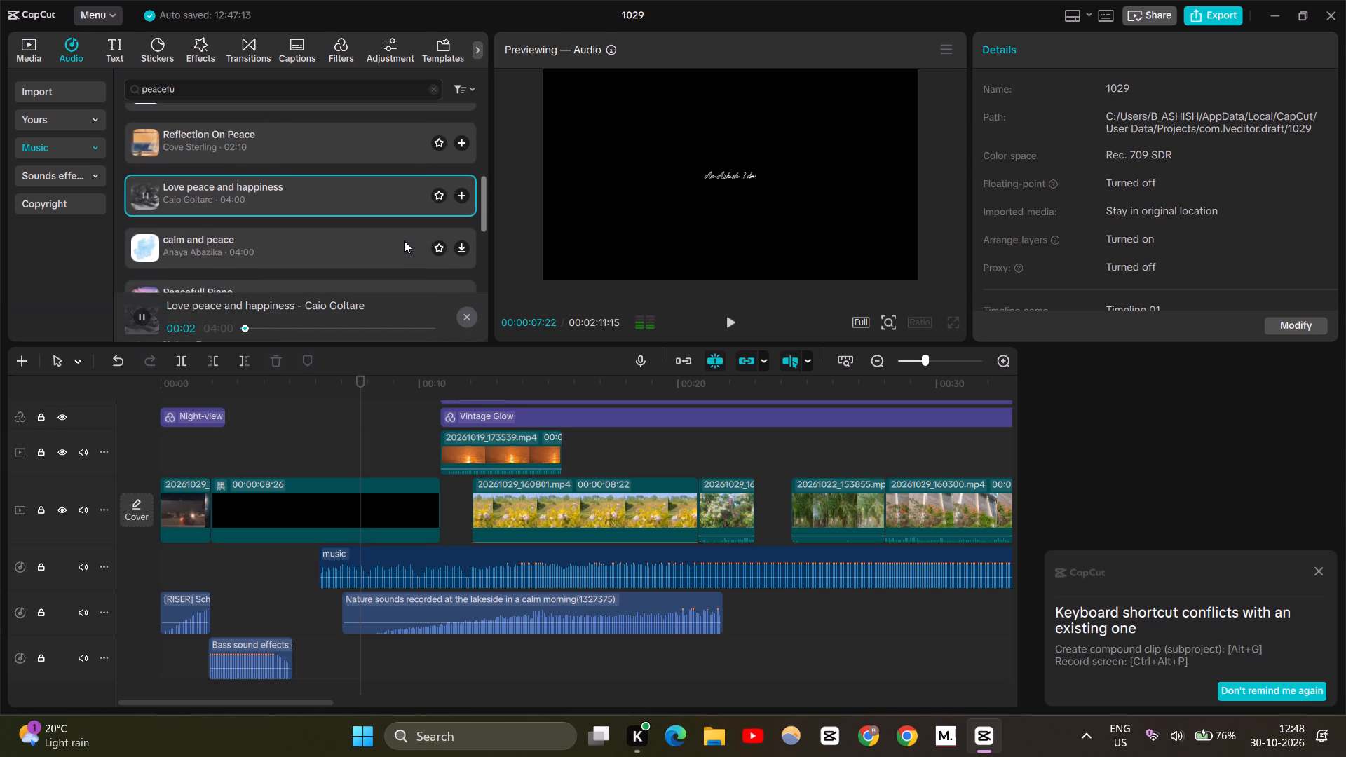
{"action": "left_click", "coordinate": [461, 245]}
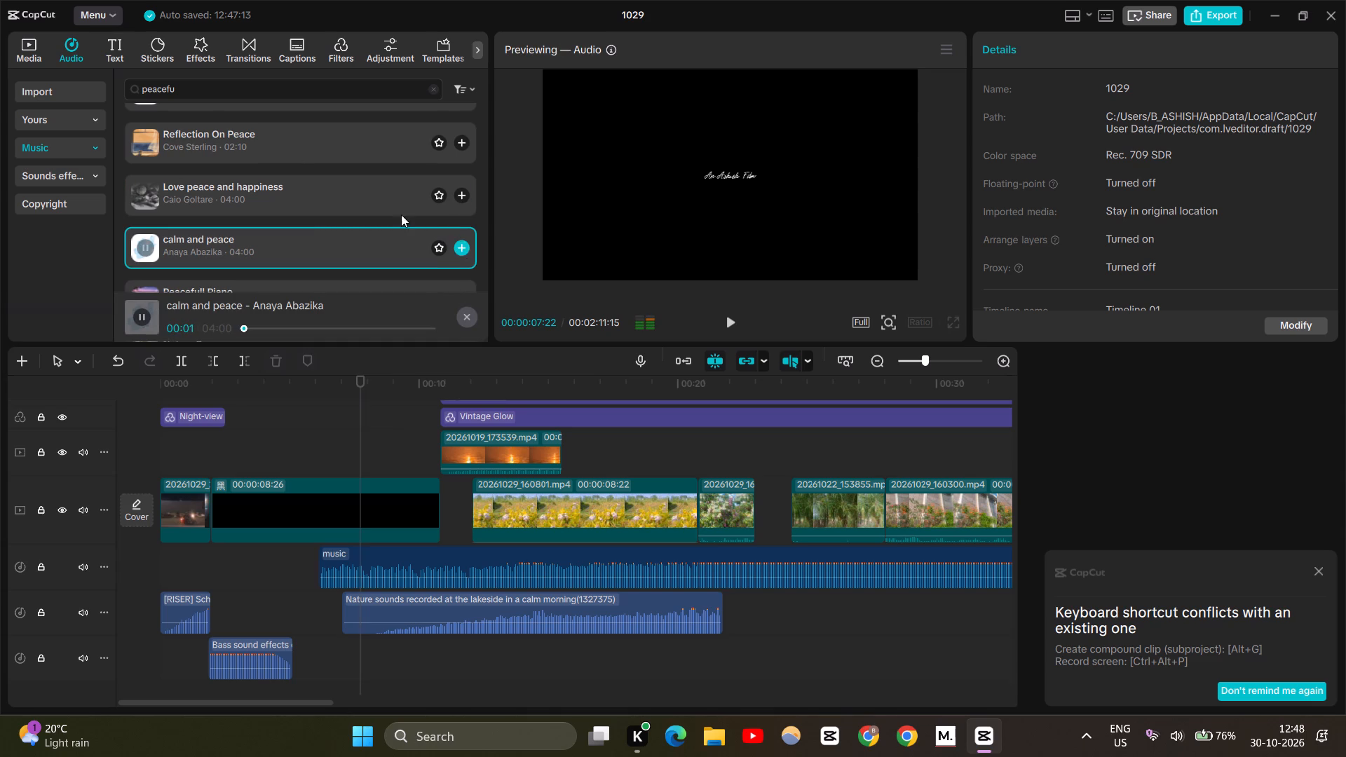
Search the music library for the suggested term "cinematic piano and orchestra".
{"action": "left_click_drag", "start_coordinate": [195, 90], "coordinate": [137, 89]}
{"action": "type", "text": "cinematic"}
{"action": "key", "text": "space"}
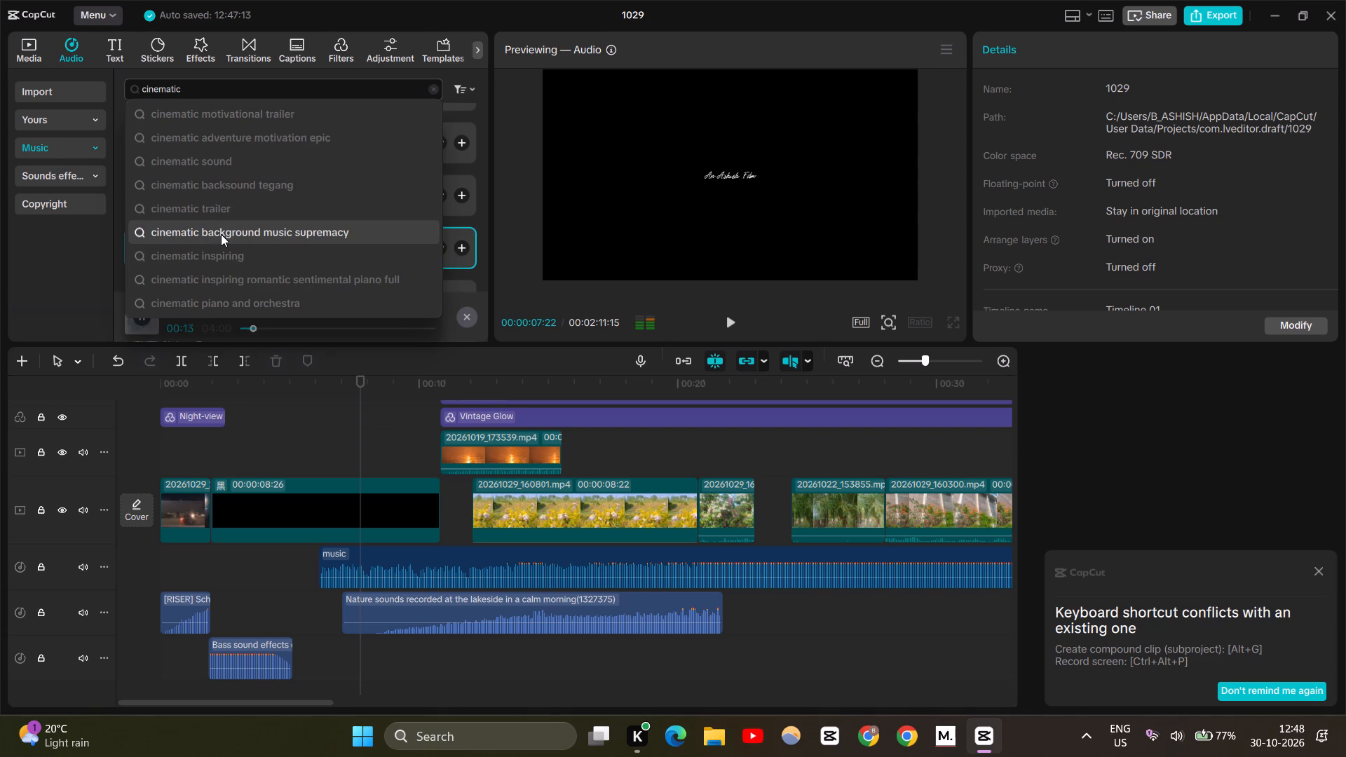
{"action": "left_click", "coordinate": [252, 304]}
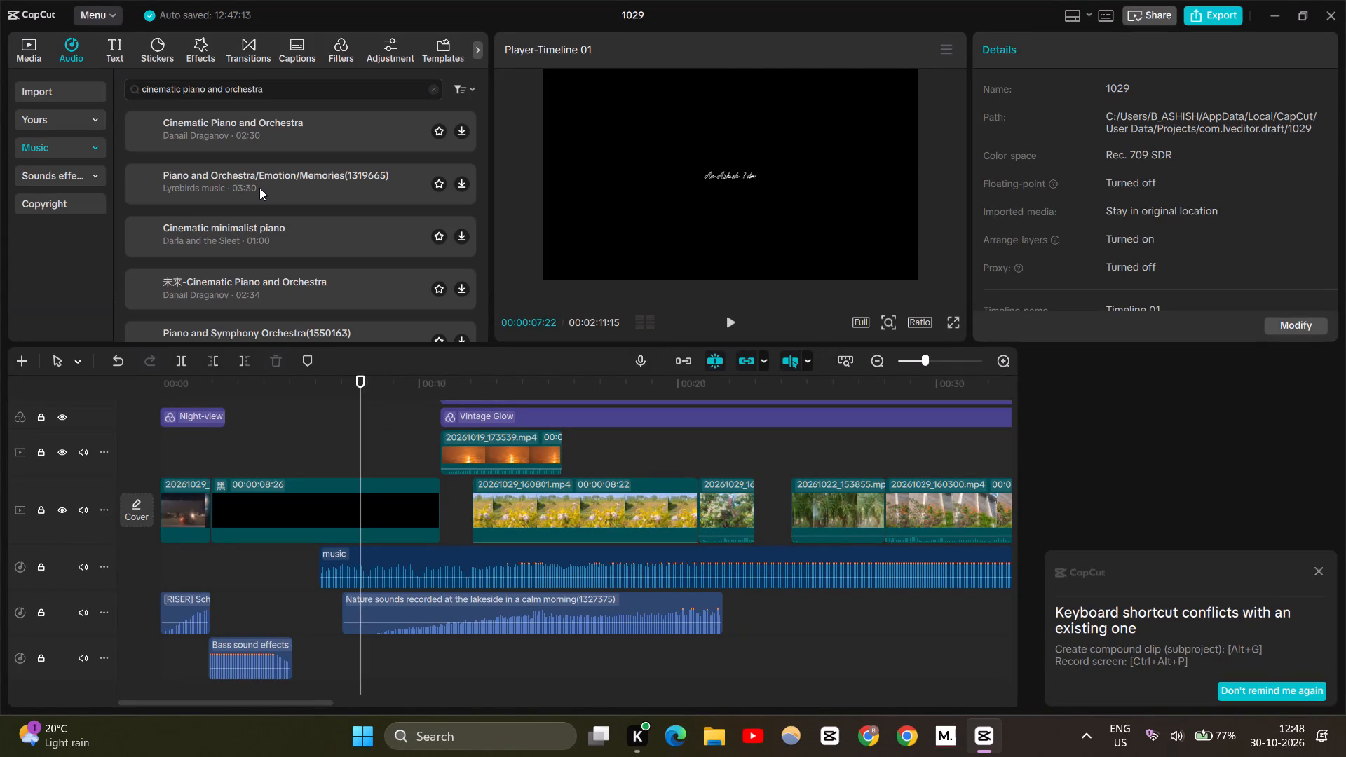
Download and audition the cinematic piano tracks one after another, from Cinematic Piano and Orchestra down to Piano and Symphony Orchestra.
{"action": "left_click", "coordinate": [457, 130]}
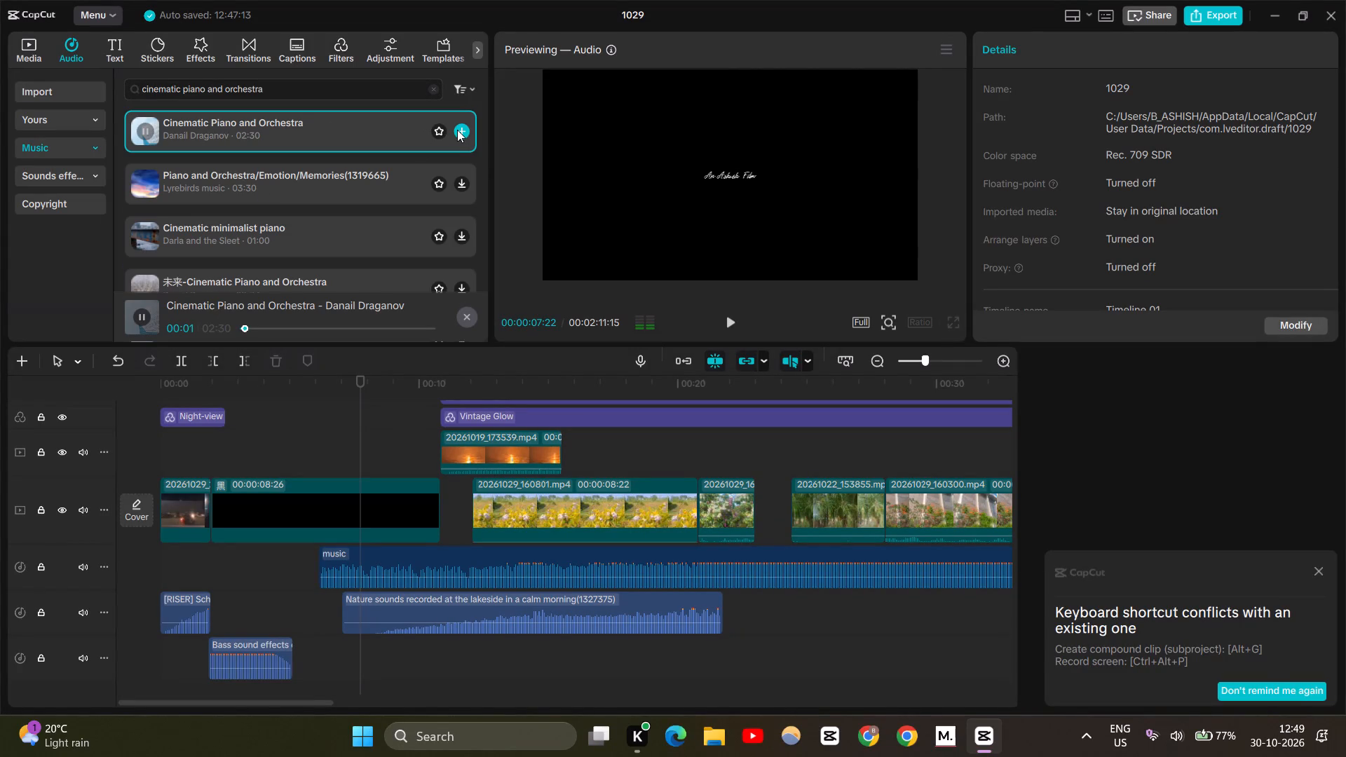
{"action": "left_click", "coordinate": [463, 186]}
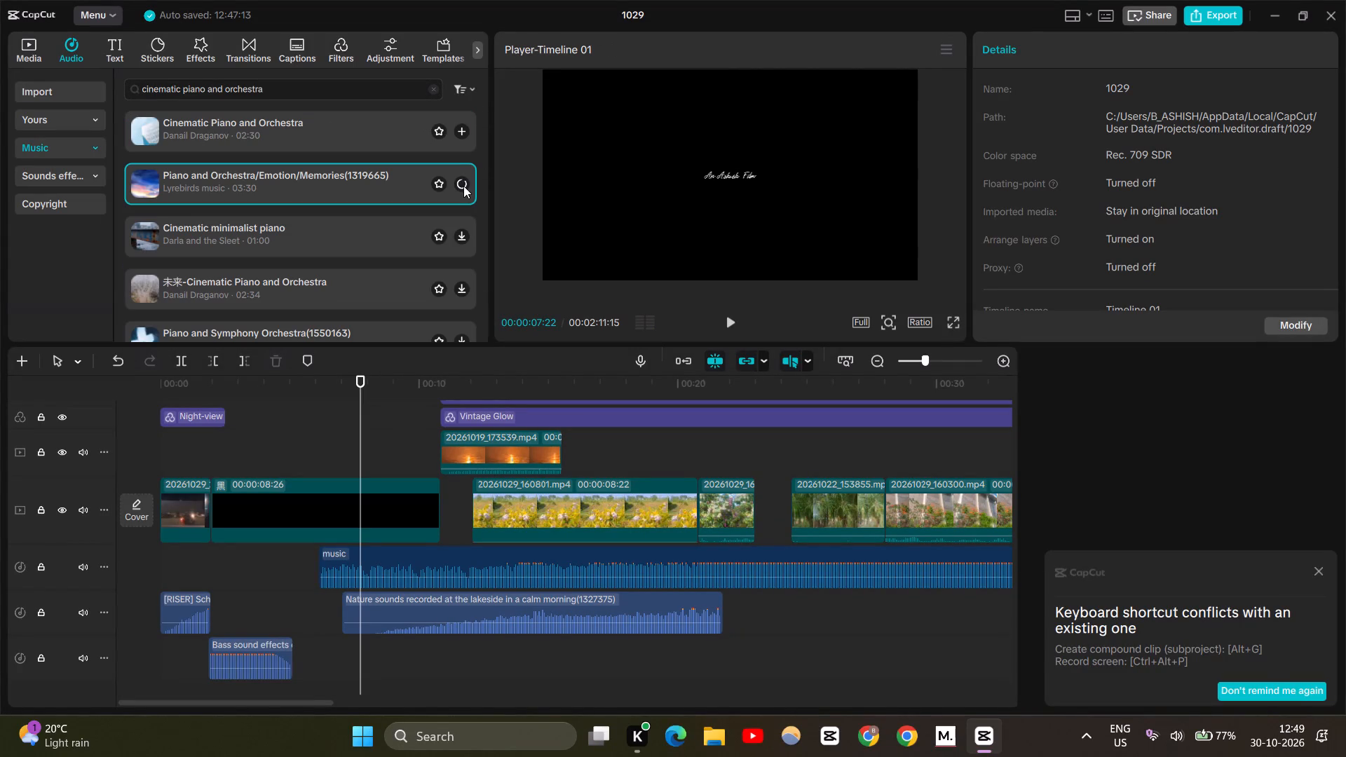
{"action": "left_click", "coordinate": [464, 233]}
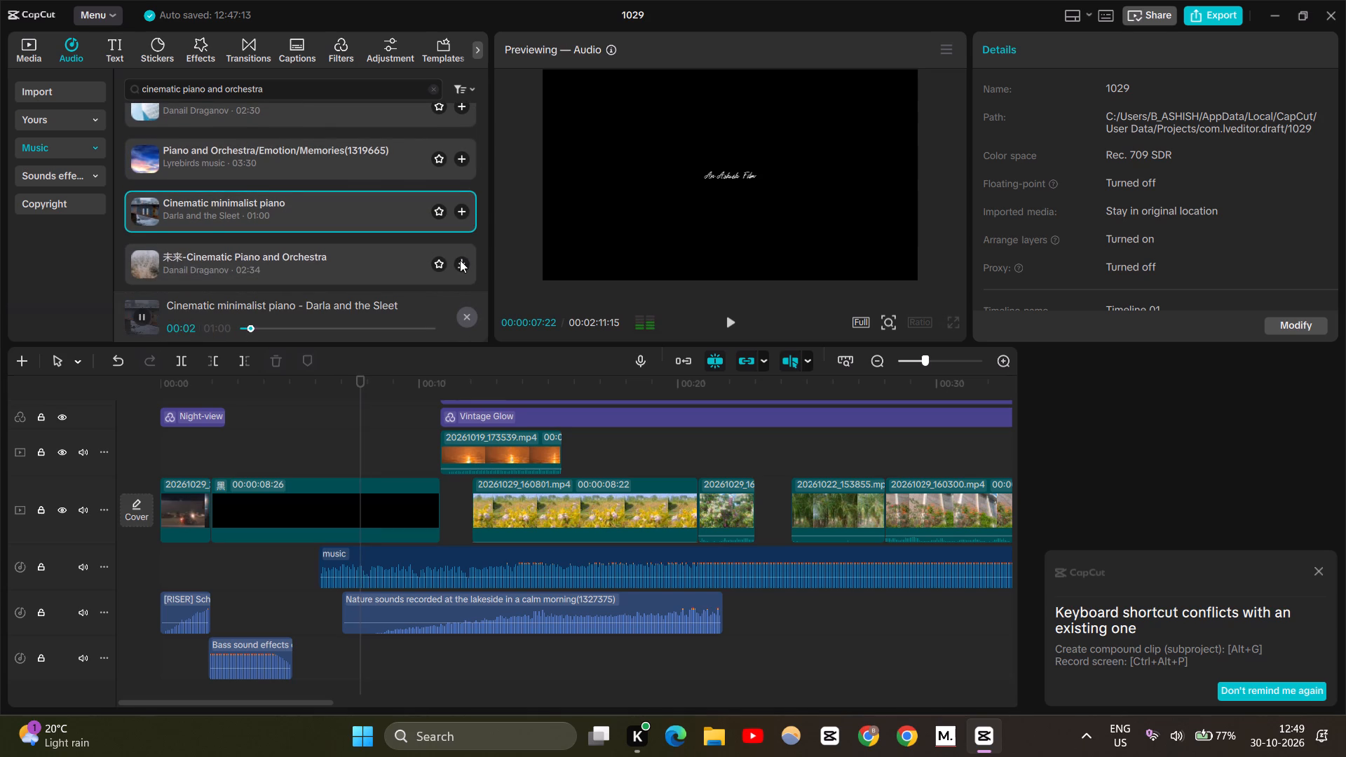
{"action": "left_click", "coordinate": [460, 260]}
{"action": "scroll", "coordinate": [460, 260], "scroll_direction": "down", "scroll_amount": 1}
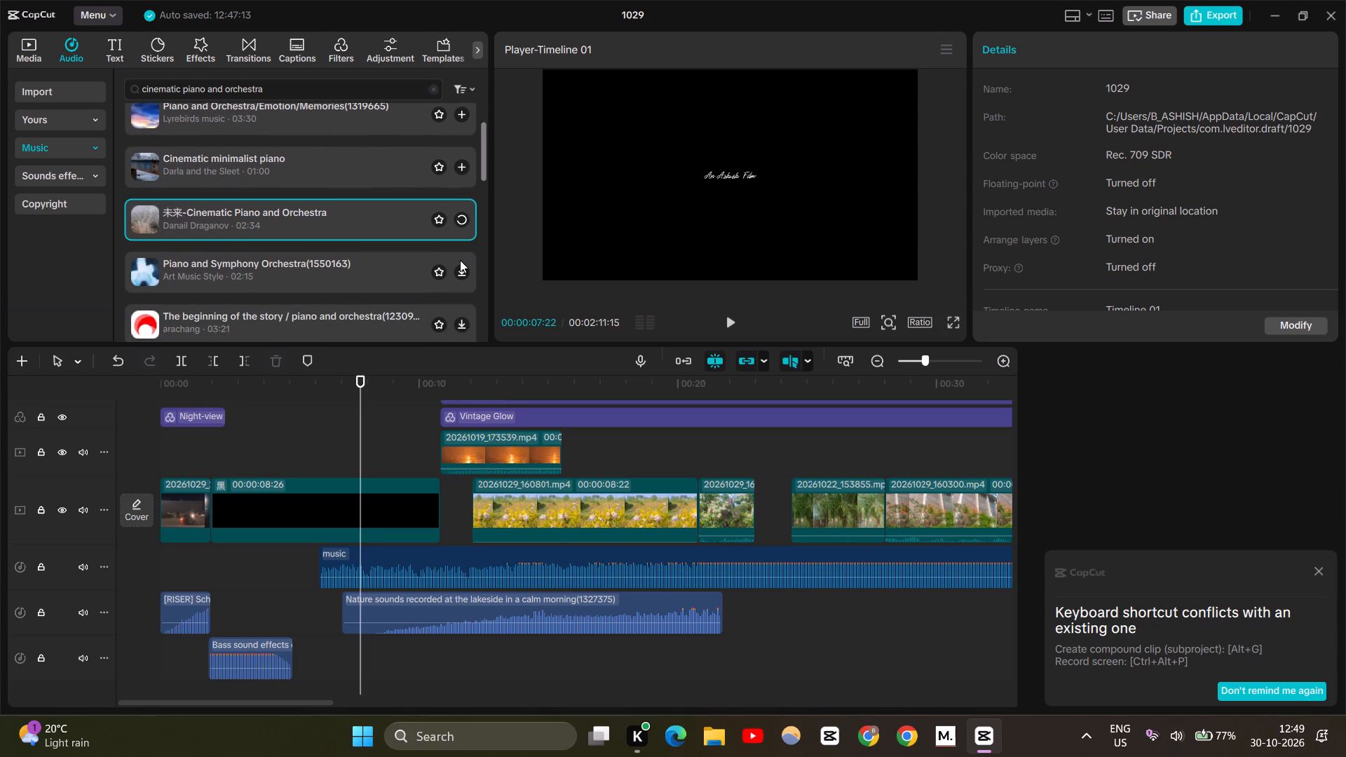
{"action": "left_click", "coordinate": [462, 274]}
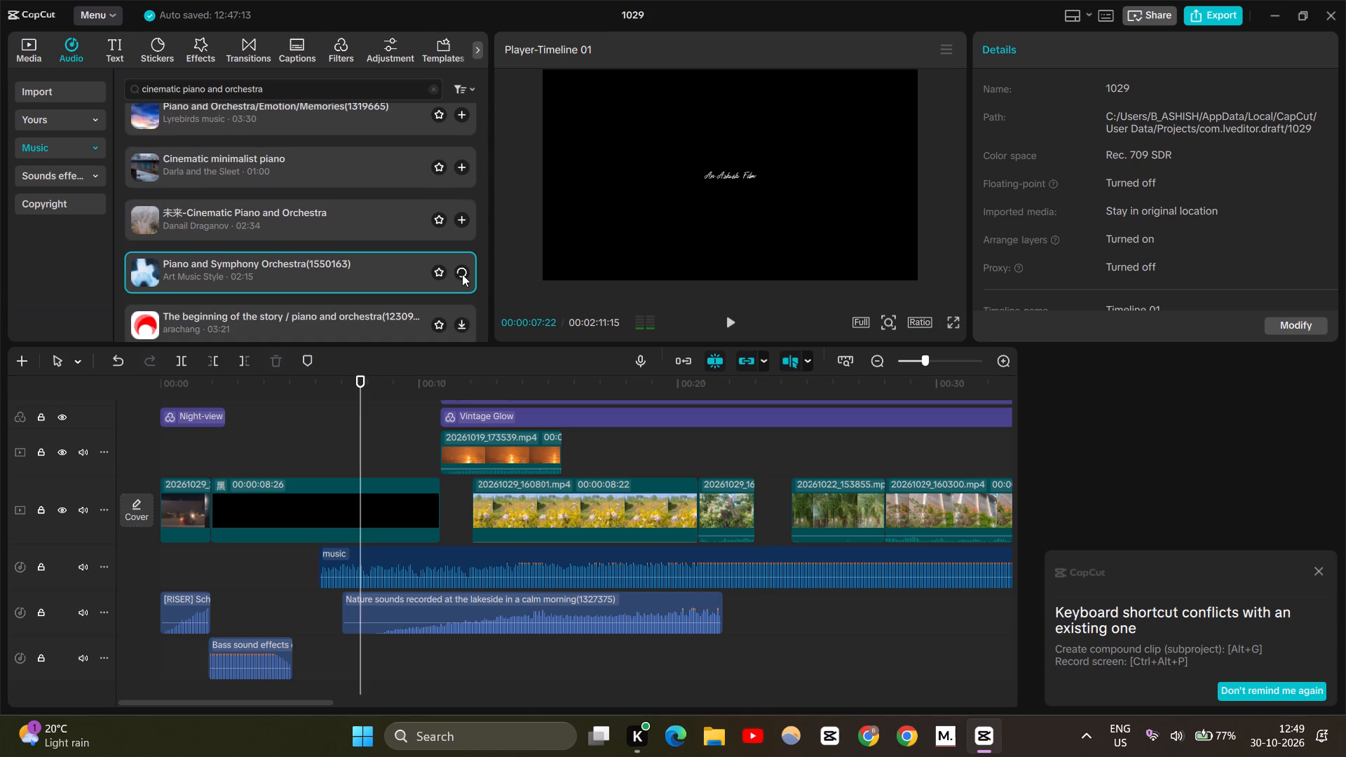
Add the Piano and Symphony Orchestra track to the timeline, starting at about 6 s, alongside the start of the existing music clip.
{"action": "scroll", "coordinate": [462, 274], "scroll_direction": "down", "scroll_amount": 1}
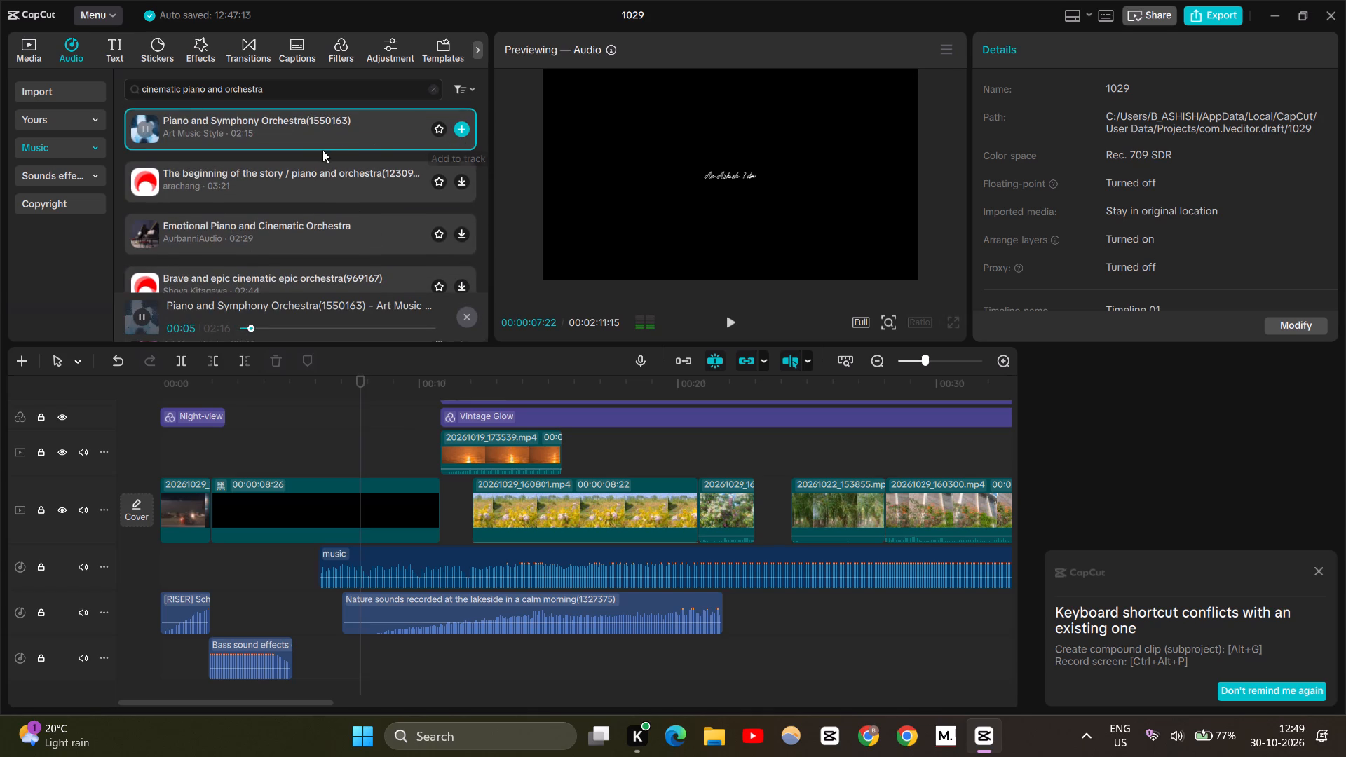
{"action": "left_click_drag", "start_coordinate": [313, 138], "coordinate": [336, 570]}
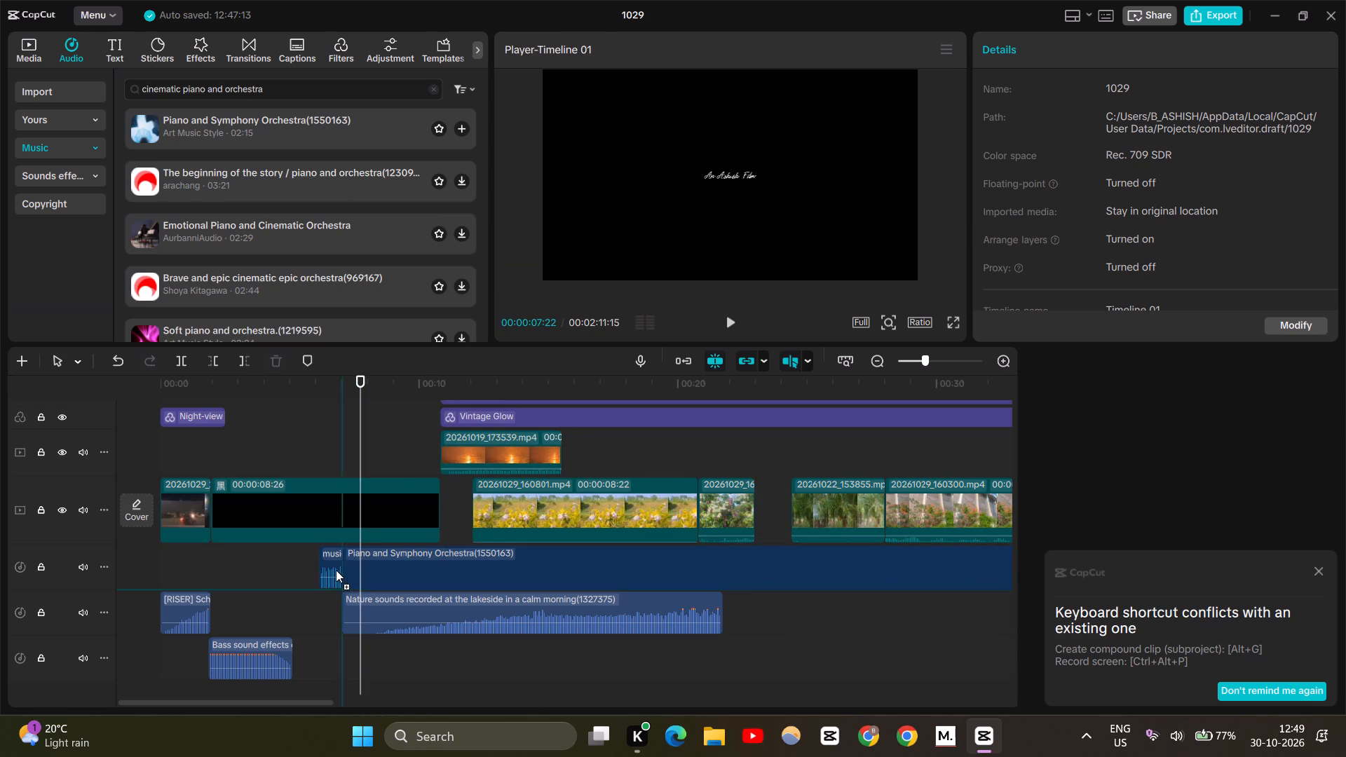
{"action": "left_click_drag", "start_coordinate": [336, 570], "coordinate": [325, 569]}
Play the opening with both music tracks, then replay it full screen from the start of the video.
{"action": "key", "text": "space"}
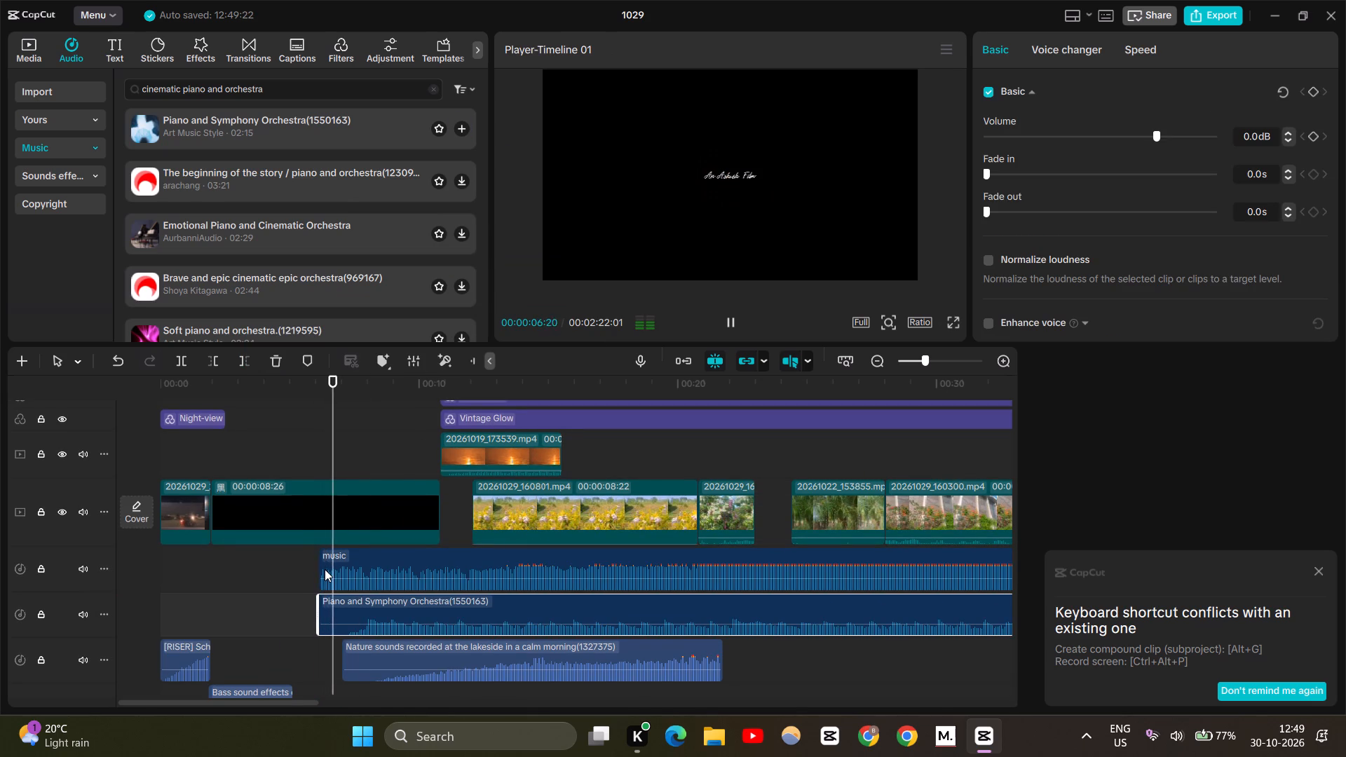
{"action": "left_click", "coordinate": [282, 579]}
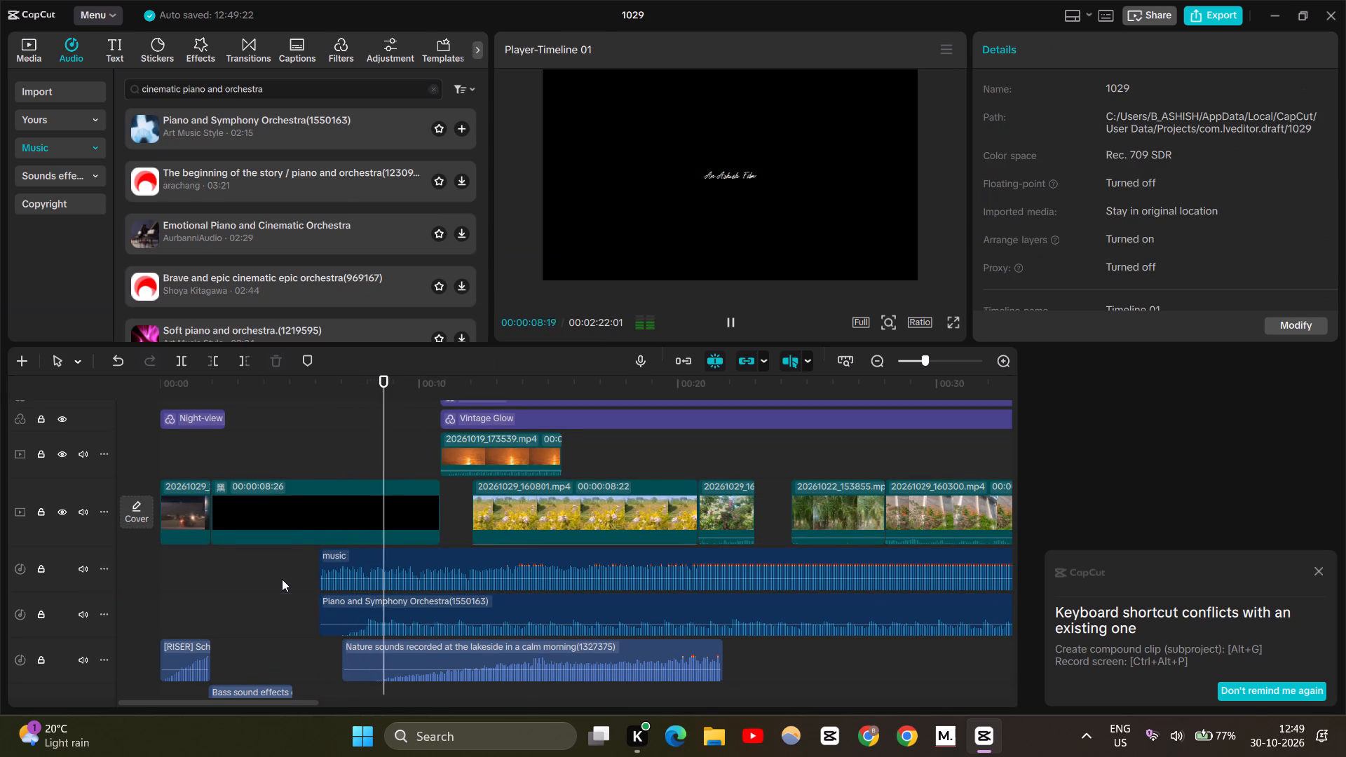
{"action": "key", "text": "space"}
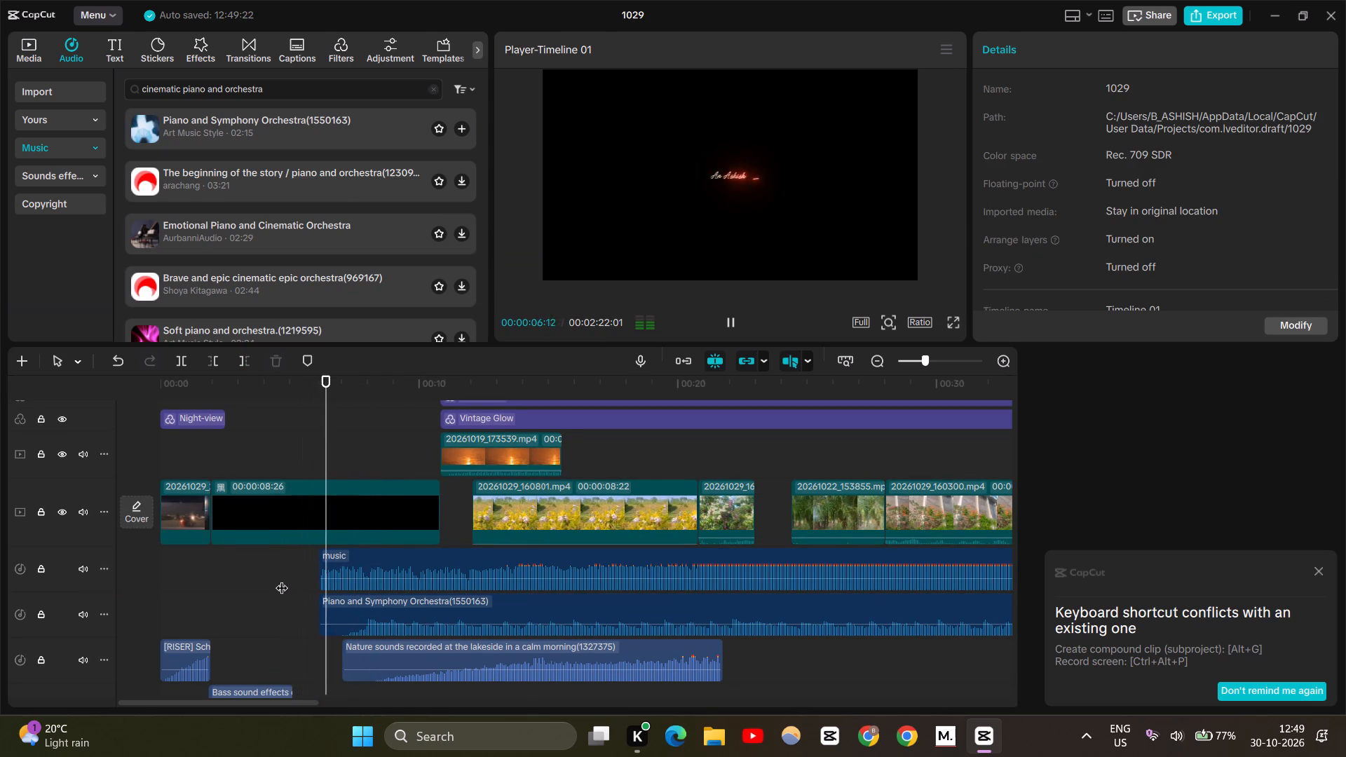
{"action": "key", "text": "space"}
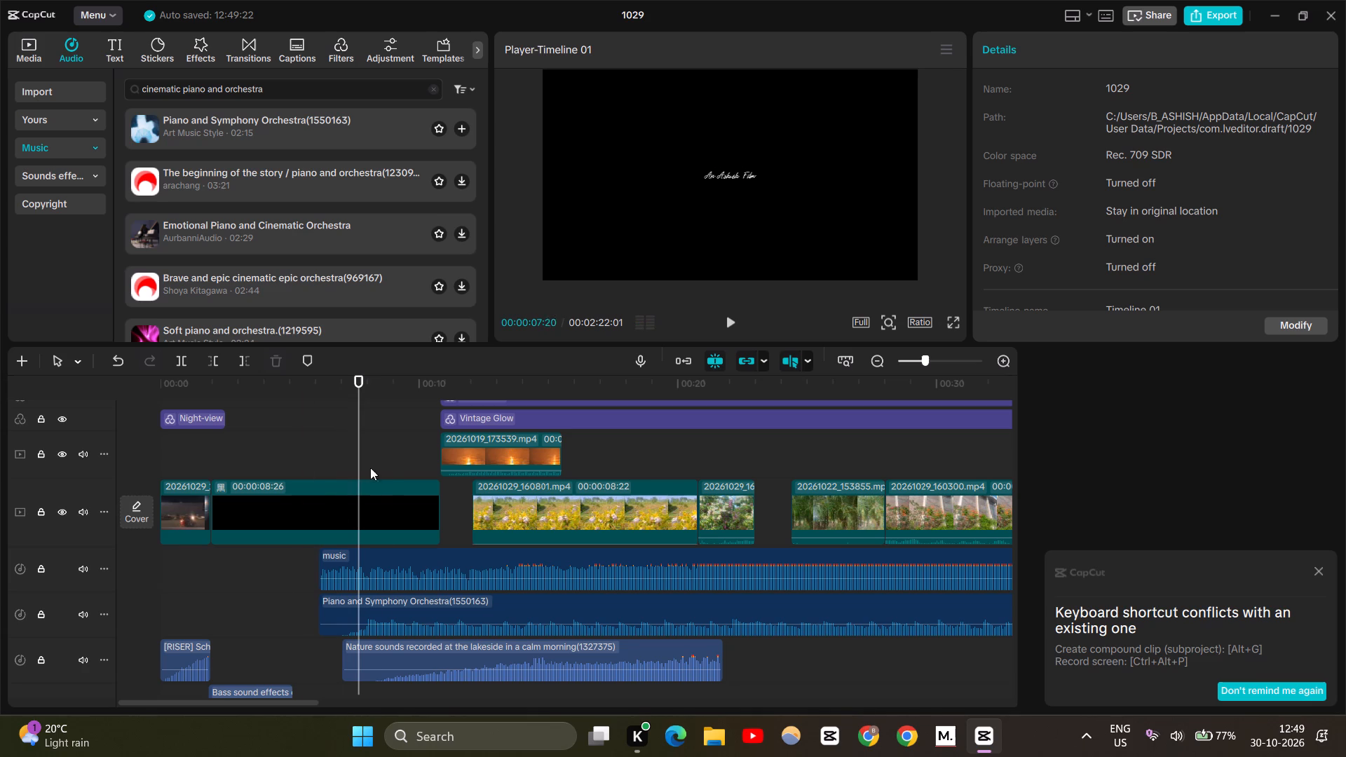
{"action": "left_click_drag", "start_coordinate": [357, 376], "coordinate": [121, 348]}
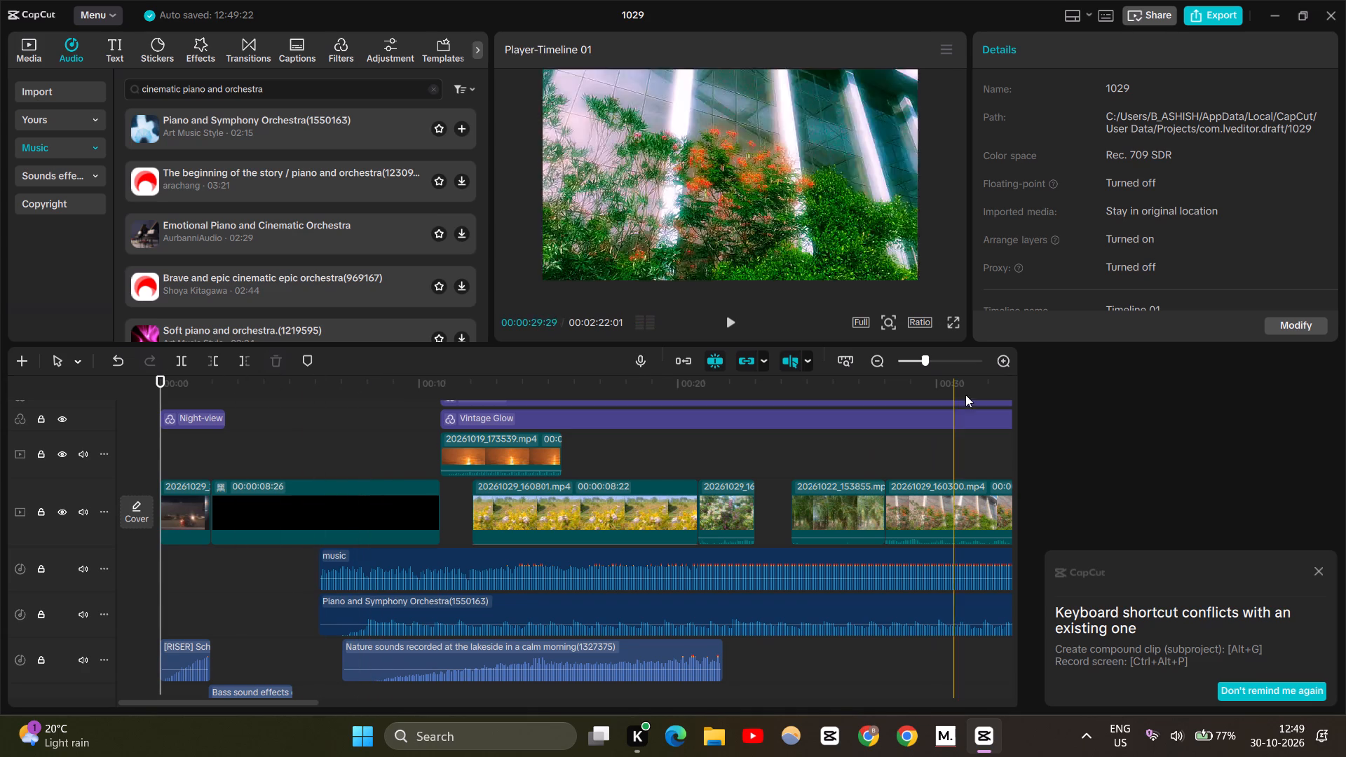
{"action": "left_click", "coordinate": [950, 325]}
{"action": "key", "text": "space"}
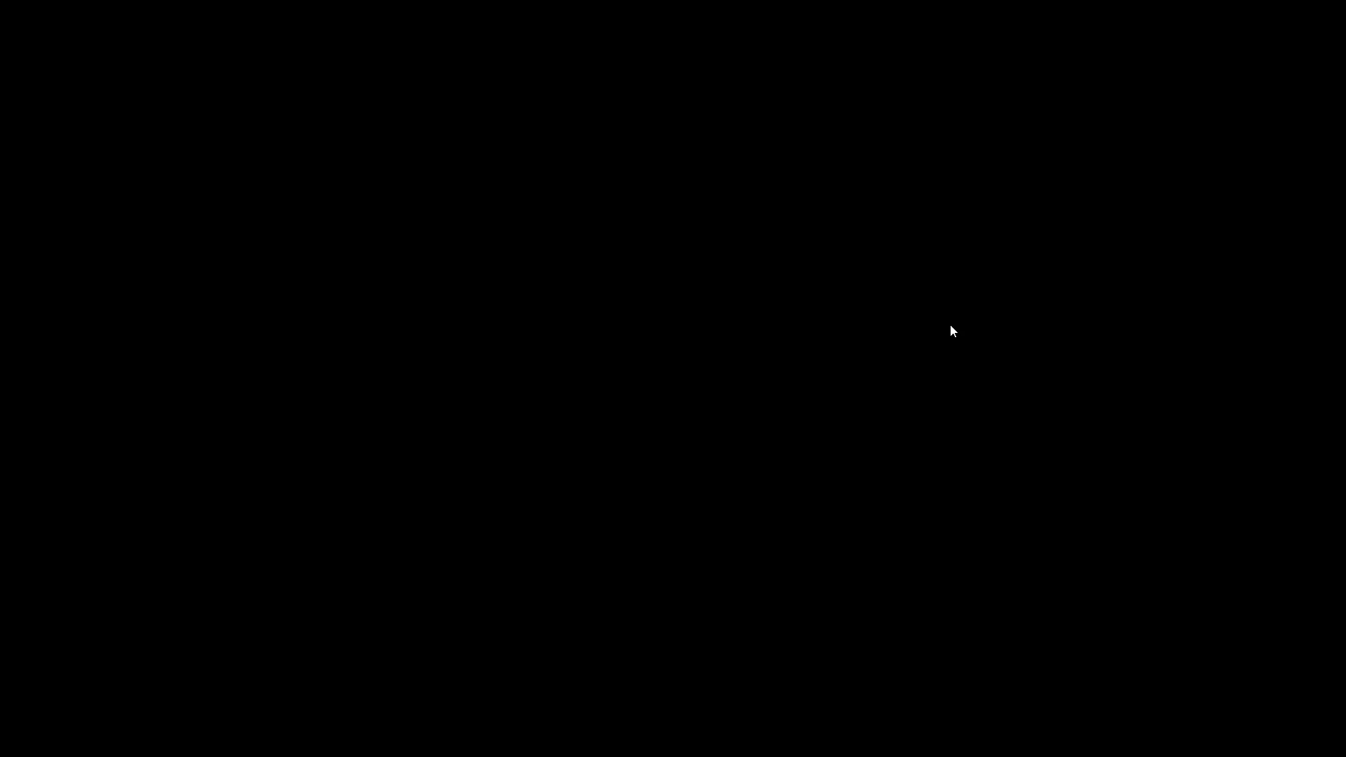
{"action": "key", "text": "space"}
{"action": "key", "text": "Escape"}
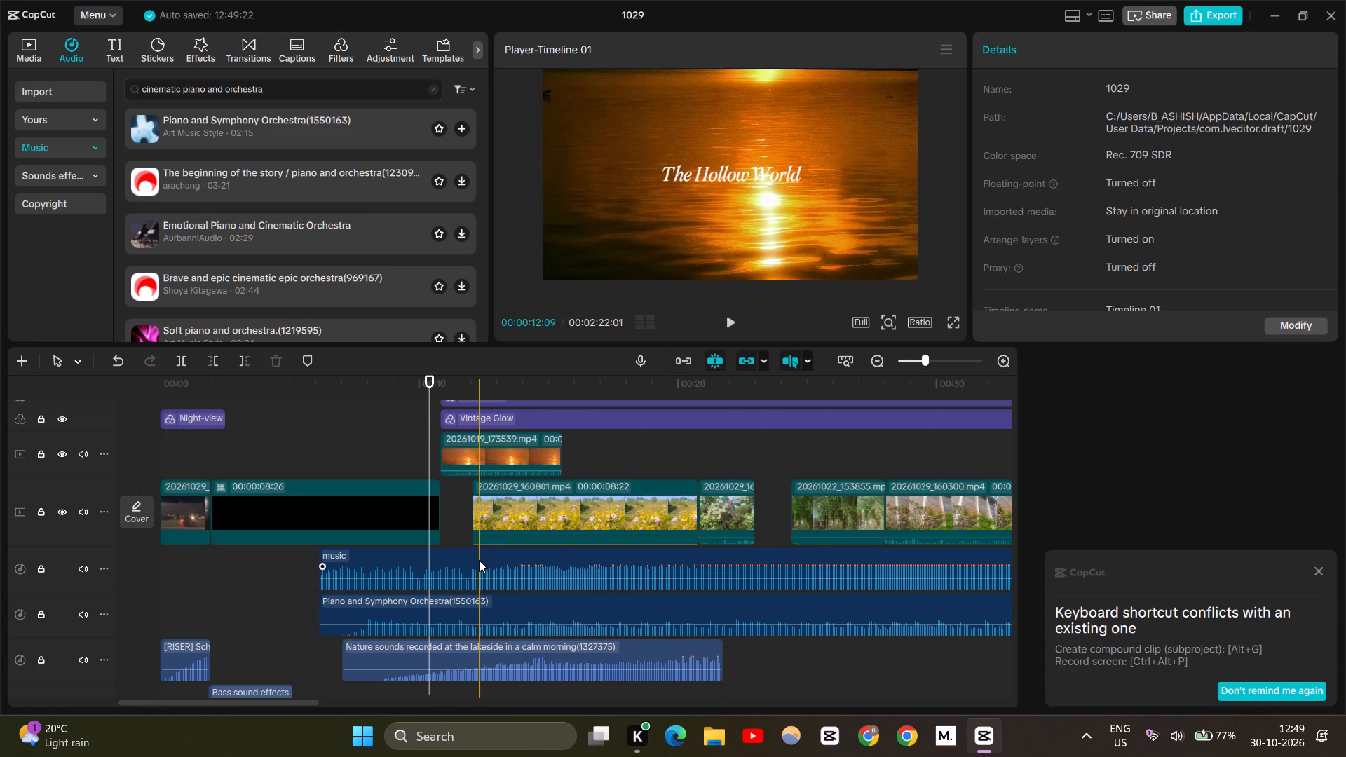
Delete the old music clip from the timeline.
{"action": "left_click", "coordinate": [479, 560]}
{"action": "key", "text": "Delete"}
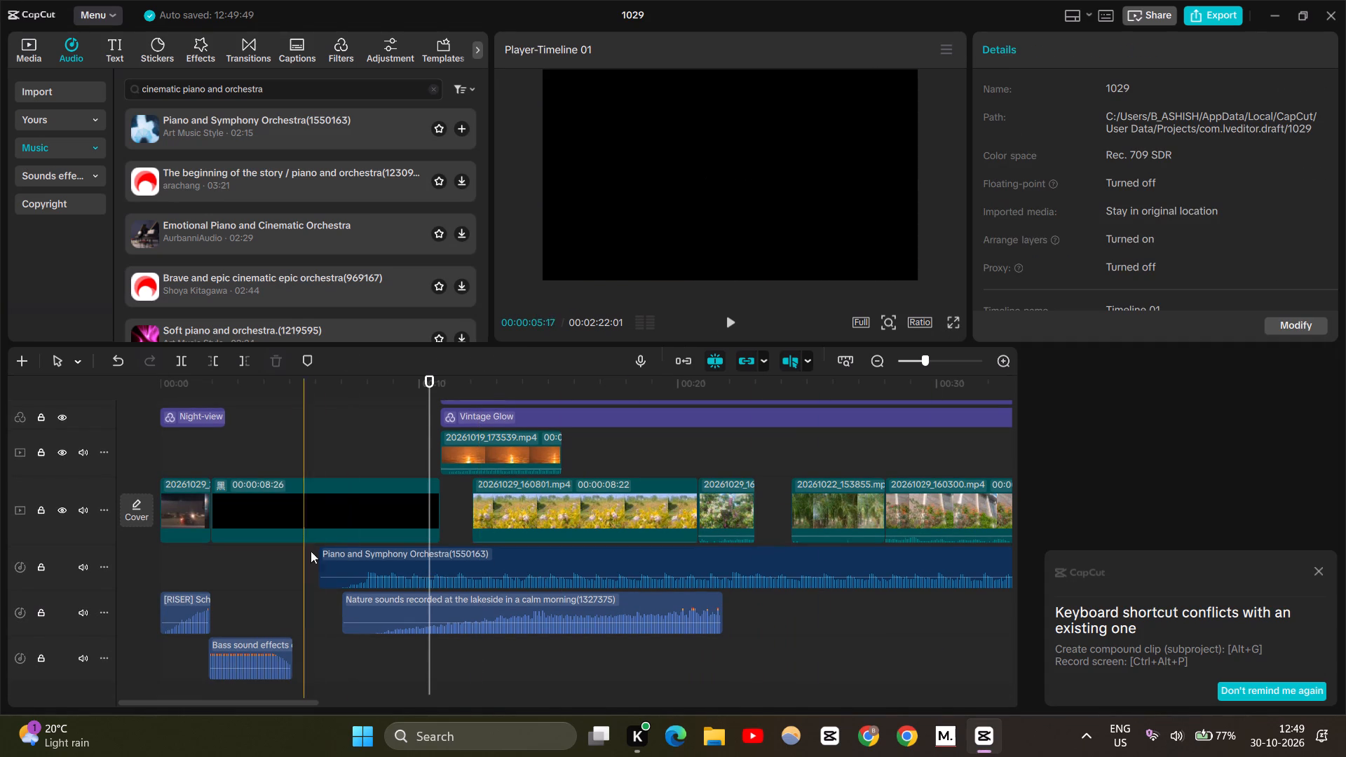
Replay the opening titles with the piano track as the only music, normally and in full screen.
{"action": "left_click", "coordinate": [303, 558]}
{"action": "key", "text": "space"}
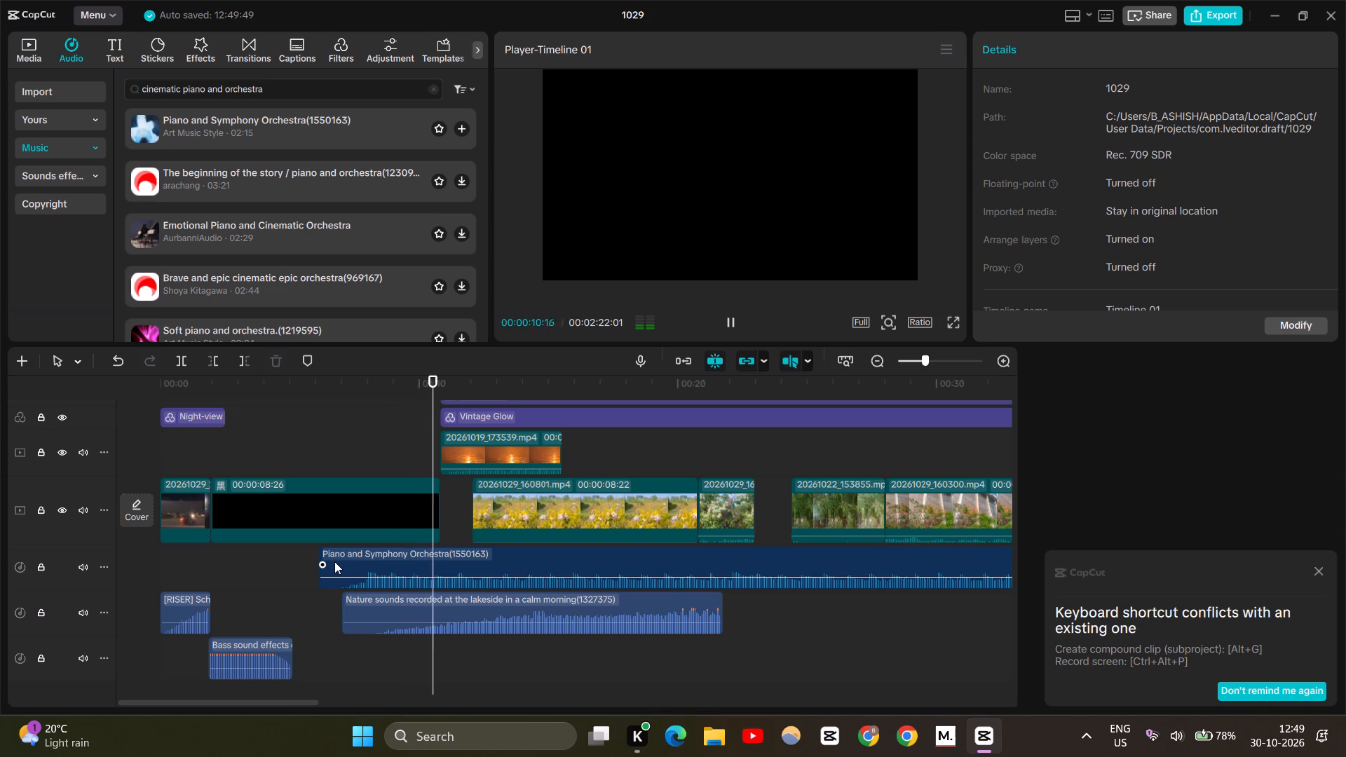
{"action": "left_click", "coordinate": [951, 324]}
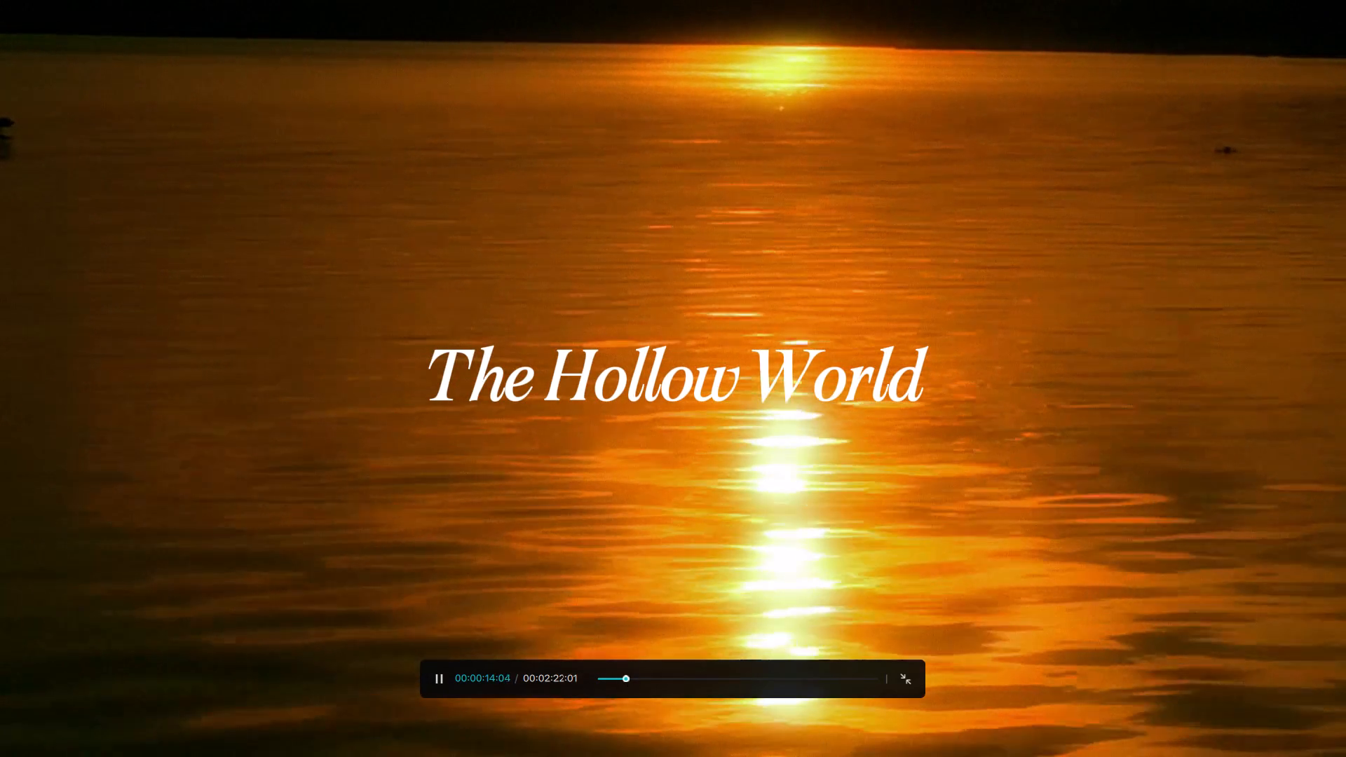
{"action": "left_click", "coordinate": [606, 677]}
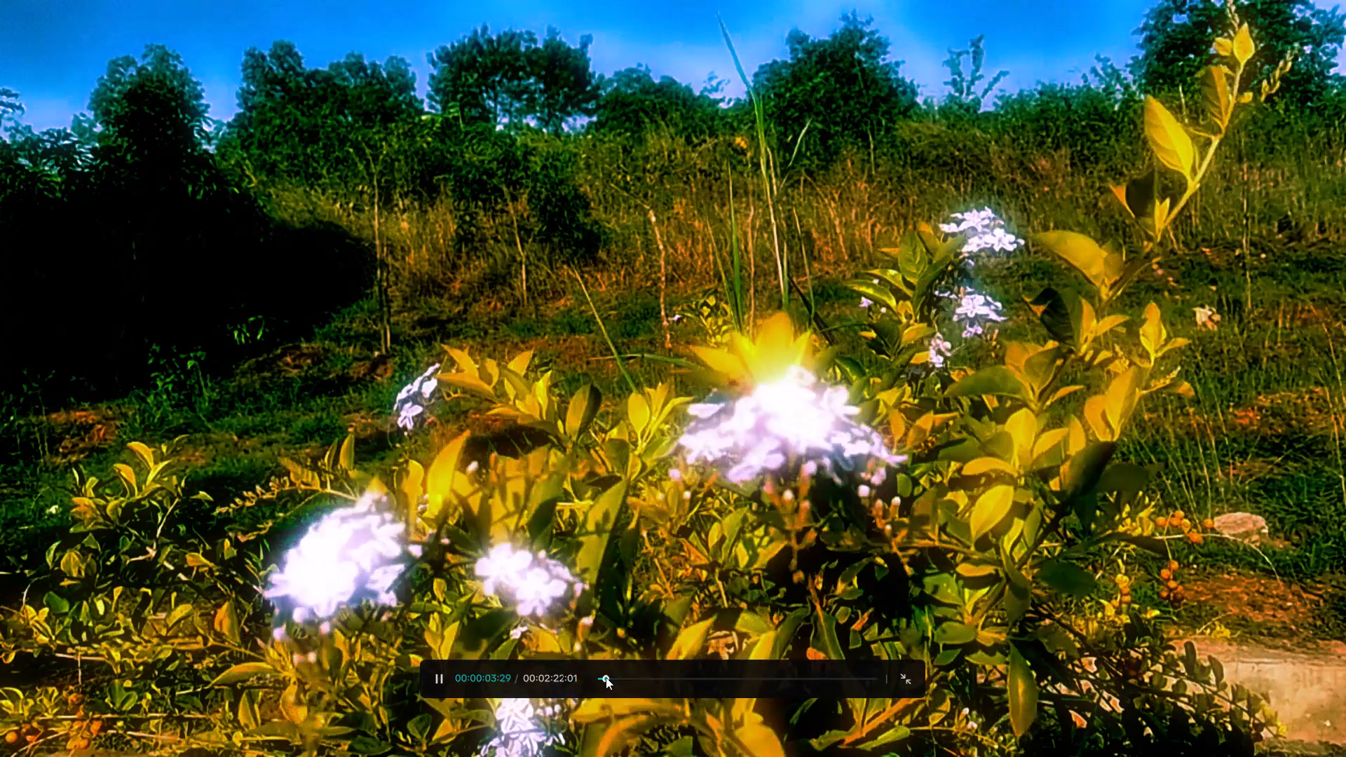
{"action": "key", "text": "space"}
{"action": "key", "text": "space"}
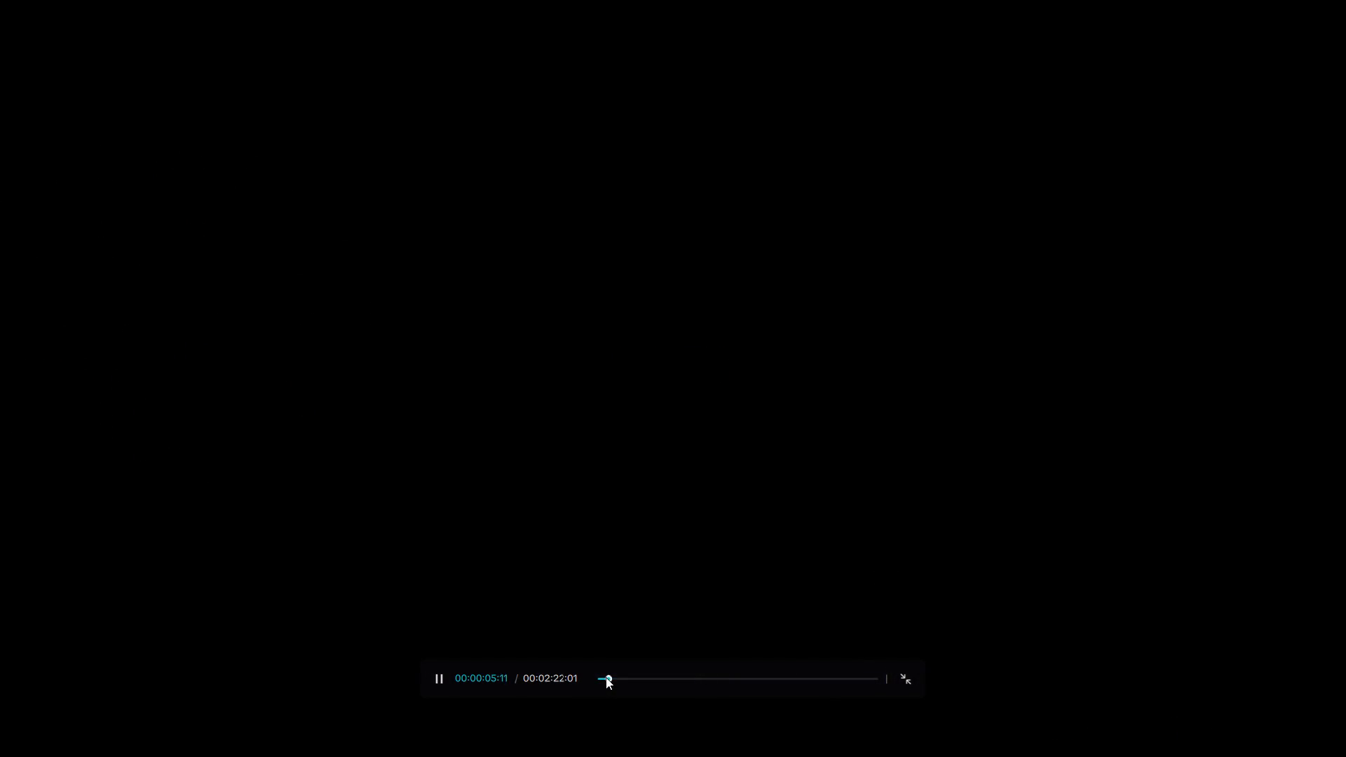
{"action": "key", "text": "space"}
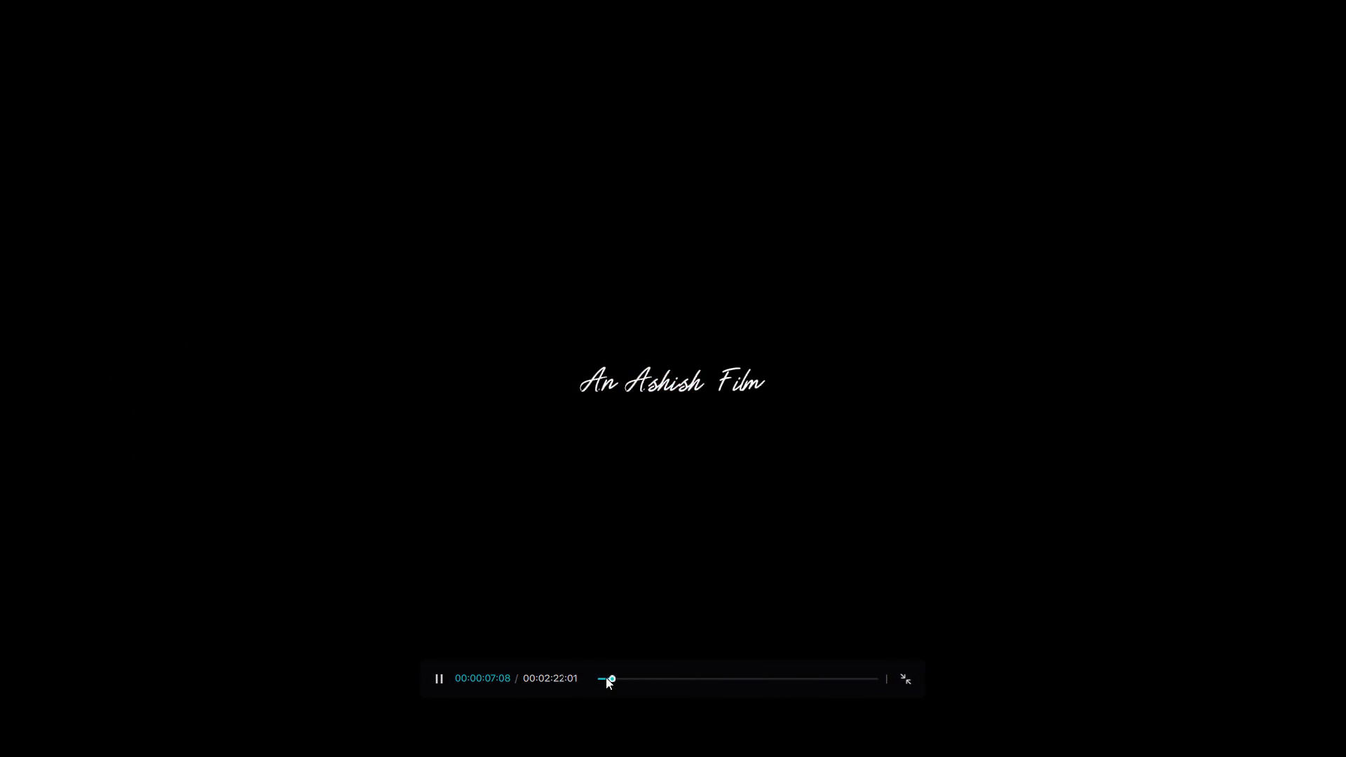
{"action": "key", "text": "Escape"}
Move the Piano and Symphony Orchestra clip about one second earlier, to the end of the bass sound effect, and lower its volume to -7.1 dB.
{"action": "left_click", "coordinate": [428, 569]}
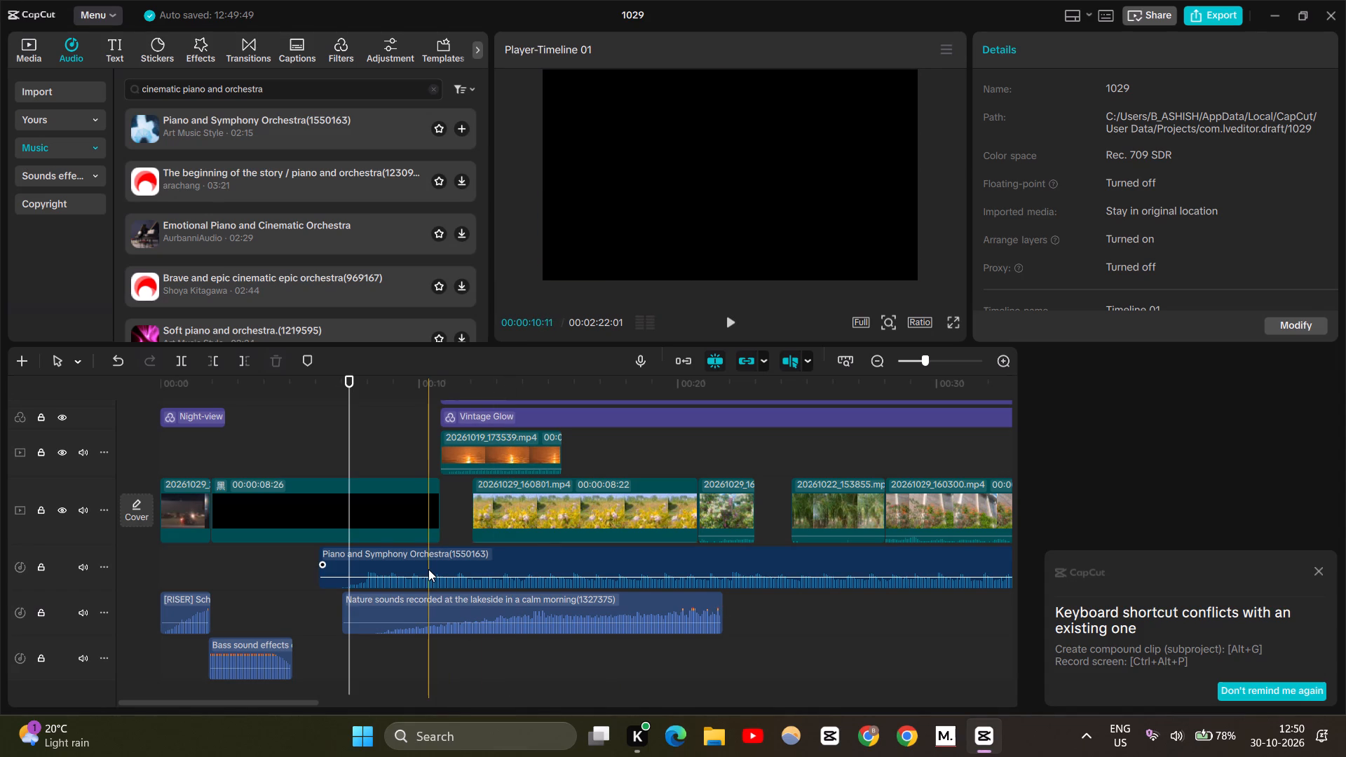
{"action": "left_click_drag", "start_coordinate": [428, 569], "coordinate": [397, 566]}
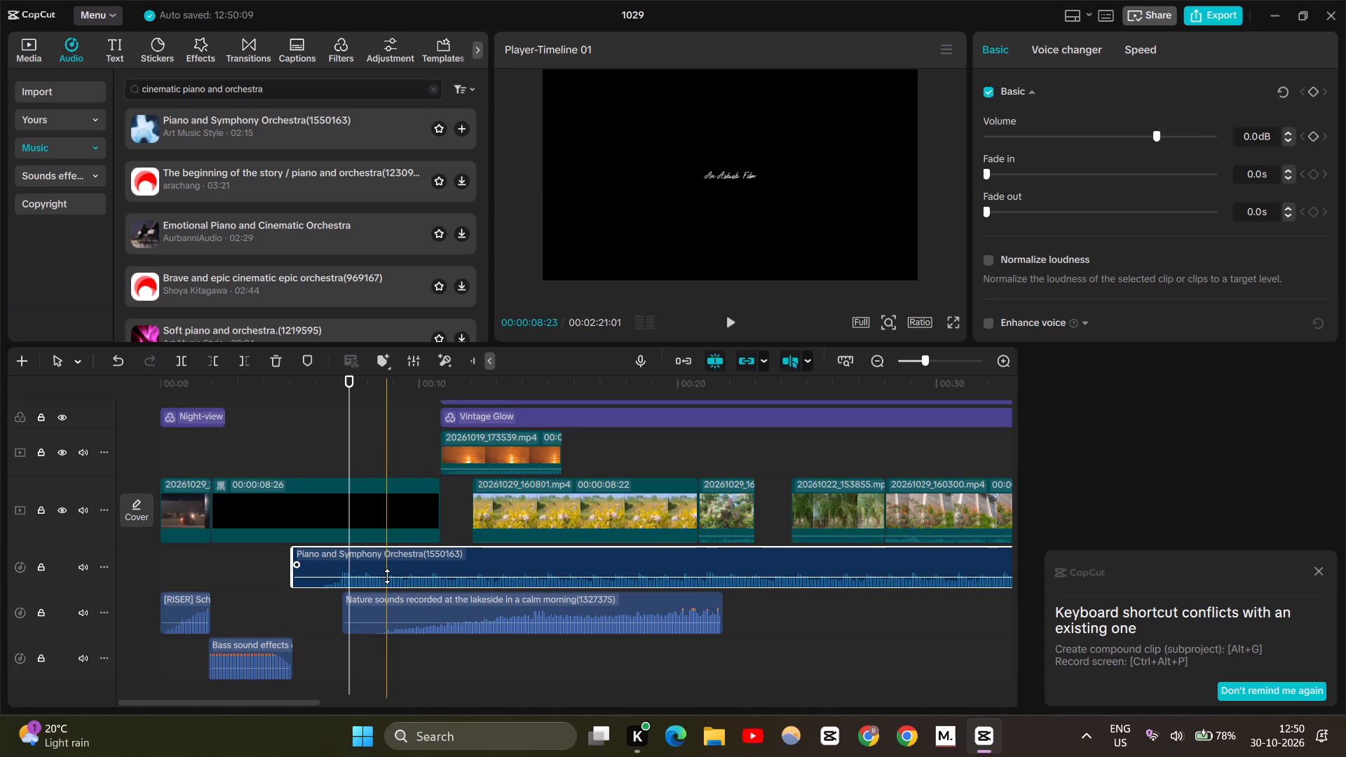
{"action": "left_click", "coordinate": [387, 576]}
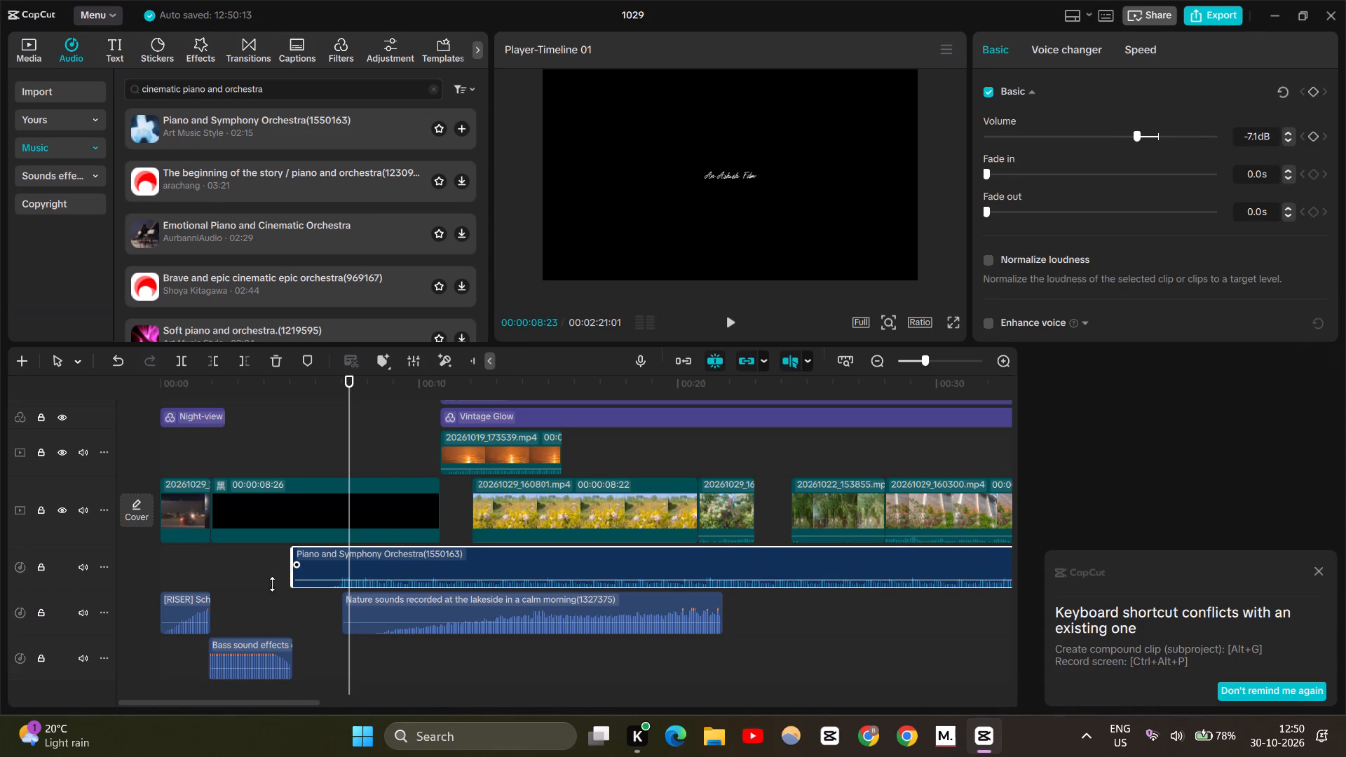
Play the edit full screen from the taleswrap title through the final clip, then replay the opening from the beginning.
{"action": "left_click", "coordinate": [256, 568]}
{"action": "key", "text": "space"}
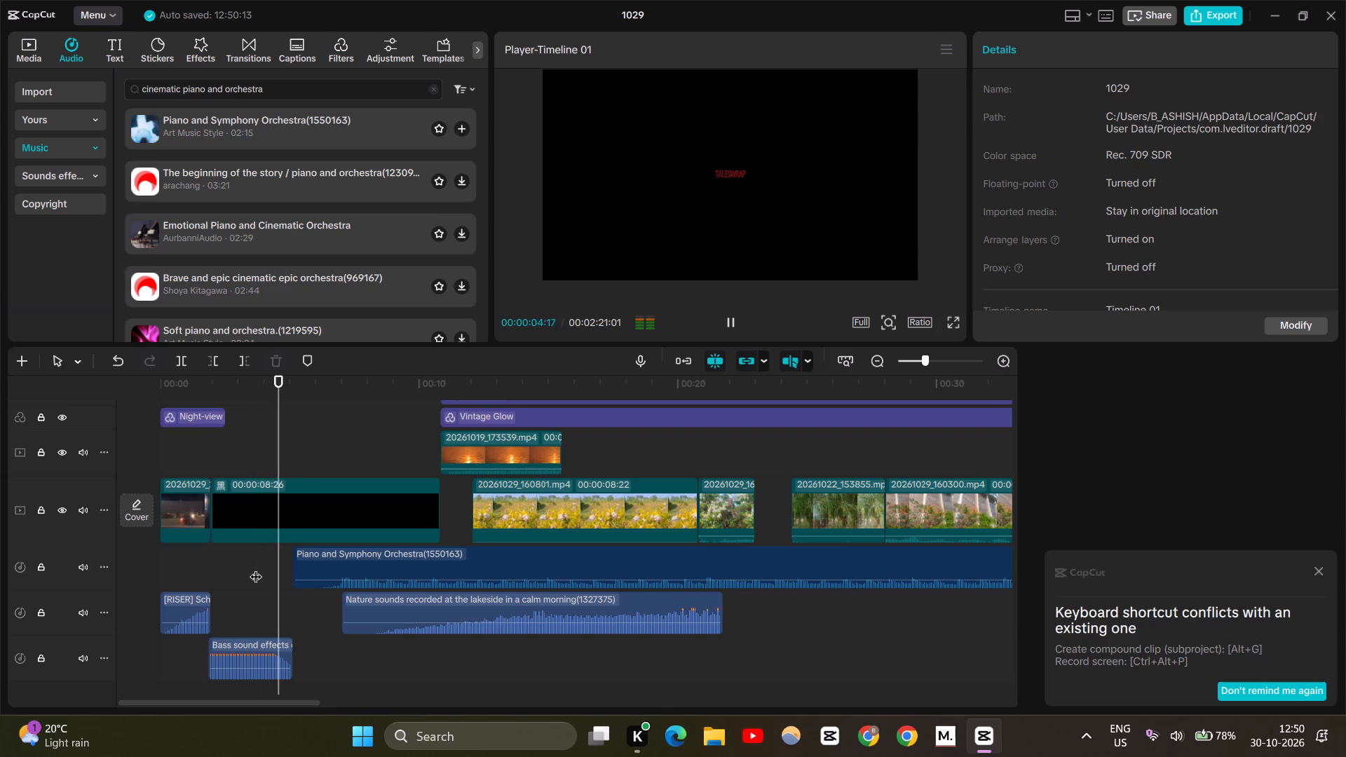
{"action": "left_click", "coordinate": [951, 322]}
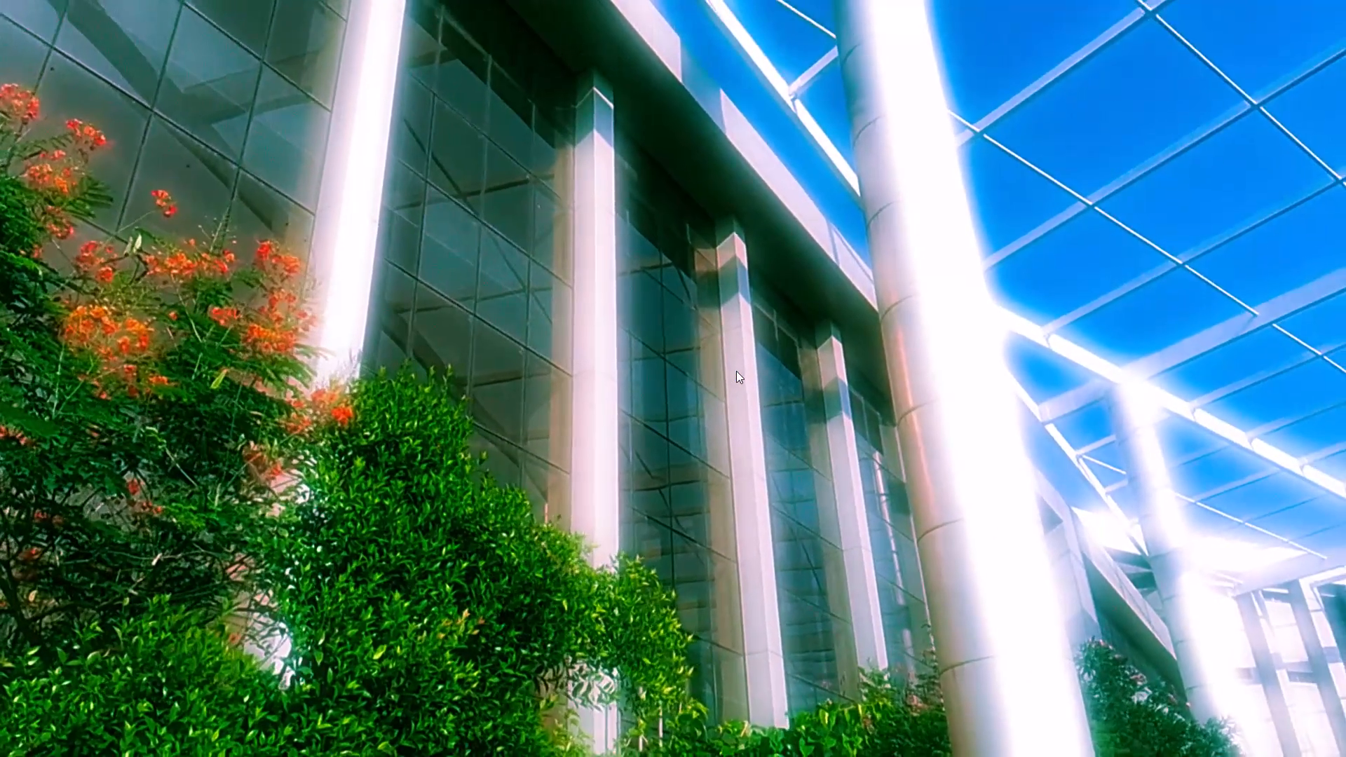
{"action": "key", "text": "Escape"}
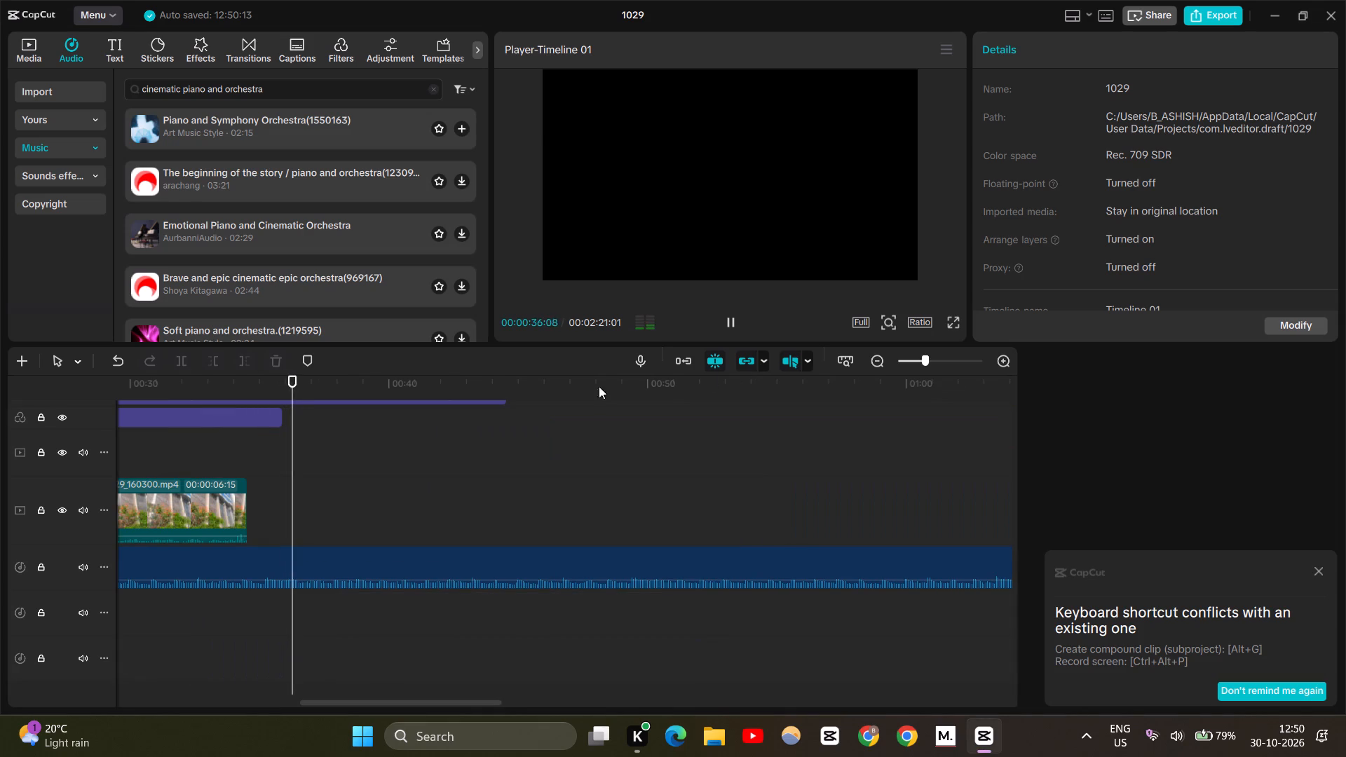
{"action": "left_click", "coordinate": [294, 477]}
{"action": "left_click_drag", "start_coordinate": [294, 477], "coordinate": [0, 503]}
{"action": "key", "text": "space"}
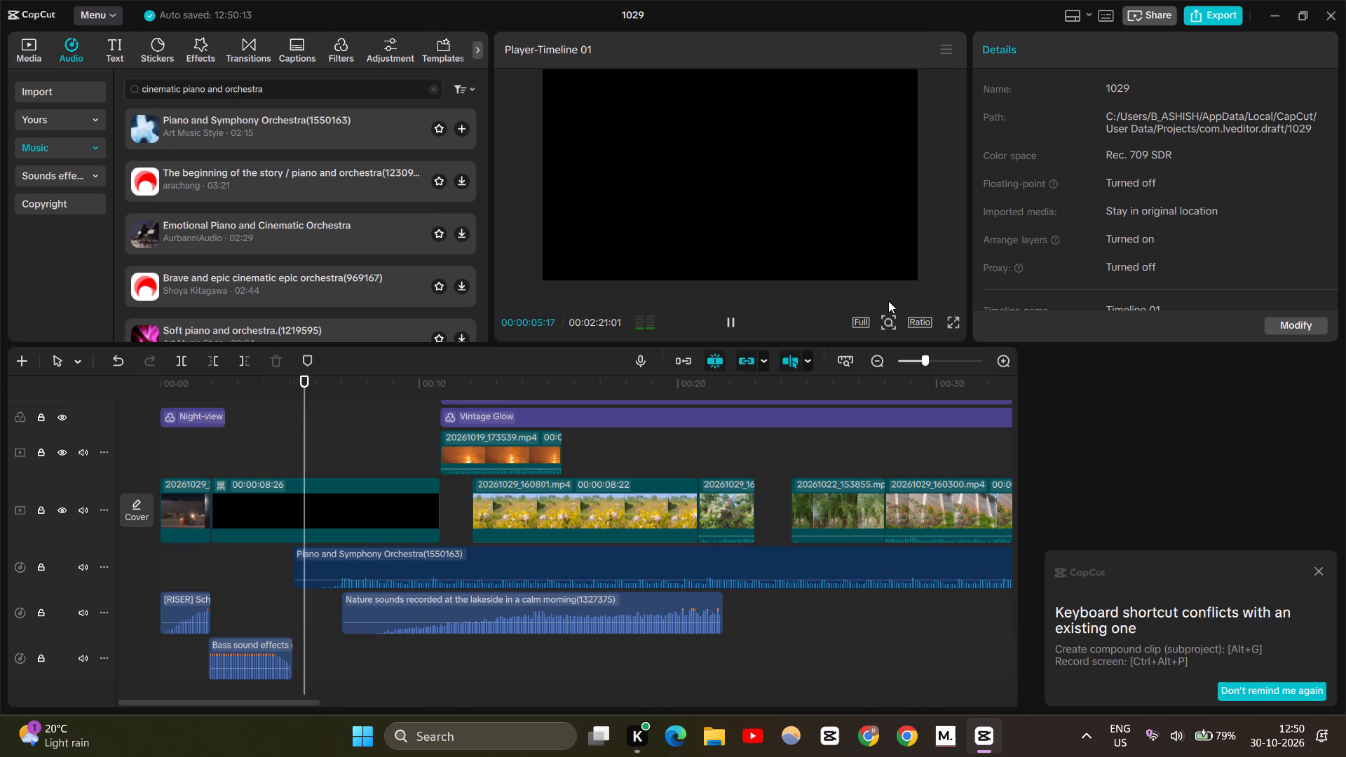
{"action": "left_click", "coordinate": [728, 322]}
Try the In animation listed beneath Fly Slam-In on the An Ashish Film title, then apply the one beneath Rotate Lineup.
{"action": "scroll", "coordinate": [447, 479], "scroll_direction": "up", "scroll_amount": 2}
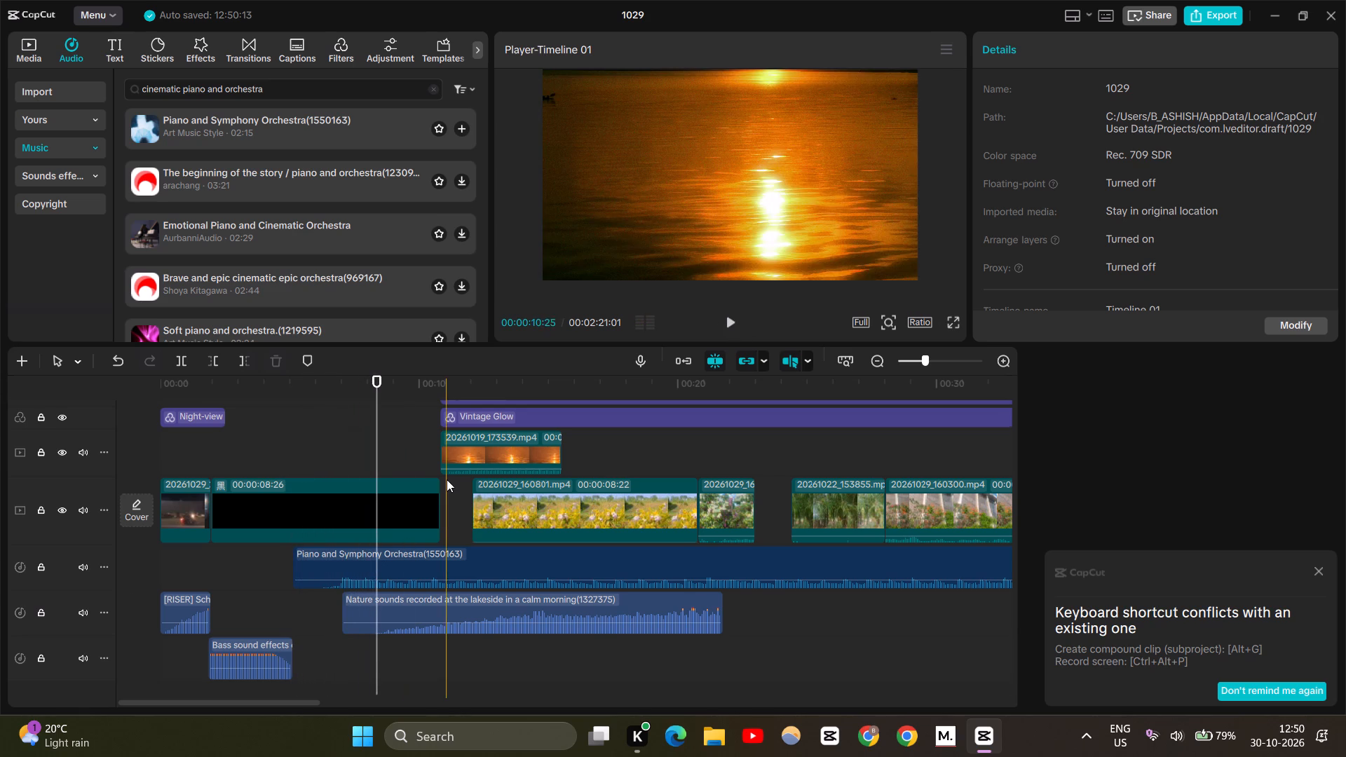
{"action": "left_click", "coordinate": [357, 472]}
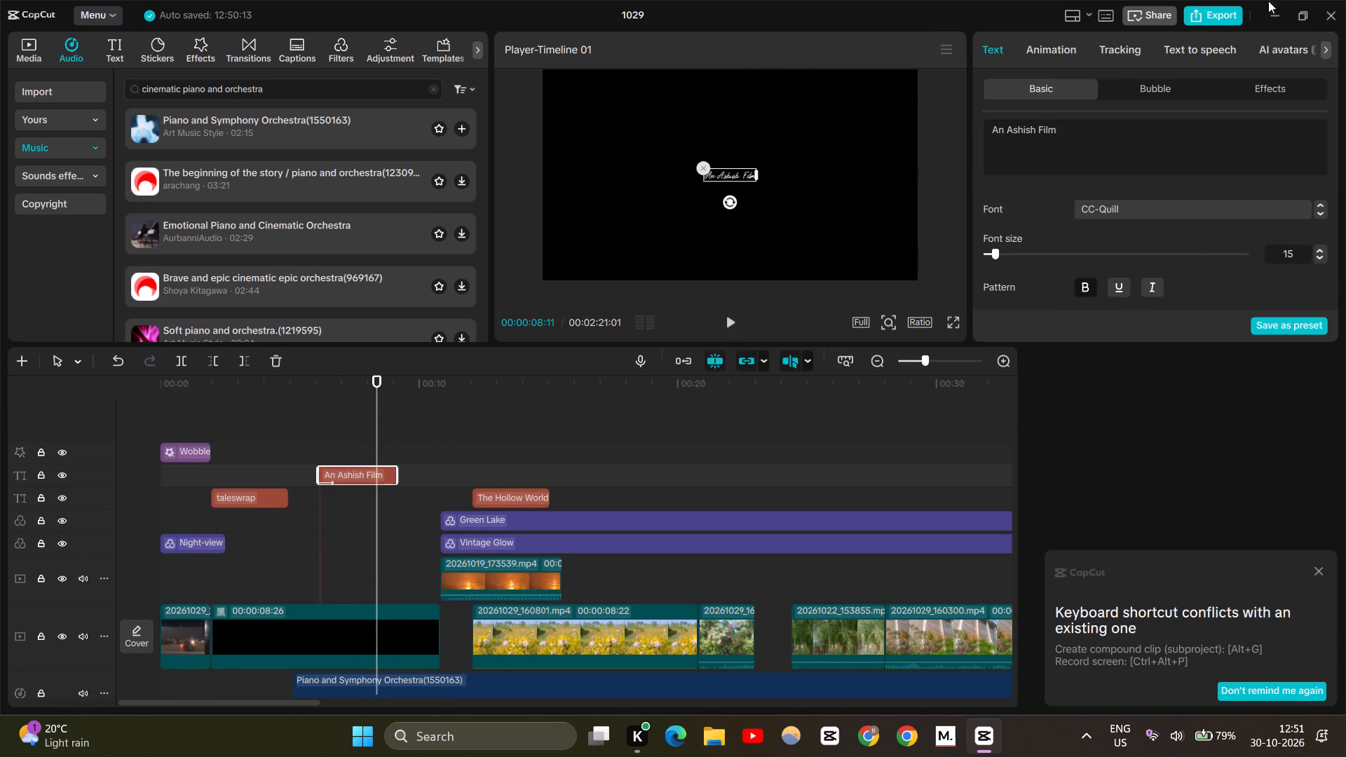
{"action": "left_click", "coordinate": [1073, 46]}
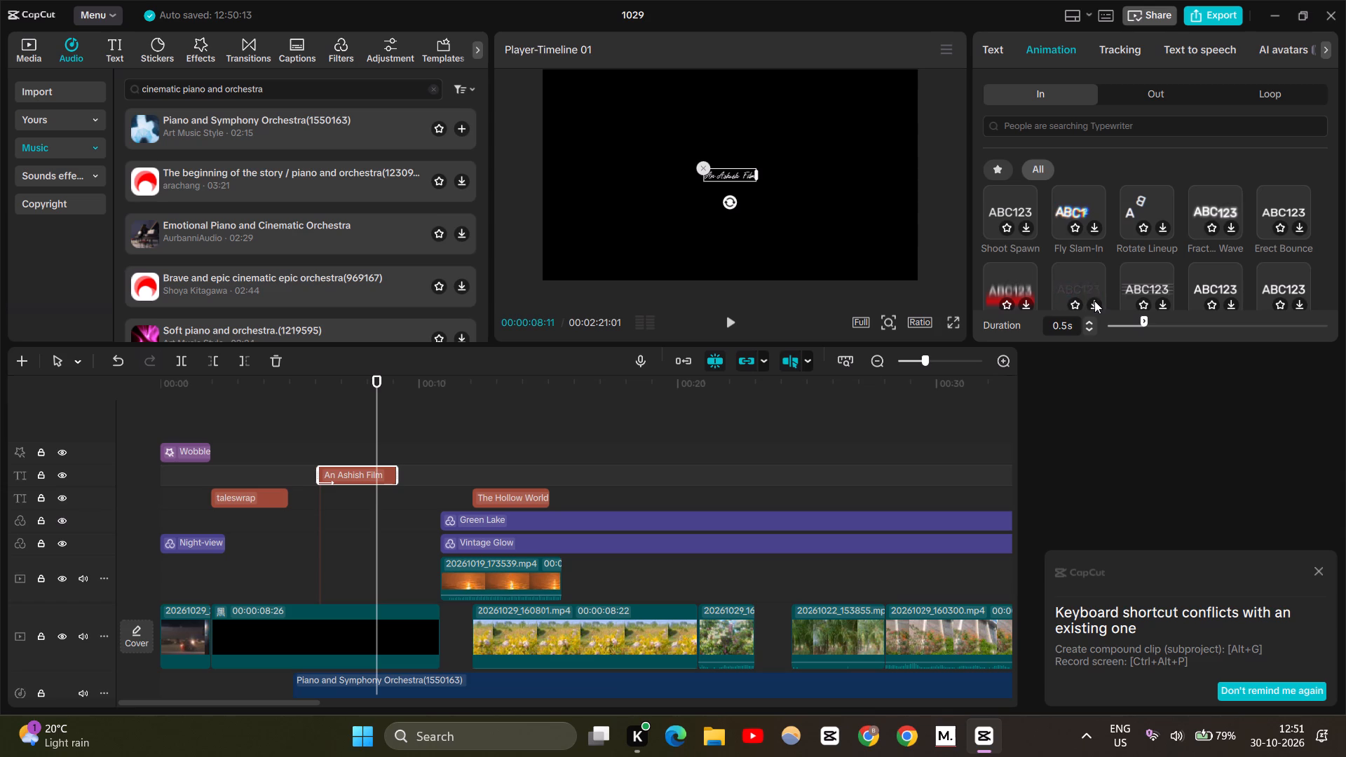
{"action": "left_click", "coordinate": [1094, 302]}
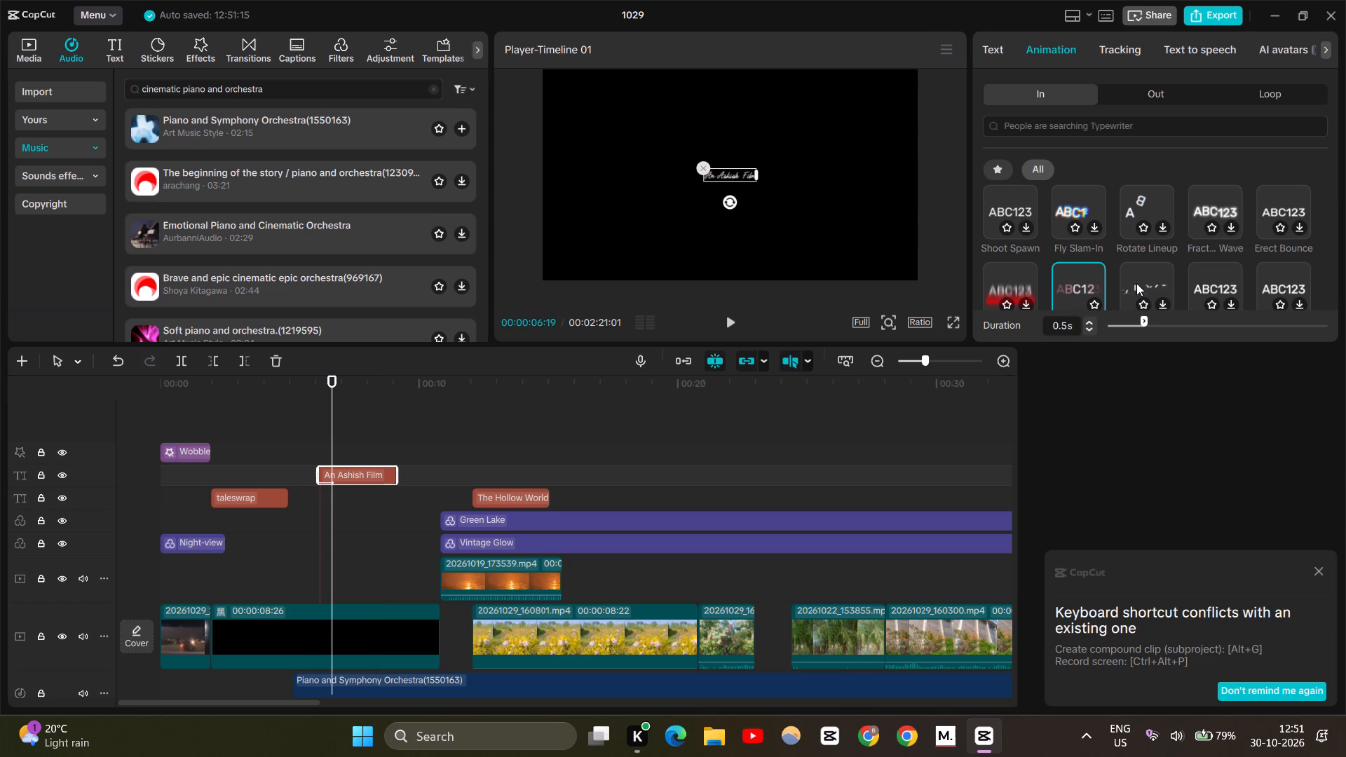
{"action": "left_click", "coordinate": [1161, 301]}
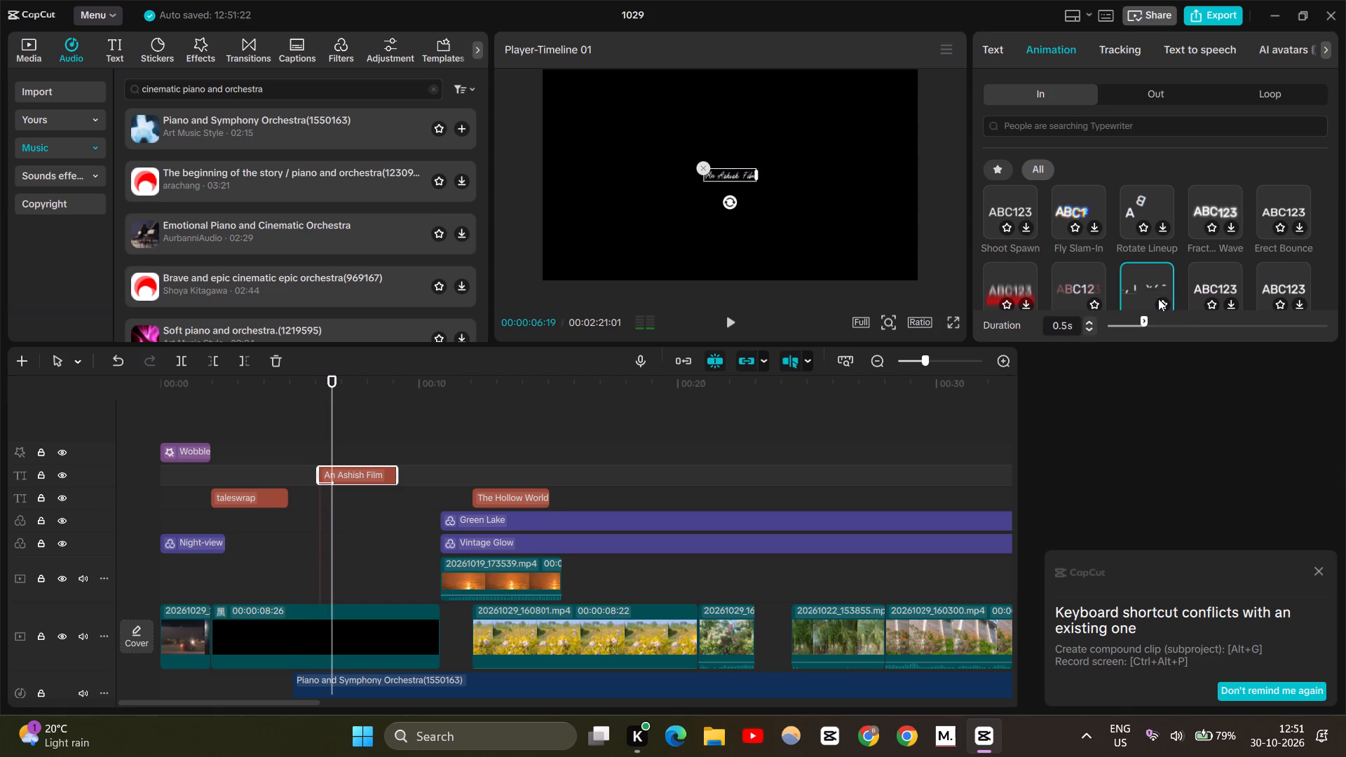
{"action": "left_click", "coordinate": [1154, 287]}
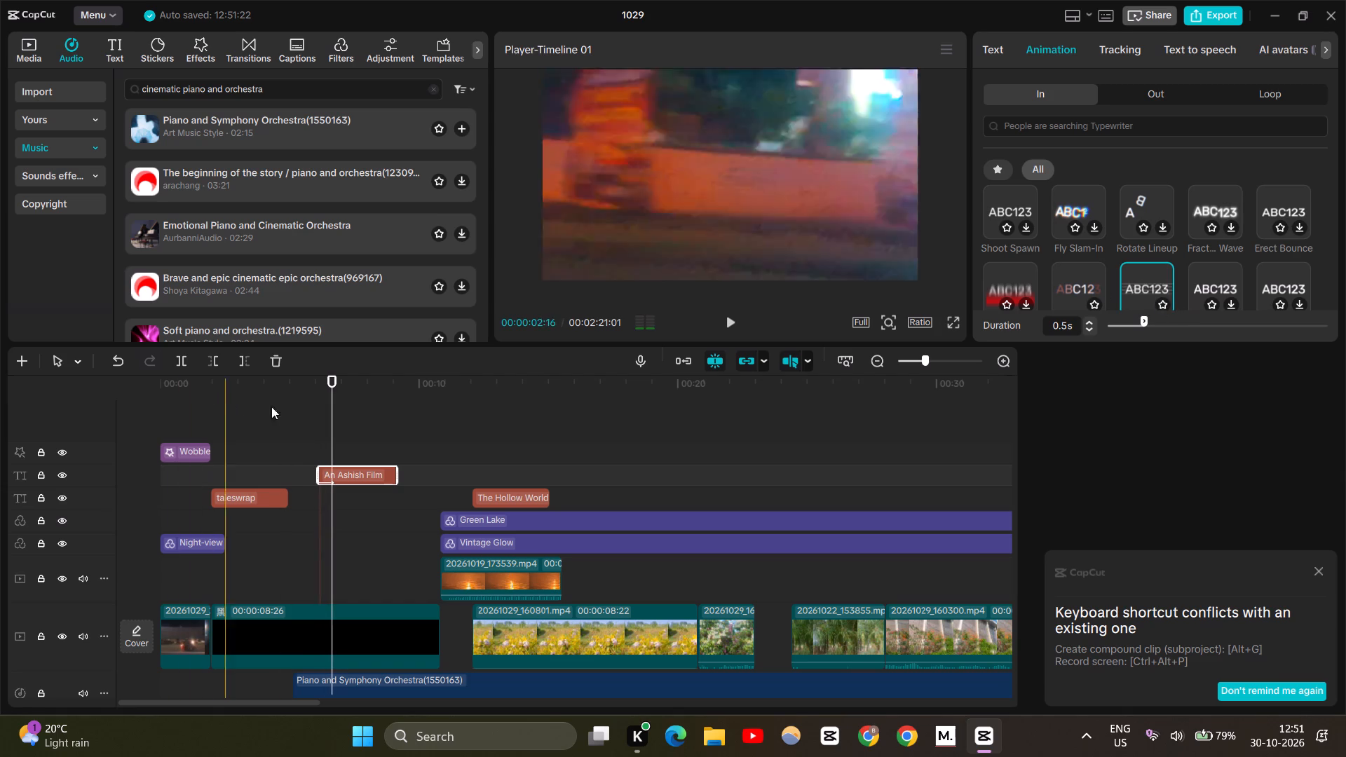
Play the An Ashish Film title from its start to check its entrance animation.
{"action": "left_click", "coordinate": [319, 416]}
{"action": "key", "text": "space"}
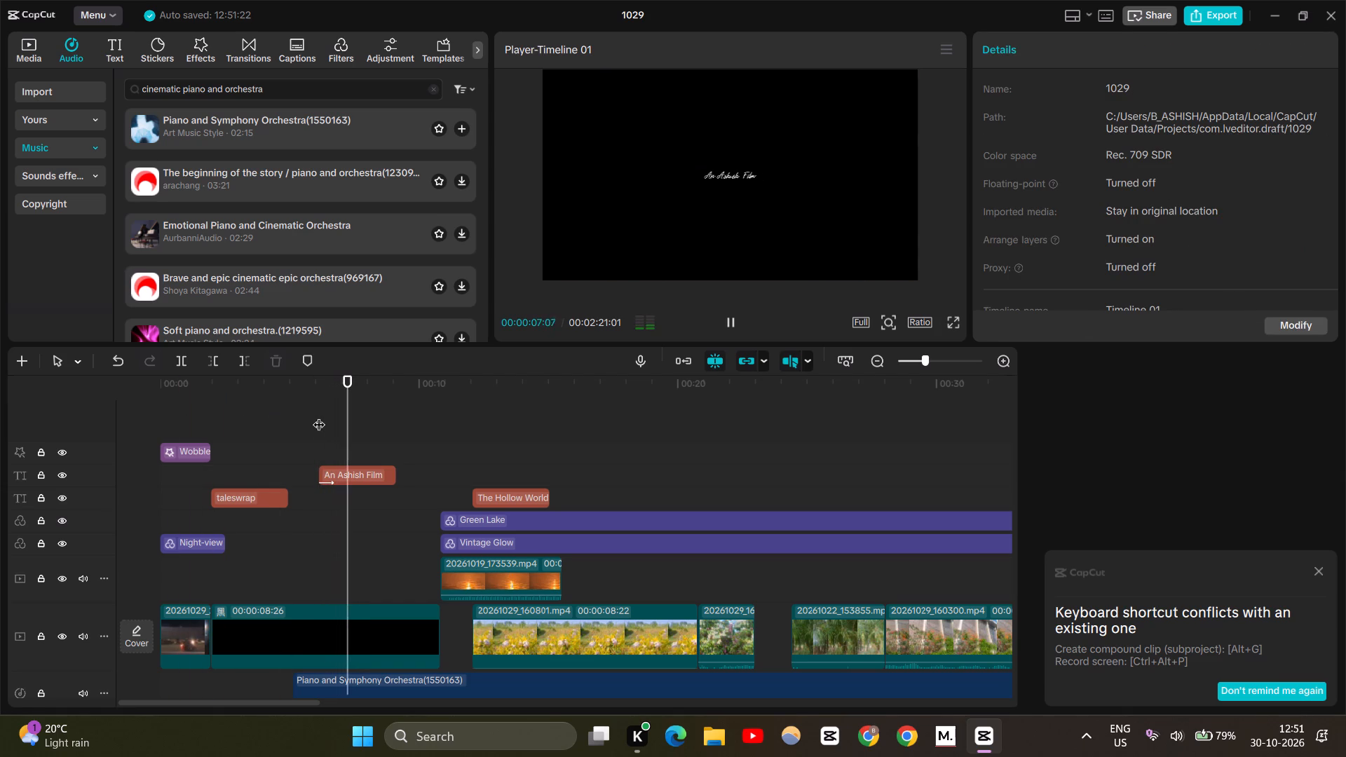
Play the An Ashish Film title, then watch the edit full screen from the very beginning through the flower clip after the titles.
{"action": "left_click", "coordinate": [288, 421]}
{"action": "key", "text": "space"}
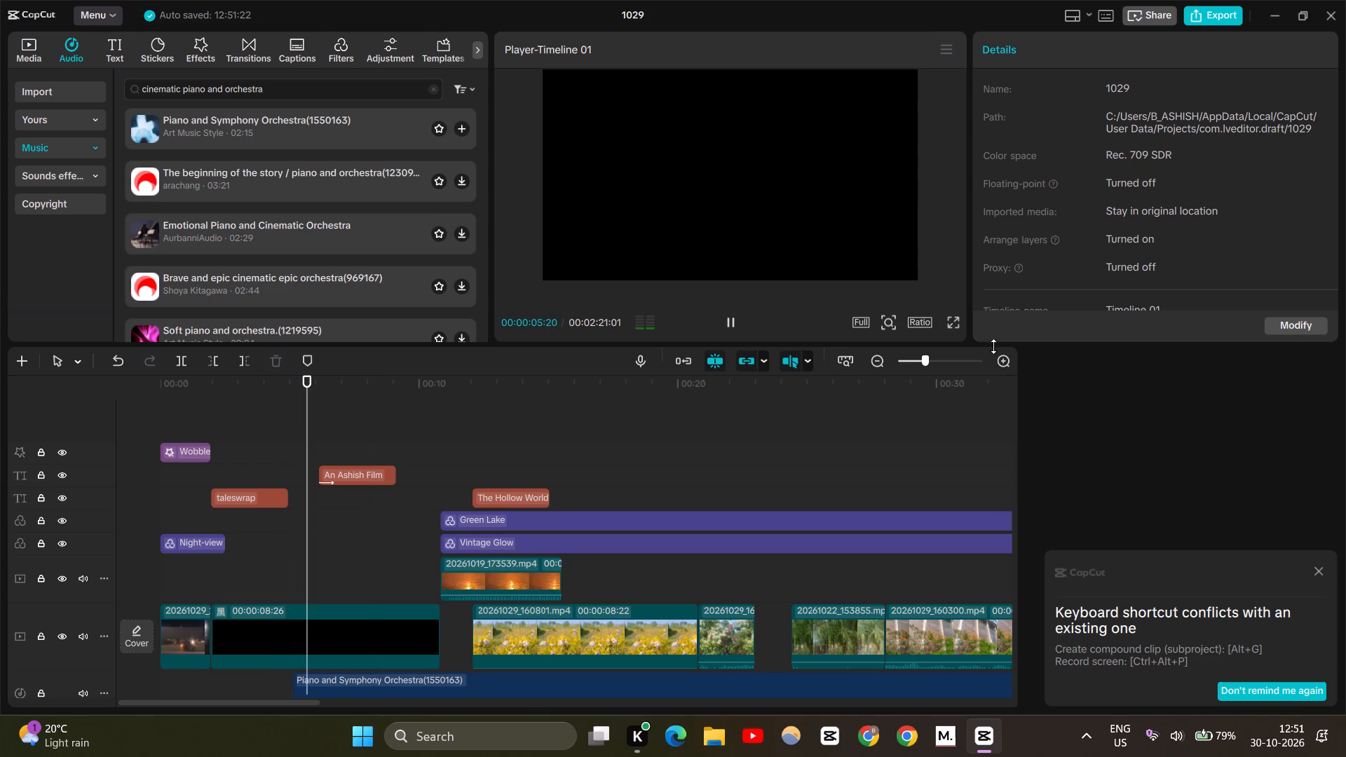
{"action": "left_click", "coordinate": [947, 327]}
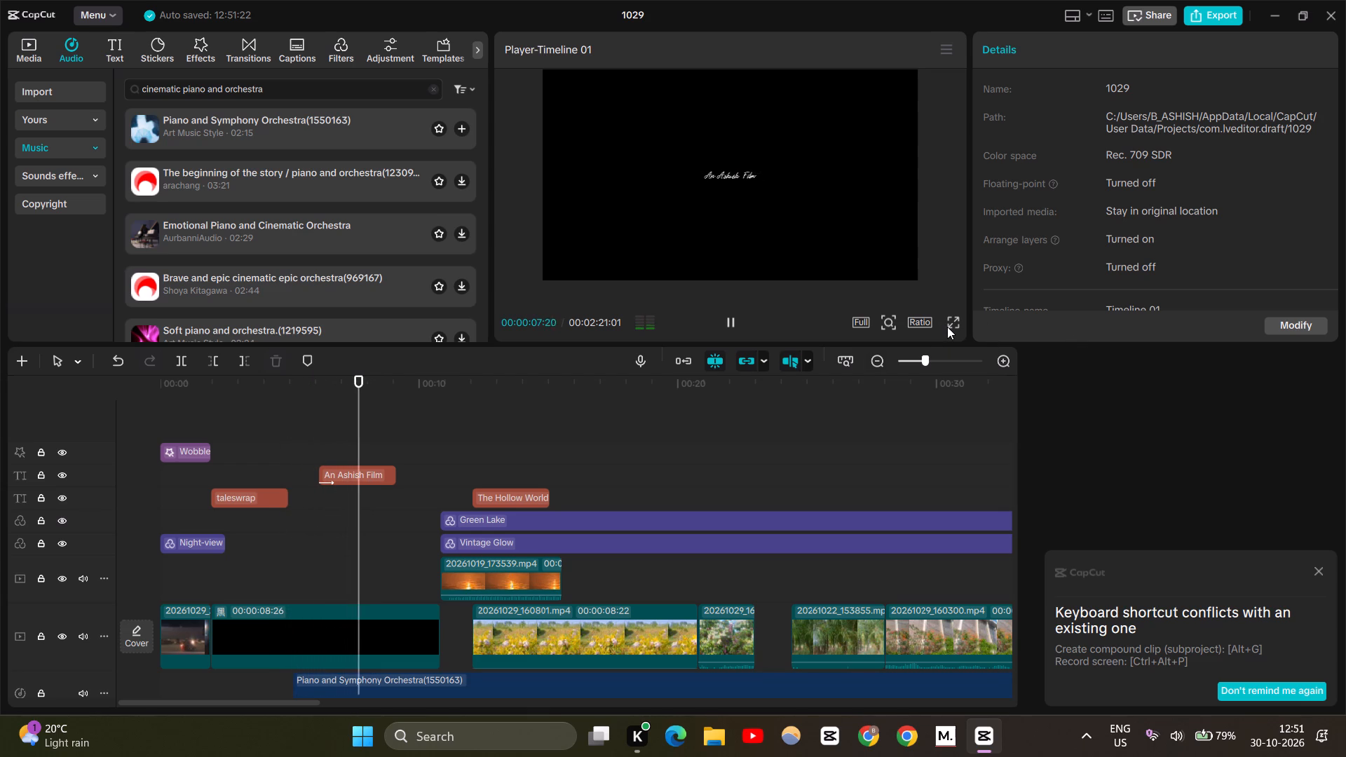
{"action": "left_click", "coordinate": [951, 324]}
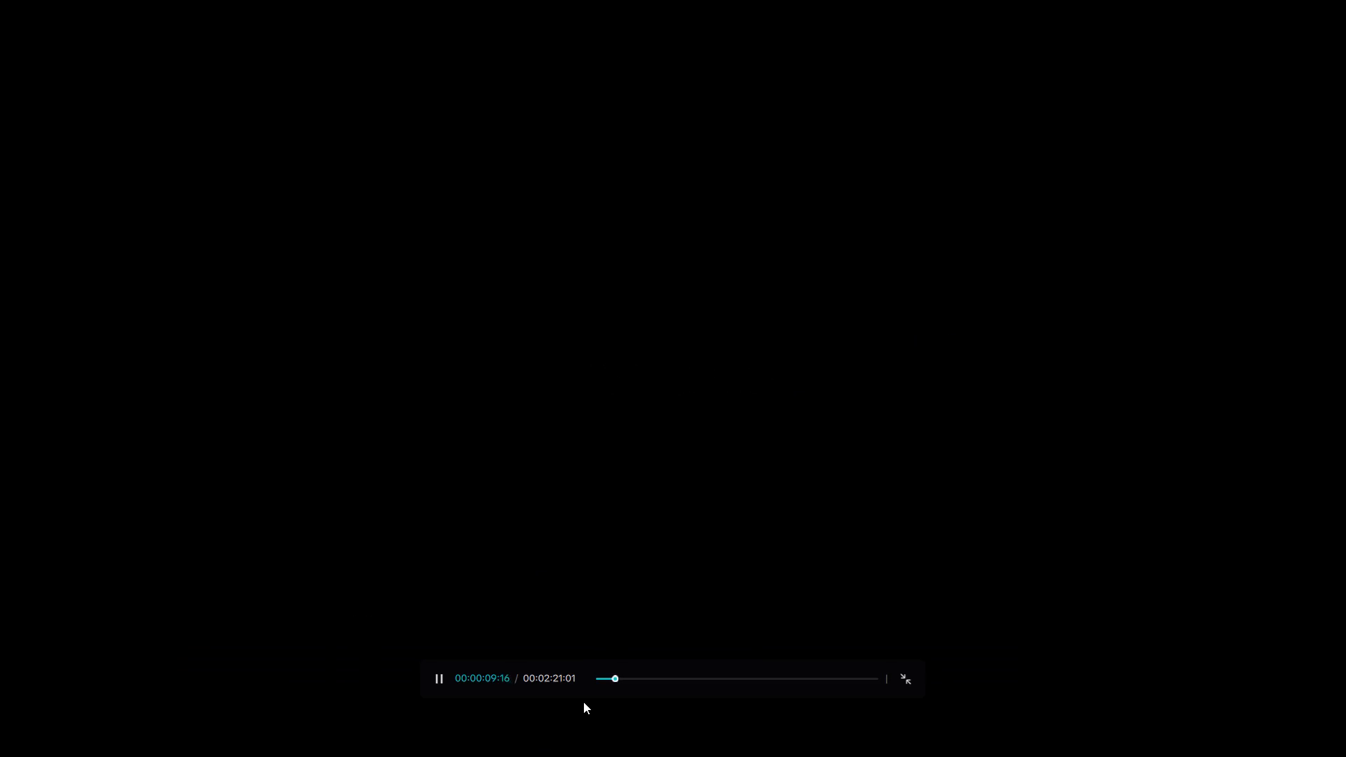
{"action": "left_click_drag", "start_coordinate": [602, 678], "coordinate": [592, 676]}
{"action": "key", "text": "space"}
{"action": "key", "text": "space"}
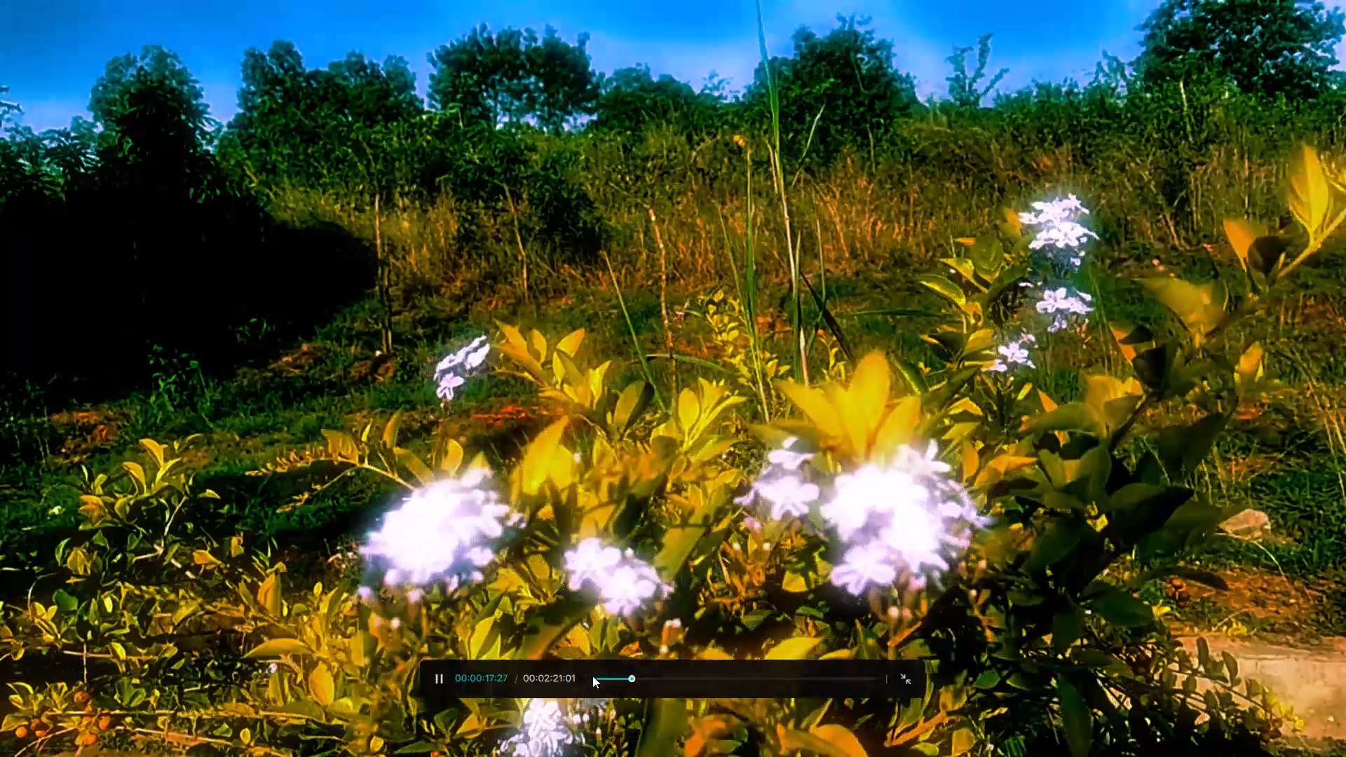
{"action": "key", "text": "space"}
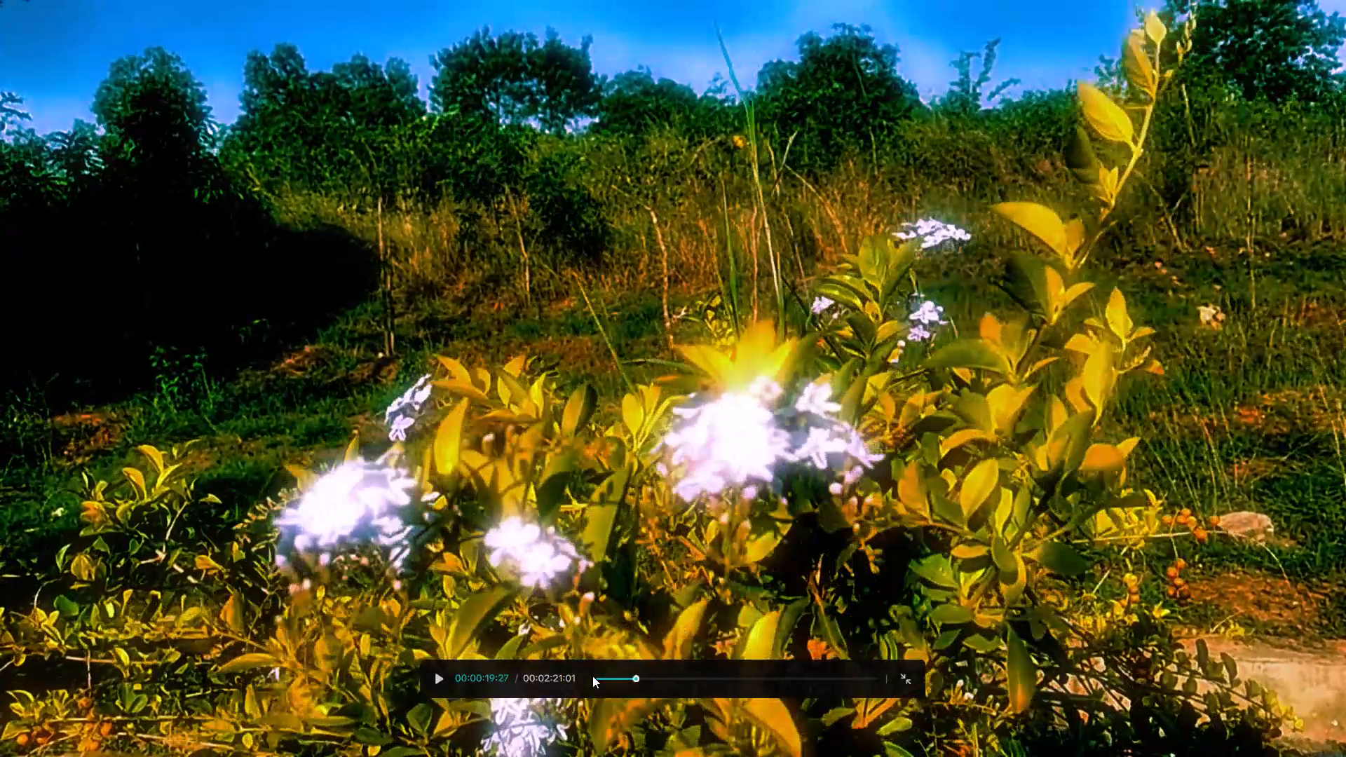
Replay the An Ashish Film title full screen, then review from the taleswrap title through the flower clip and pause there.
{"action": "left_click", "coordinate": [607, 677]}
{"action": "key", "text": "space"}
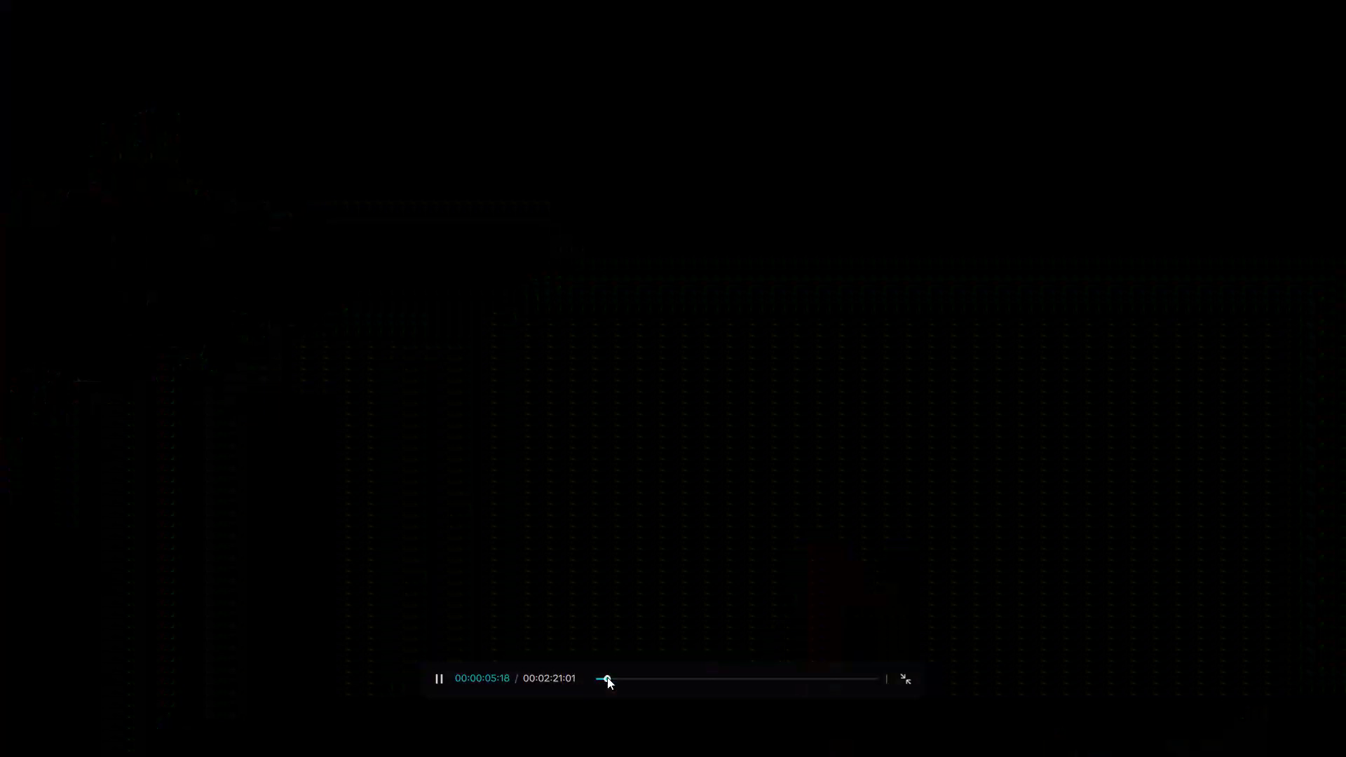
{"action": "key", "text": "space"}
{"action": "key", "text": "space"}
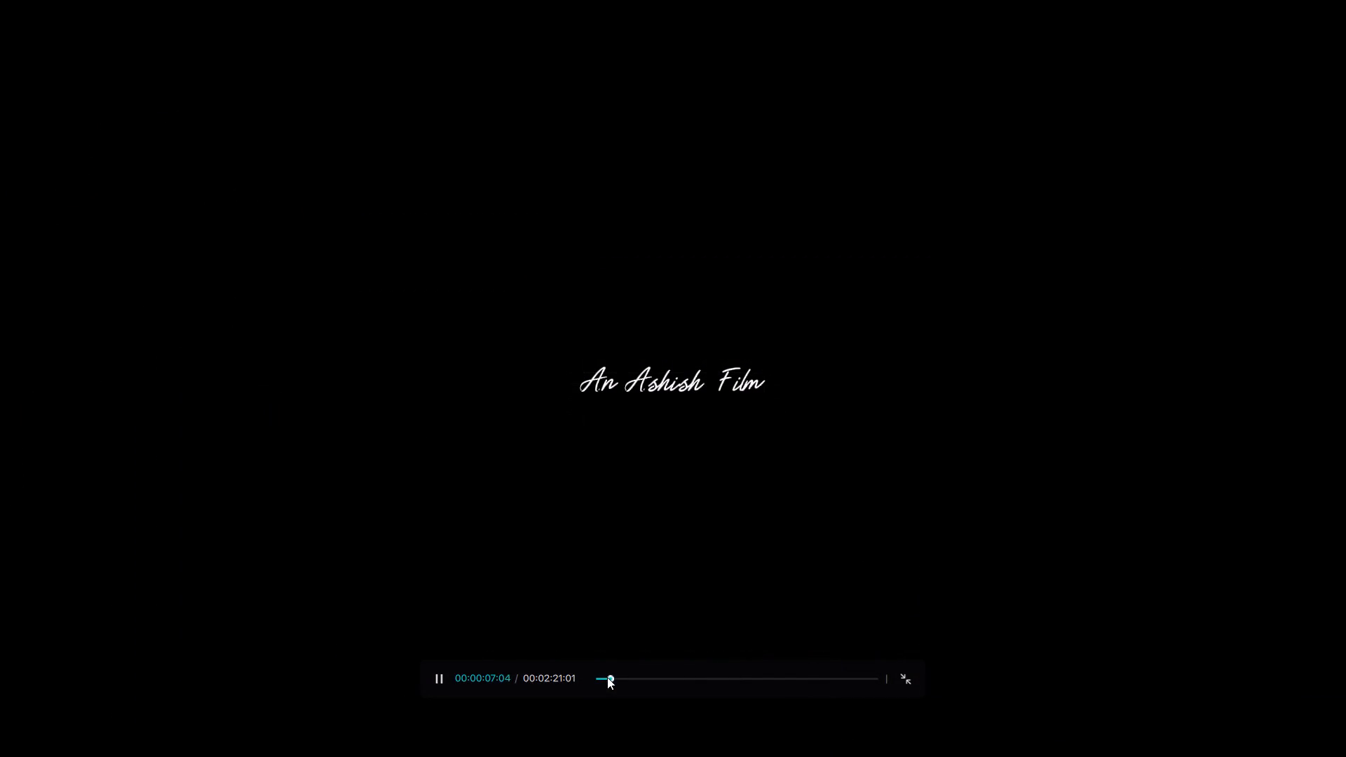
{"action": "left_click", "coordinate": [602, 678]}
{"action": "key", "text": "space"}
{"action": "key", "text": "space"}
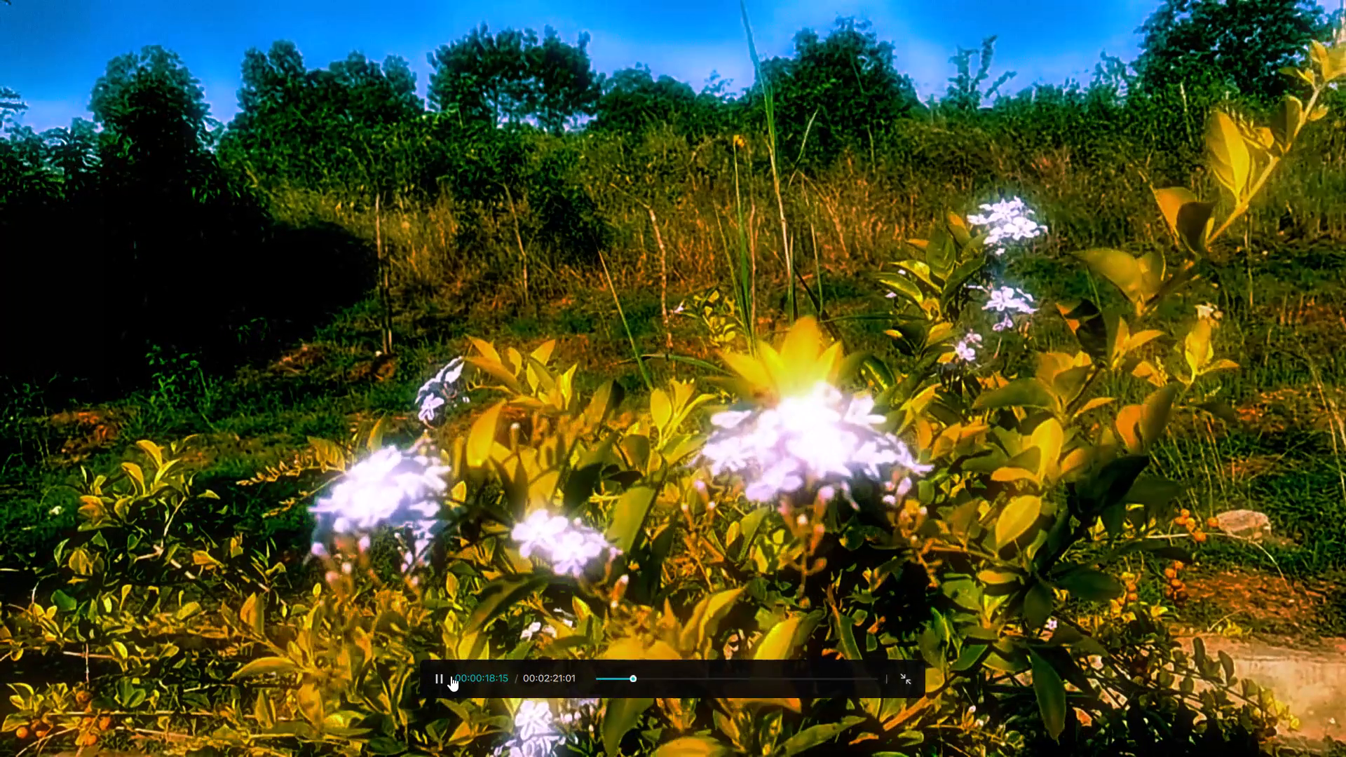
{"action": "left_click", "coordinate": [449, 676]}
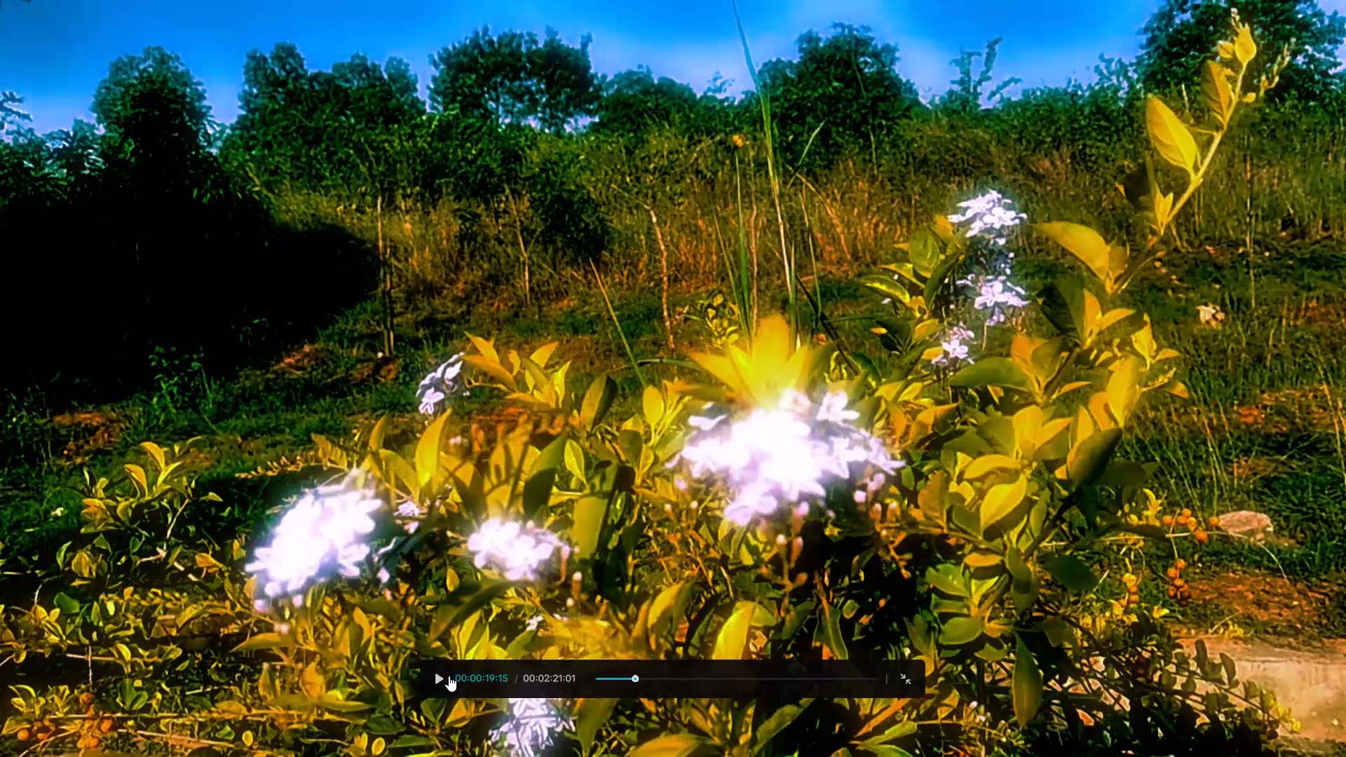
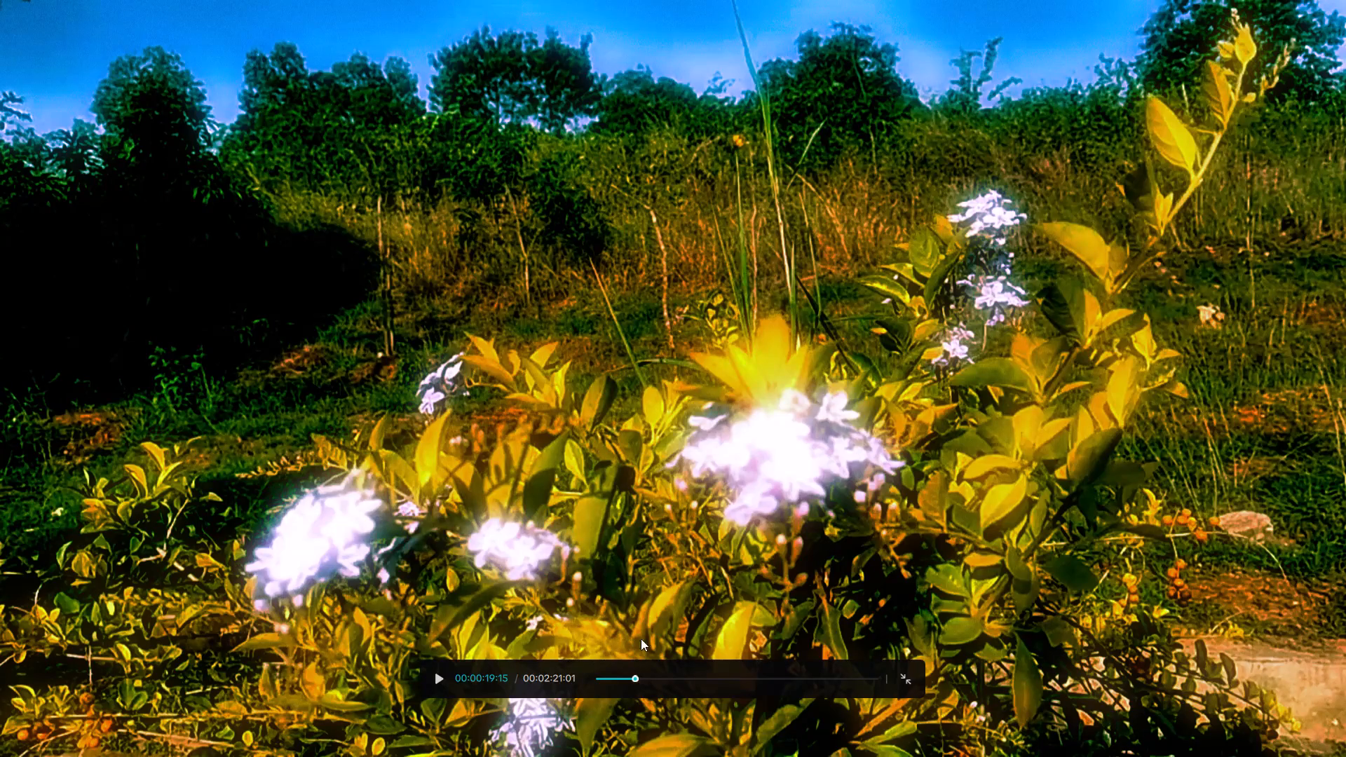
Replay the opening full screen through the An Ashish Film title, then return to the editing view.
{"action": "left_click_drag", "start_coordinate": [632, 682], "coordinate": [625, 680]}
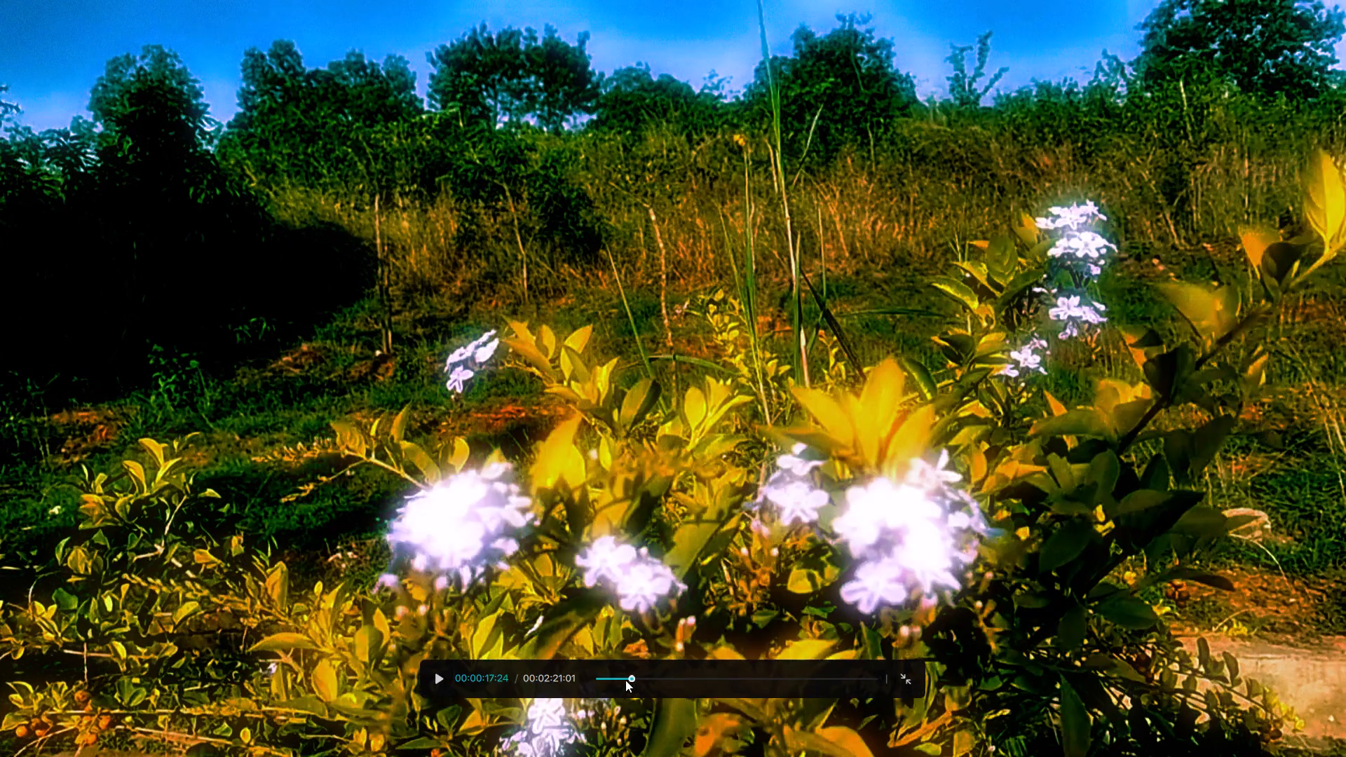
{"action": "left_click_drag", "start_coordinate": [625, 680], "coordinate": [570, 678]}
{"action": "key", "text": "space"}
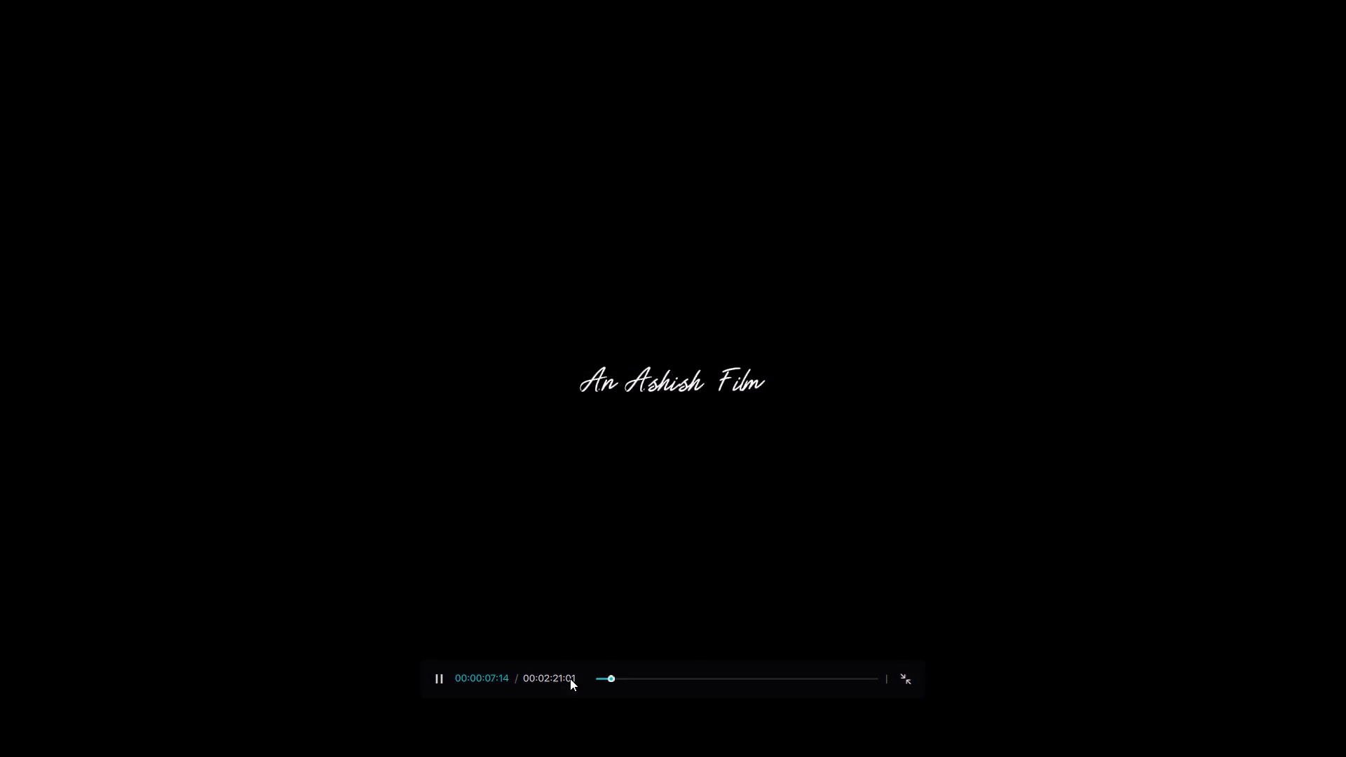
{"action": "key", "text": "space"}
{"action": "key", "text": "Escape"}
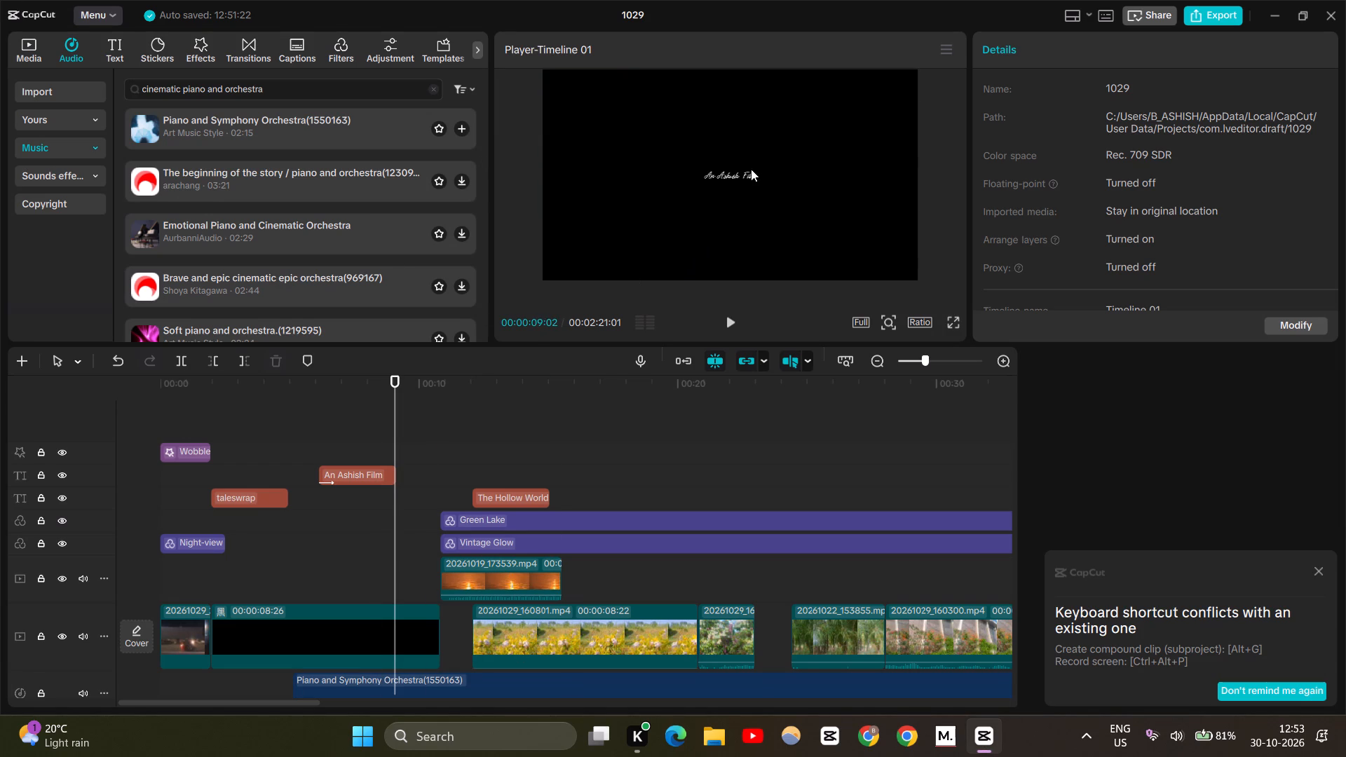
Change the An Ashish Film title's text to "An Ashish Writing".
{"action": "double_click", "coordinate": [751, 173]}
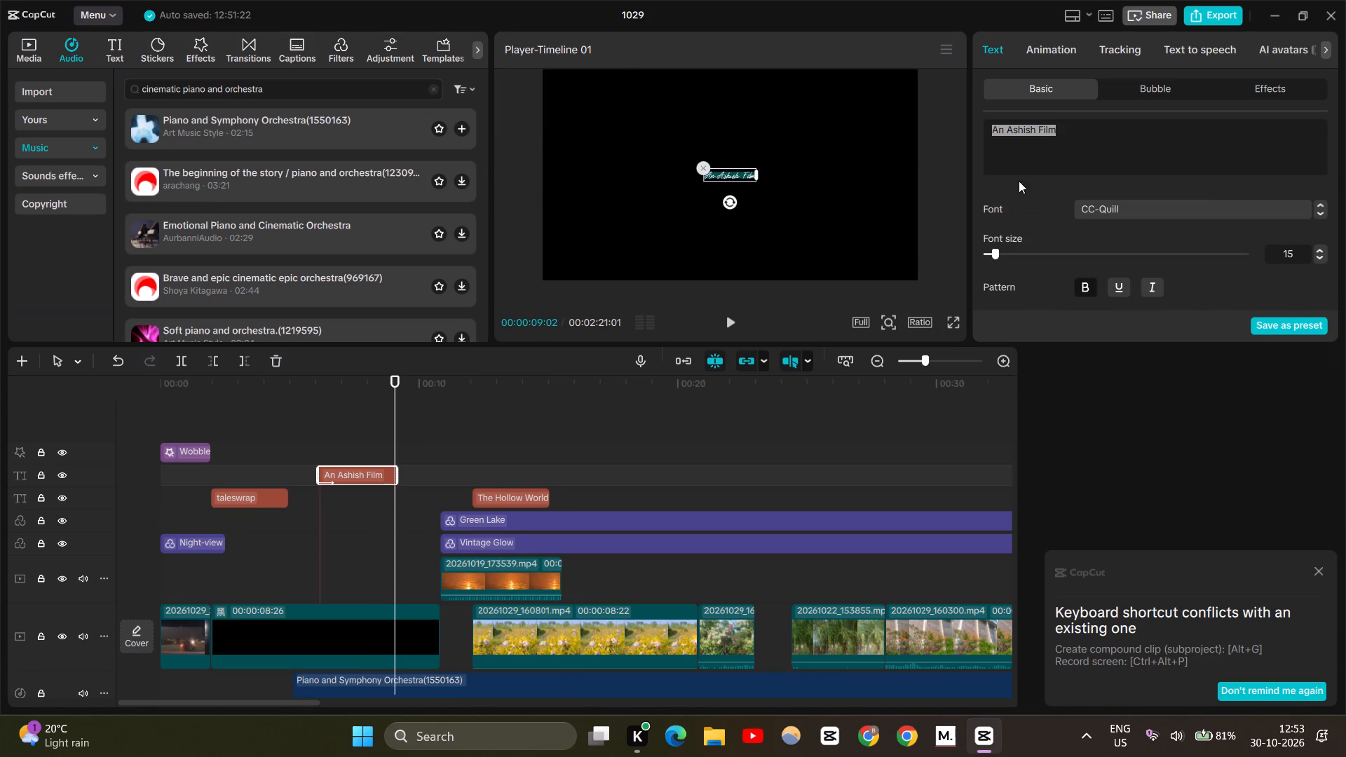
{"action": "left_click", "coordinate": [1080, 130]}
{"action": "key", "text": "BackSpace"}
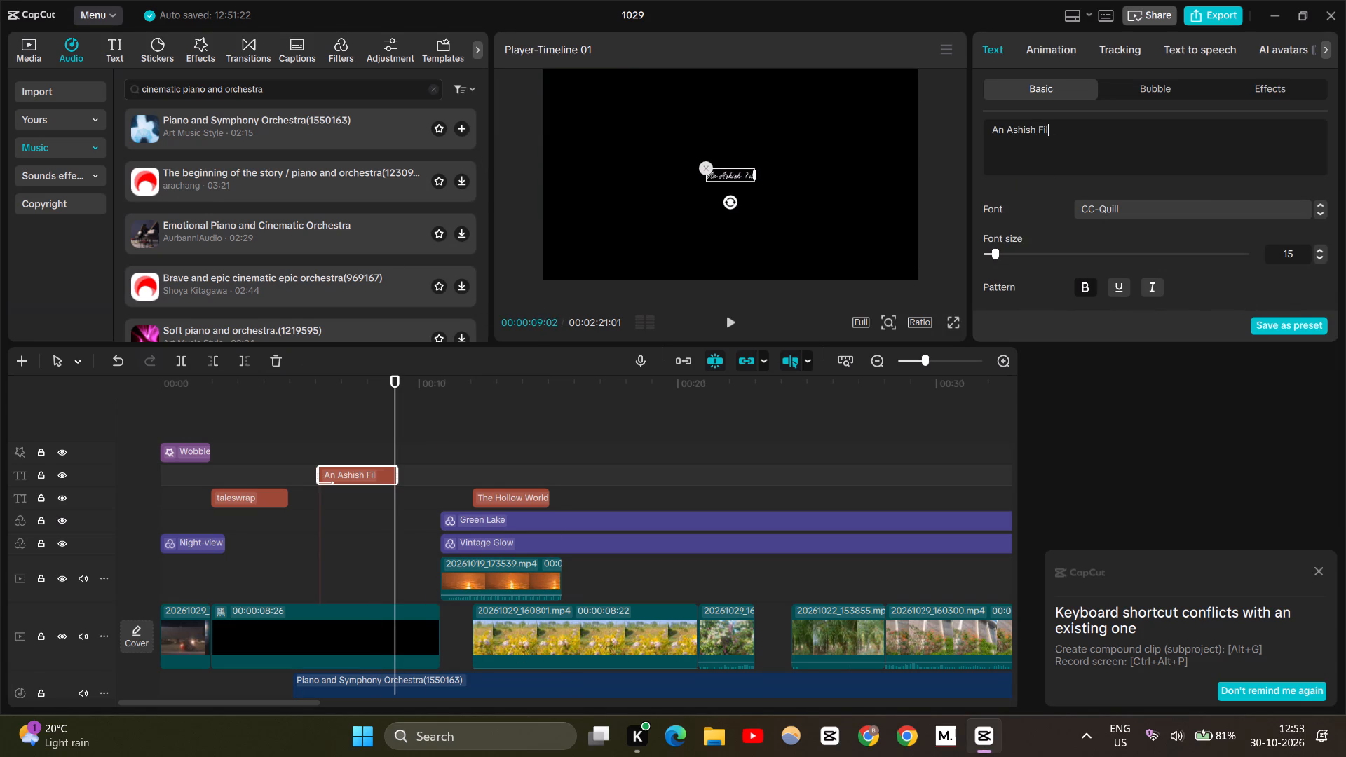
{"action": "key", "text": "BackSpace"}
{"action": "key", "text": "BackSpace"}
{"action": "key", "text": "BackSpace"}
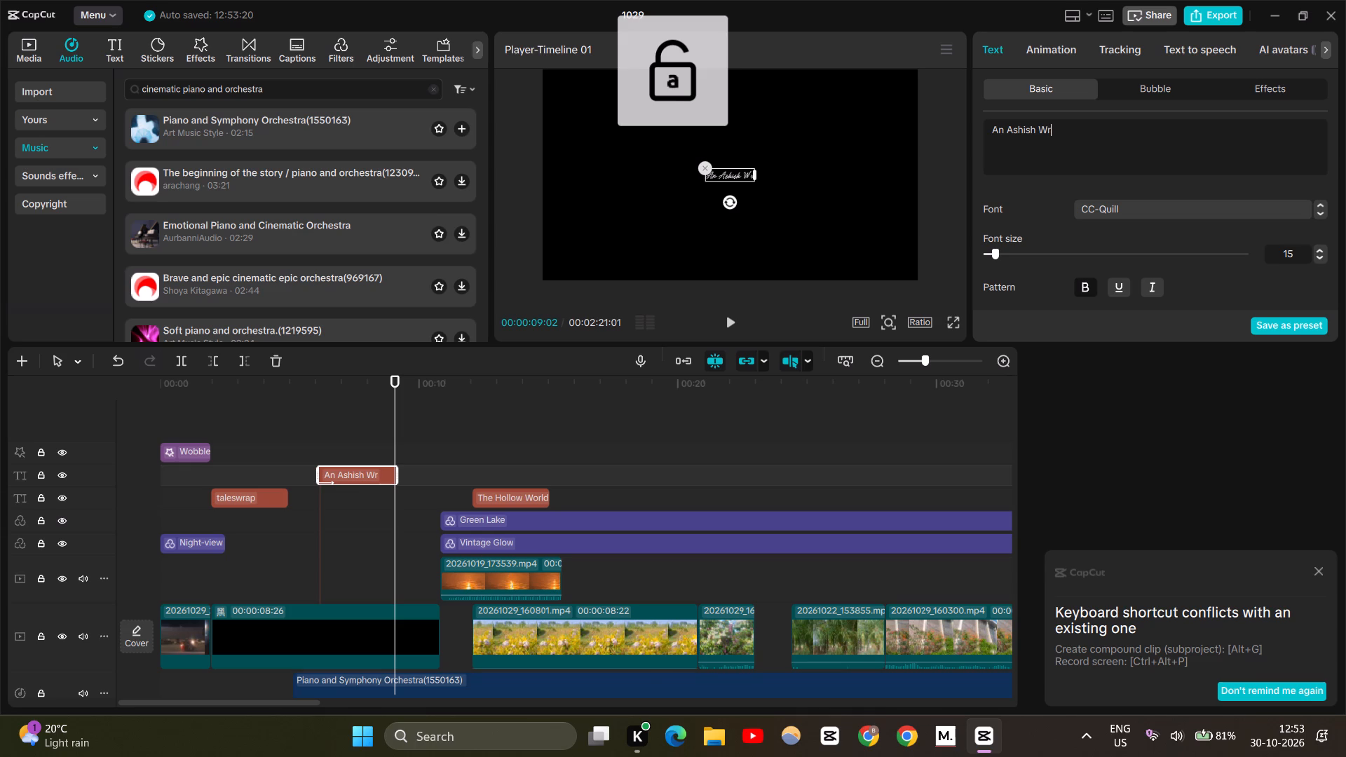
{"action": "key", "text": "BackSpace"}
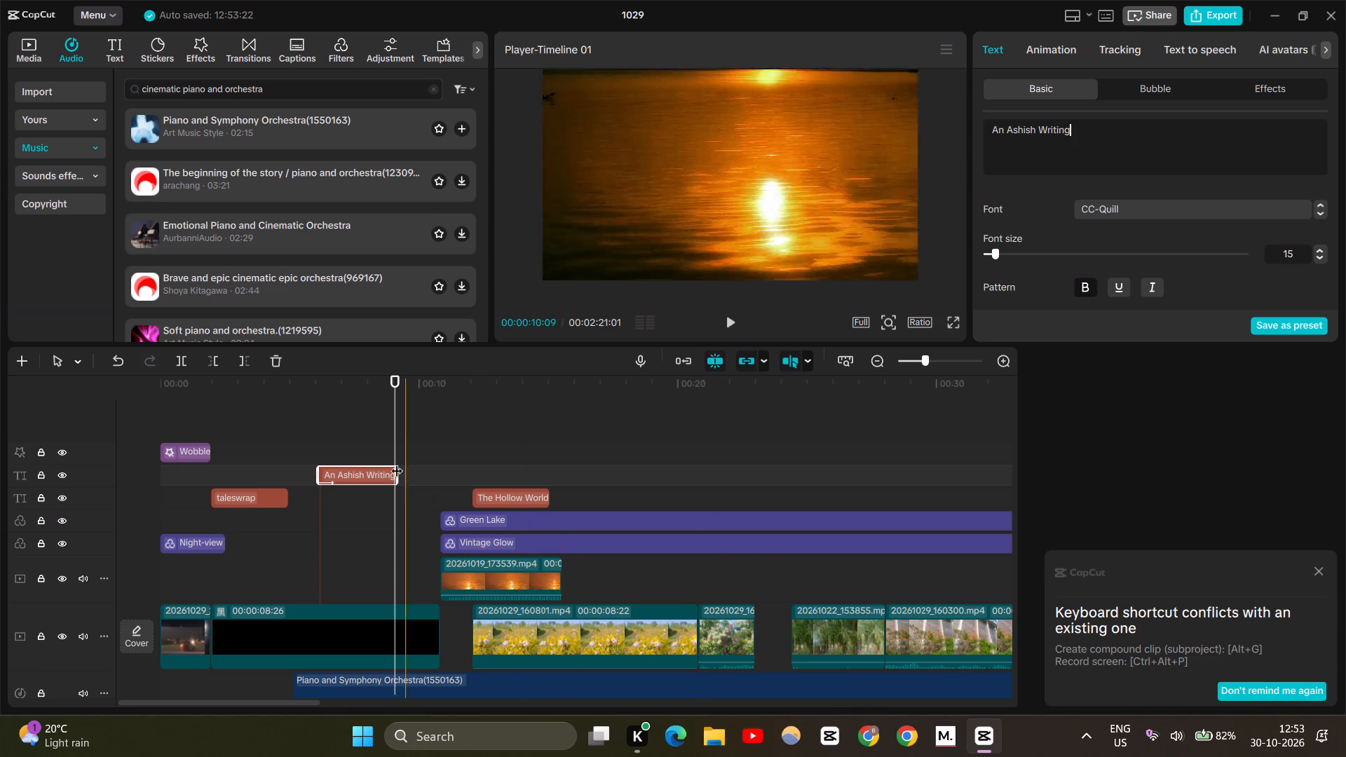
Play the An Ashish Writing title full screen from just before its start to check the new wording.
{"action": "left_click", "coordinate": [284, 428]}
{"action": "key", "text": "space"}
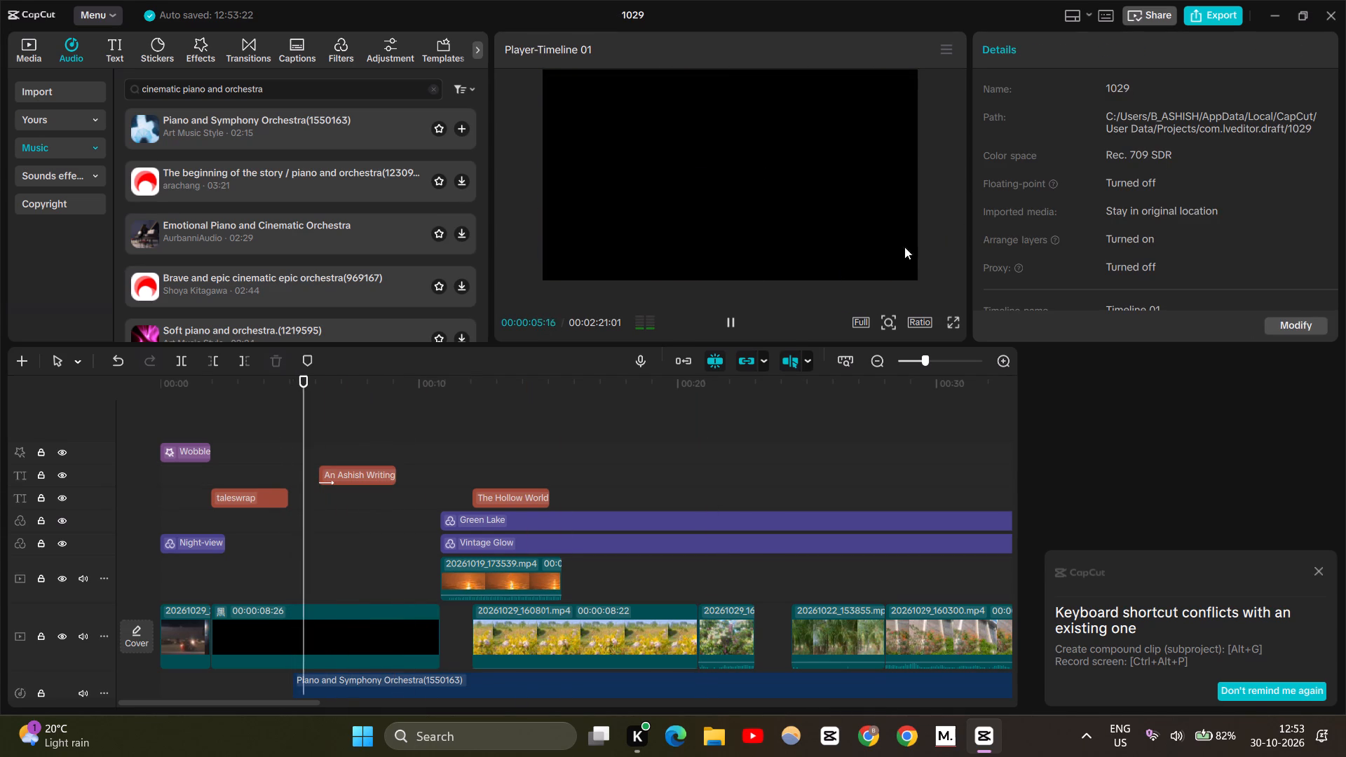
{"action": "left_click", "coordinate": [949, 326]}
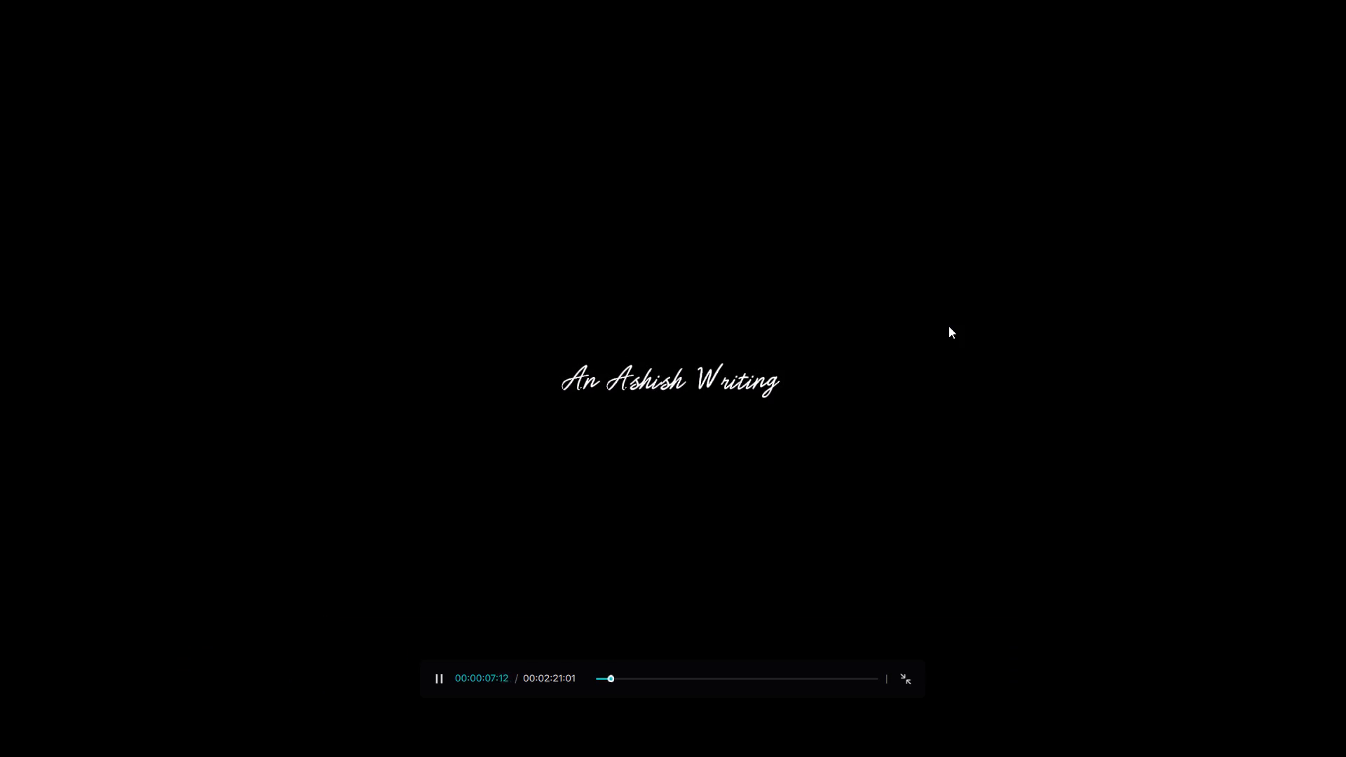
{"action": "key", "text": "space"}
{"action": "key", "text": "Escape"}
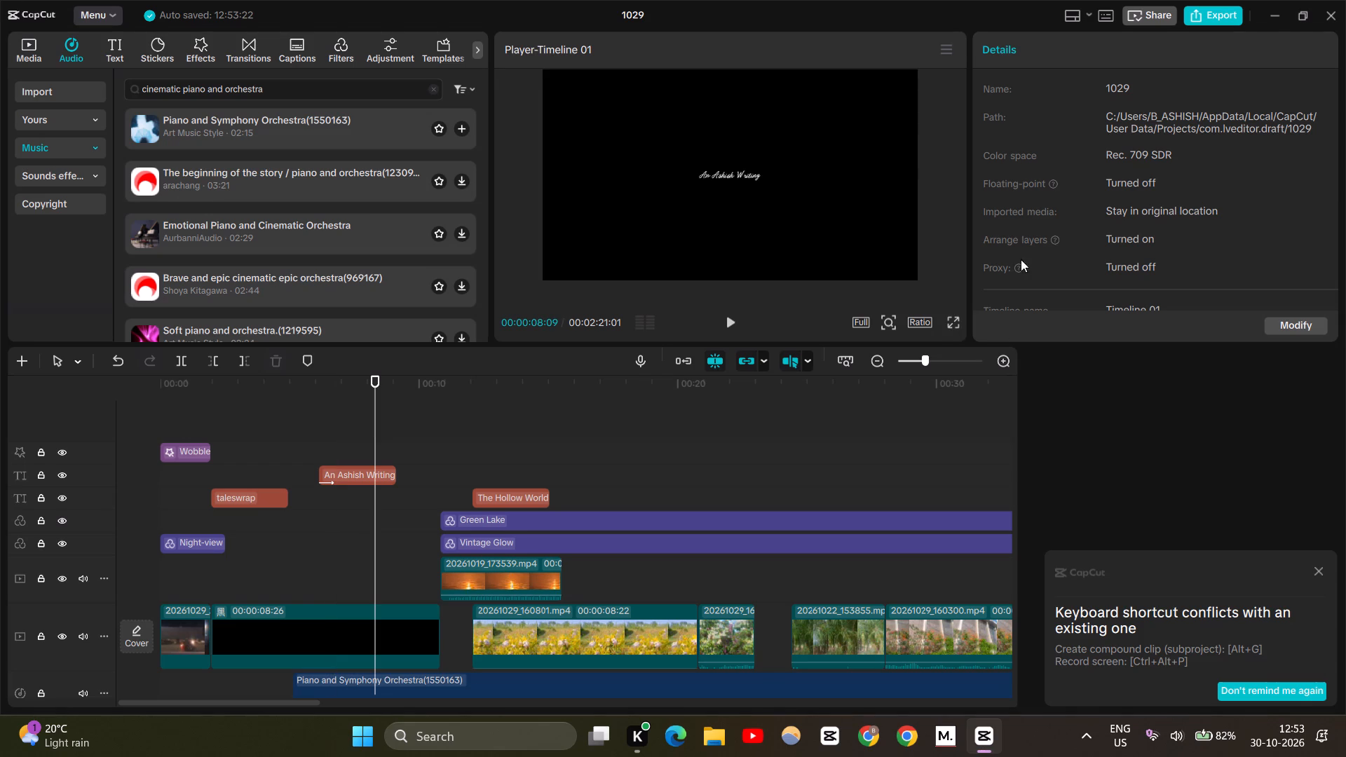
Browse the In animations for the An Ashish Writing title and apply Nesting Dolls.
{"action": "left_click", "coordinate": [375, 469]}
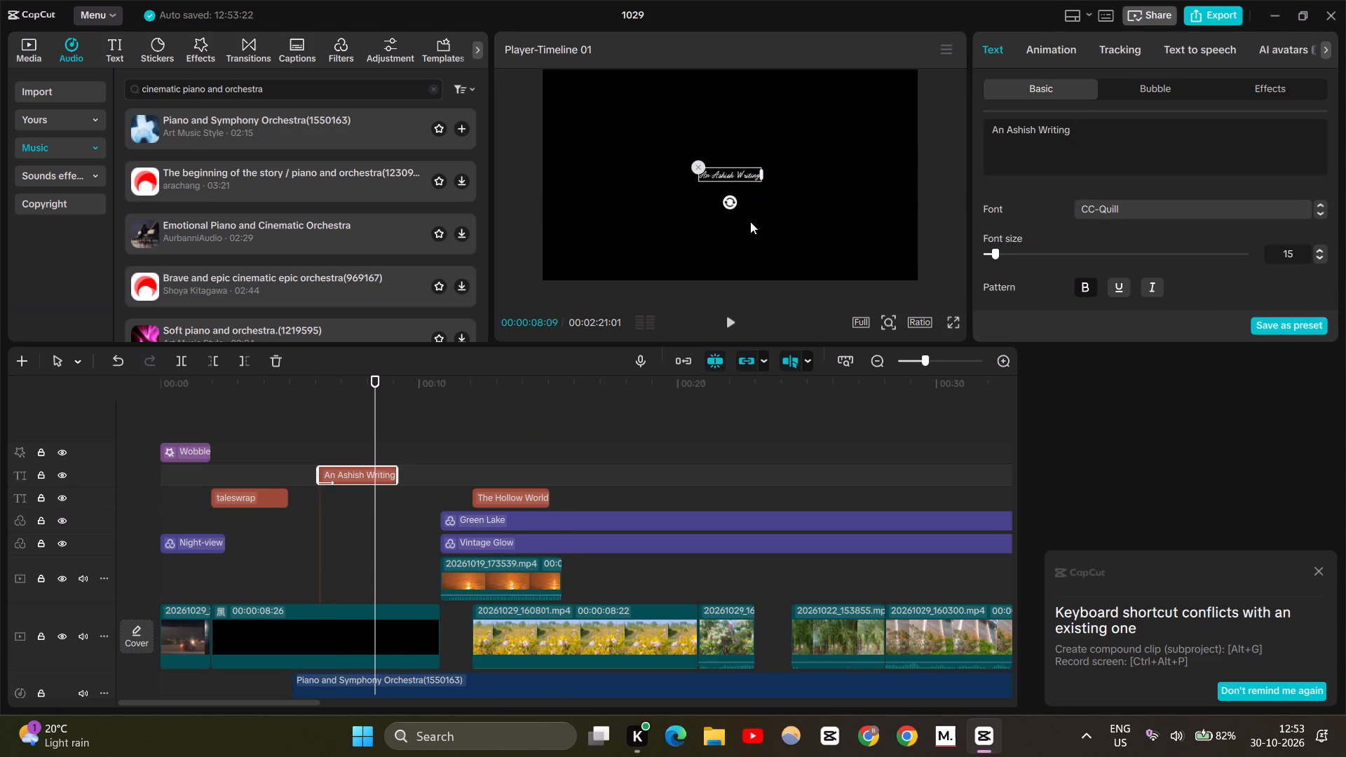
{"action": "scroll", "coordinate": [1038, 233], "scroll_direction": "down", "scroll_amount": 1}
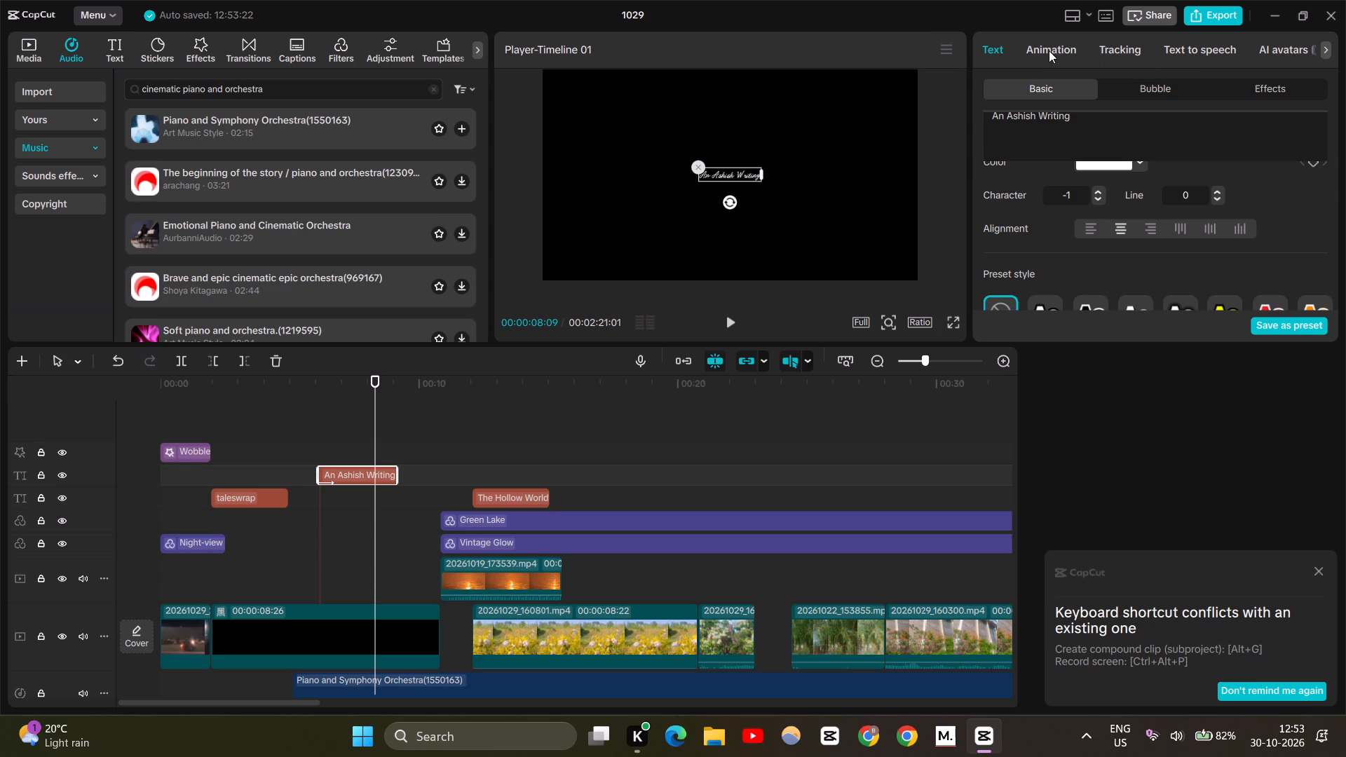
{"action": "left_click", "coordinate": [1049, 50]}
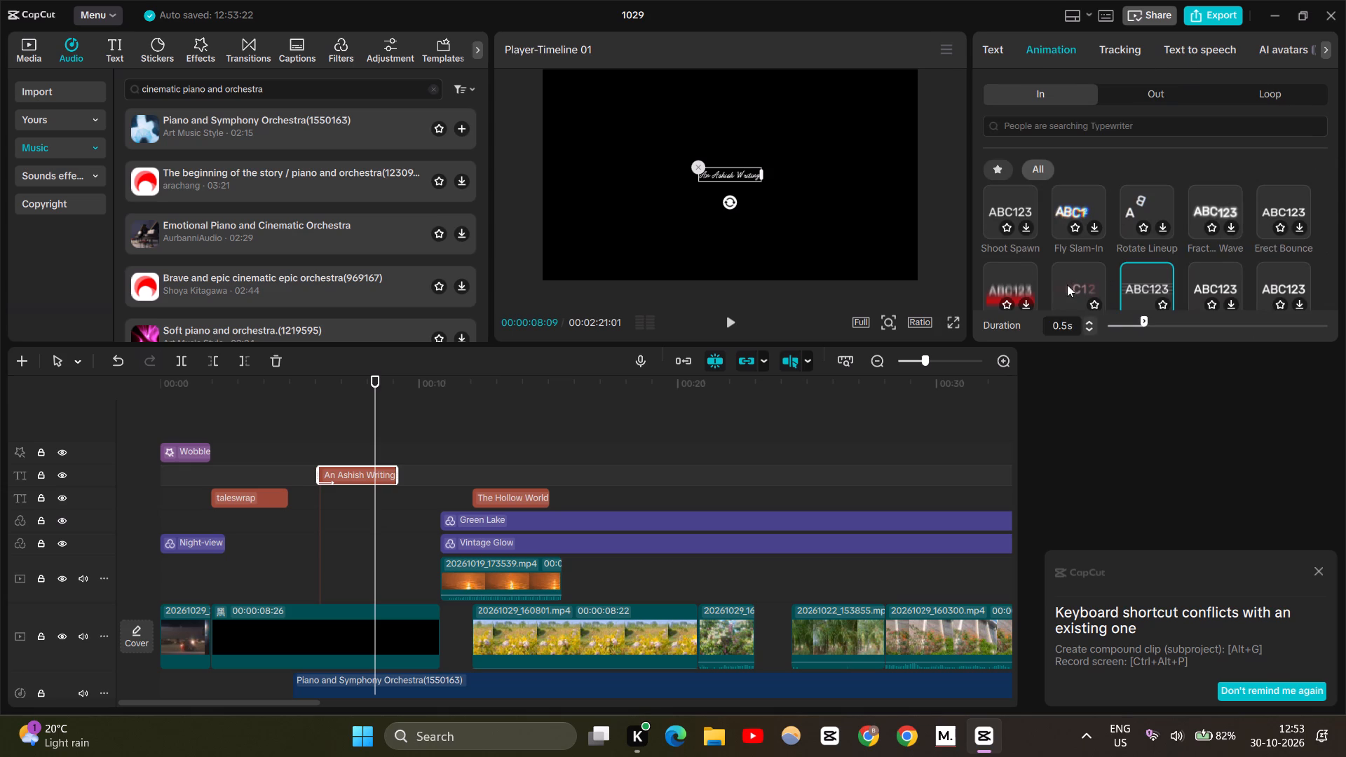
{"action": "scroll", "coordinate": [1067, 285], "scroll_direction": "down", "scroll_amount": 1}
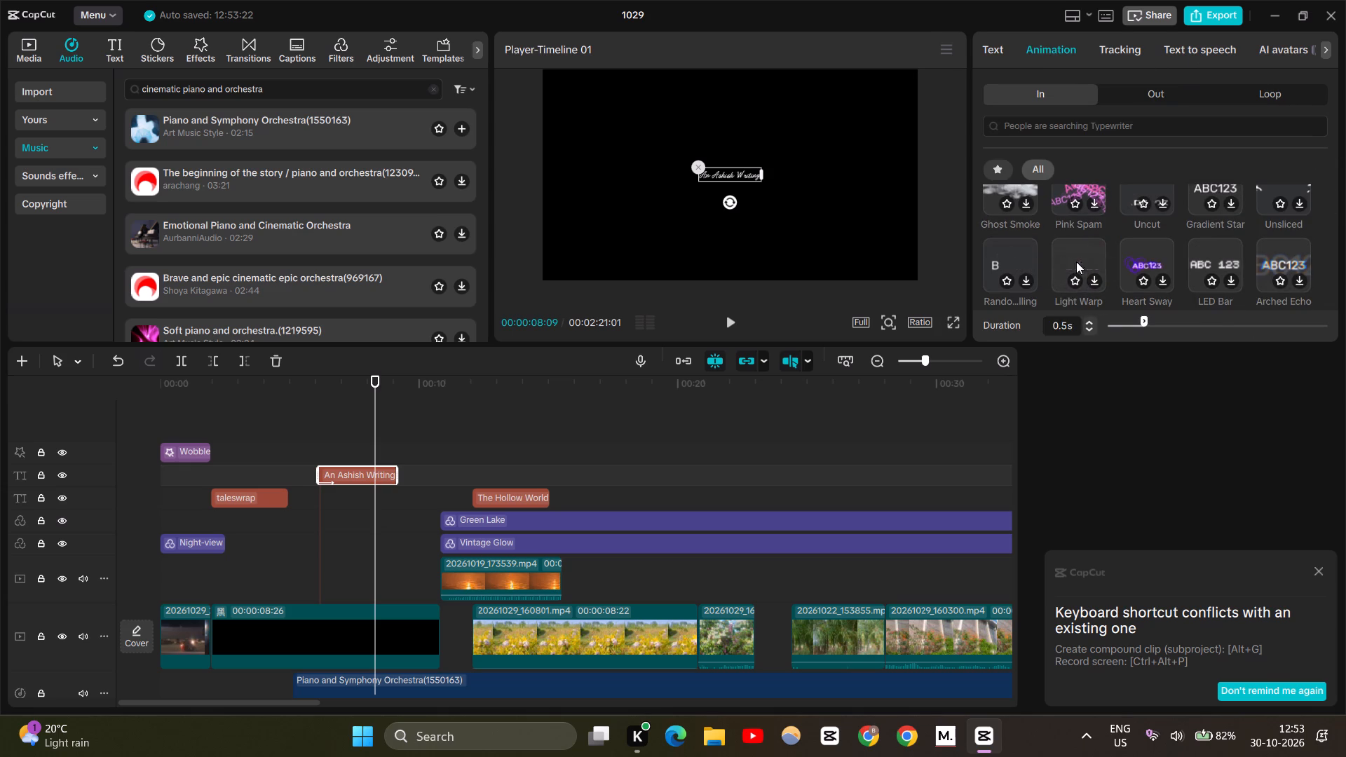
{"action": "scroll", "coordinate": [1202, 268], "scroll_direction": "down", "scroll_amount": 1}
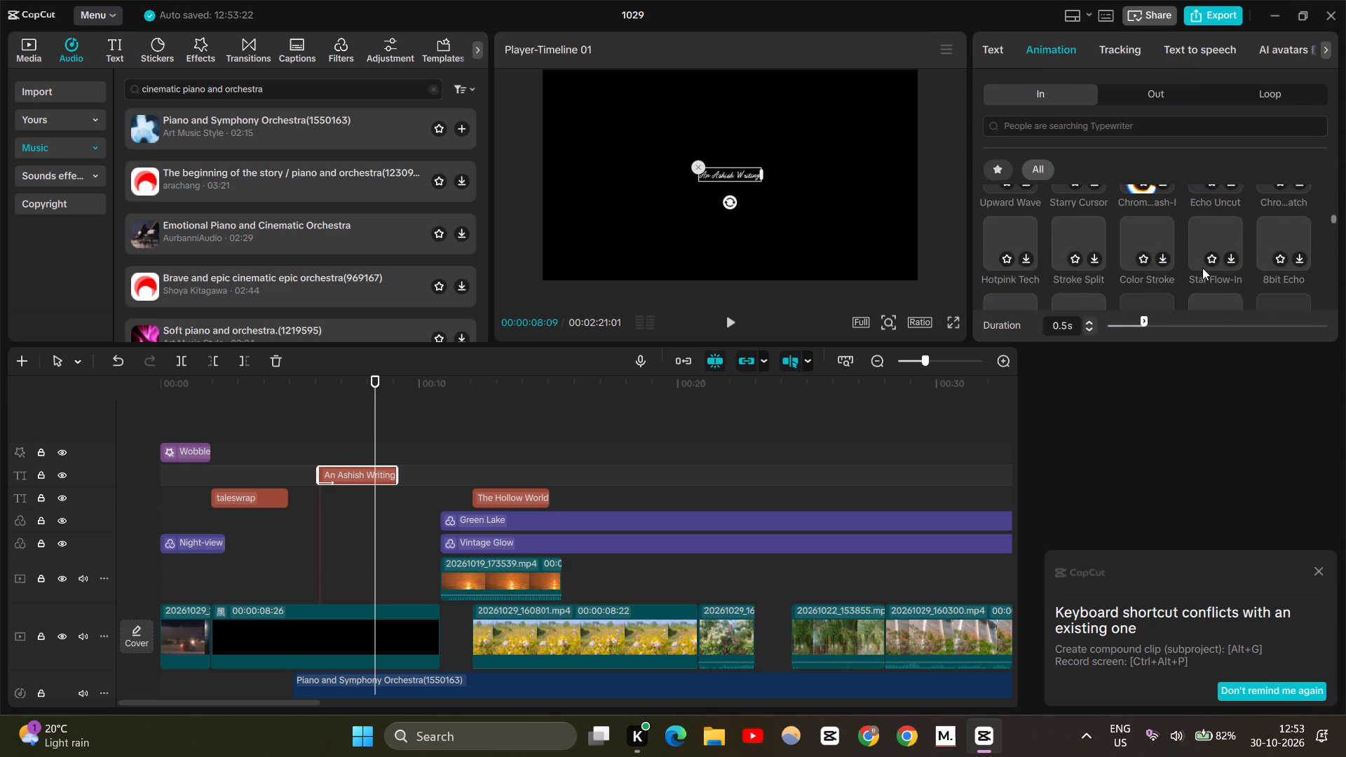
{"action": "scroll", "coordinate": [1202, 268], "scroll_direction": "up", "scroll_amount": 1}
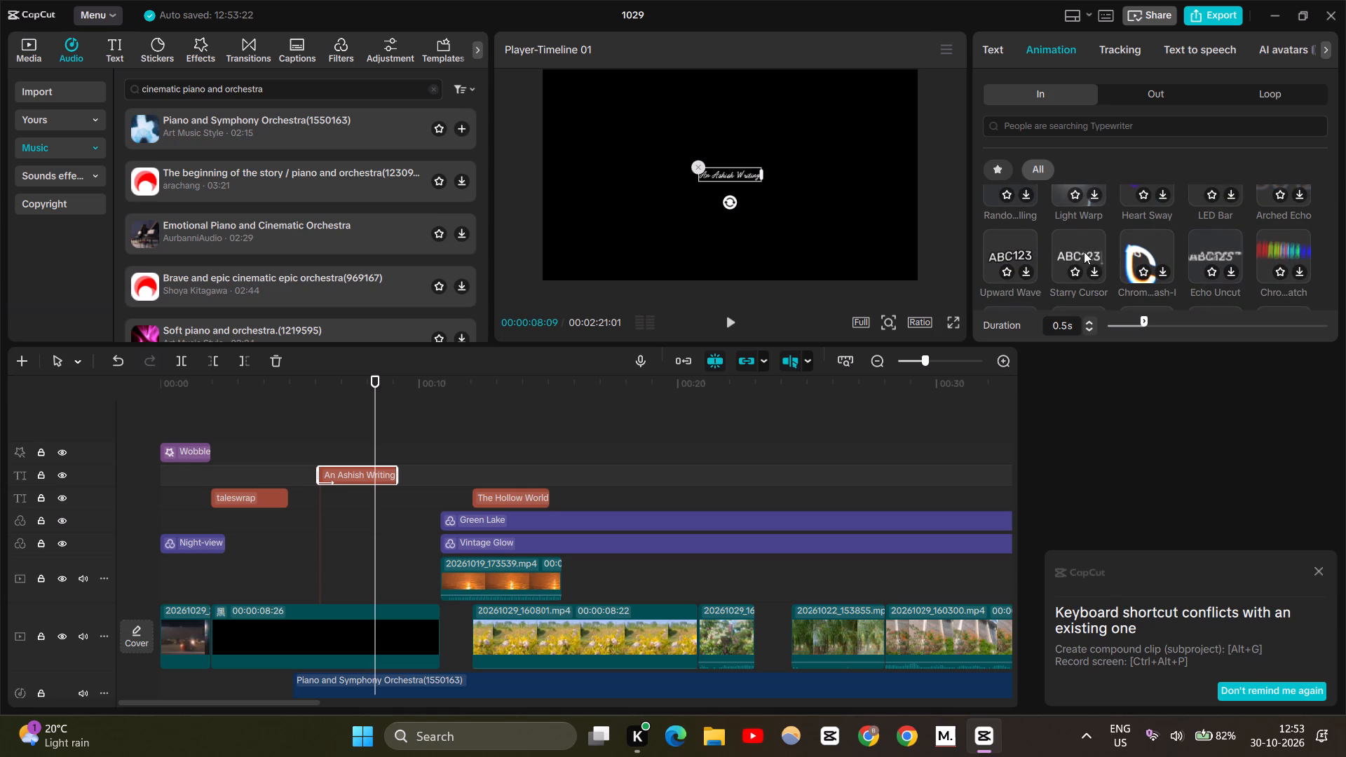
{"action": "scroll", "coordinate": [1084, 252], "scroll_direction": "down", "scroll_amount": 2}
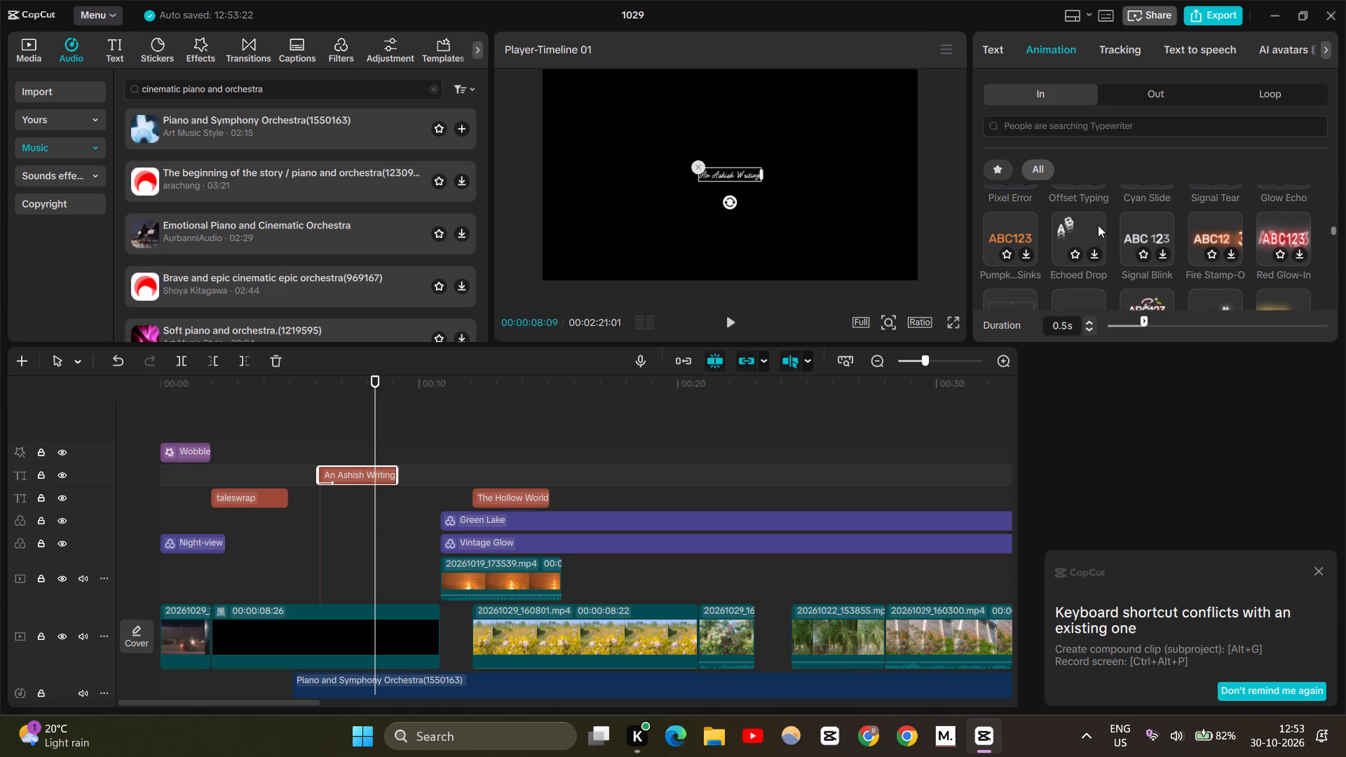
{"action": "scroll", "coordinate": [1045, 266], "scroll_direction": "down", "scroll_amount": 1}
{"action": "scroll", "coordinate": [1147, 232], "scroll_direction": "down", "scroll_amount": 2}
{"action": "scroll", "coordinate": [1147, 232], "scroll_direction": "up", "scroll_amount": 1}
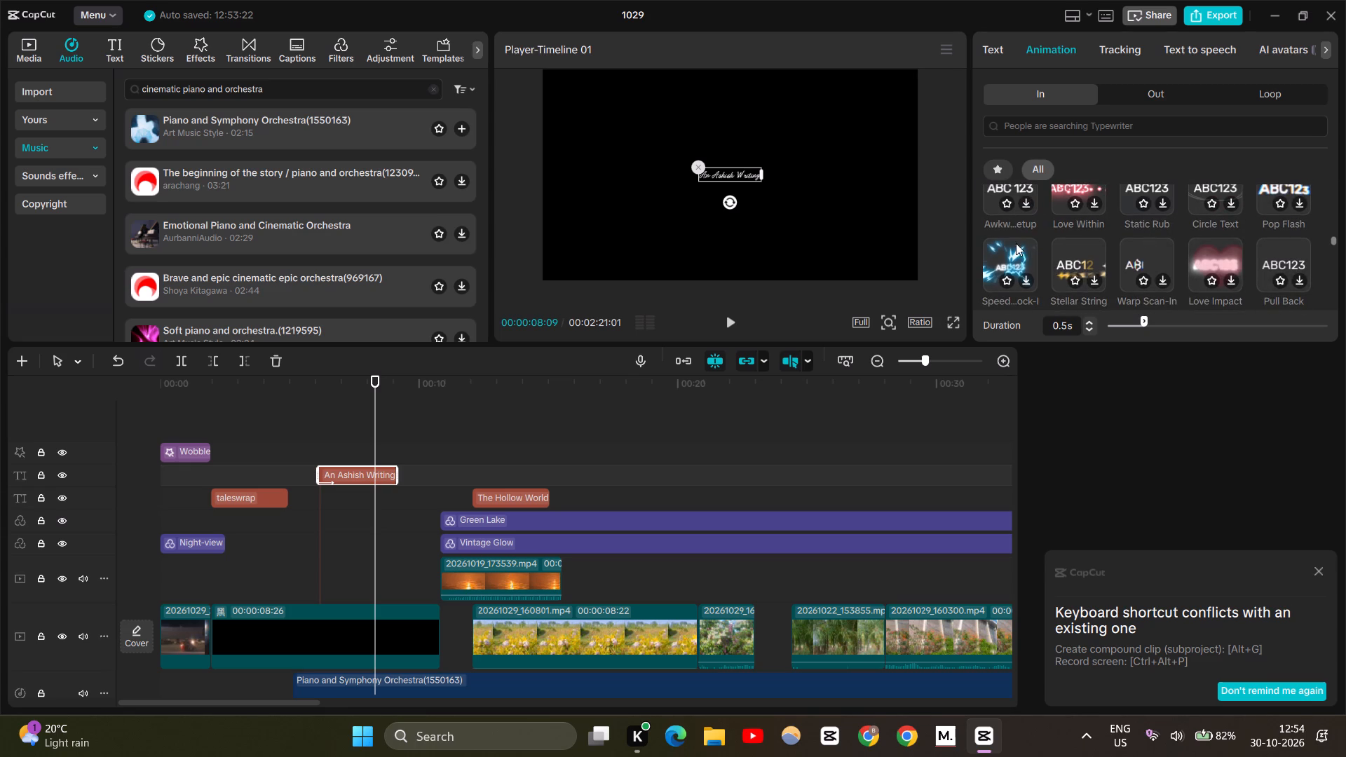
{"action": "scroll", "coordinate": [1011, 248], "scroll_direction": "down", "scroll_amount": 1}
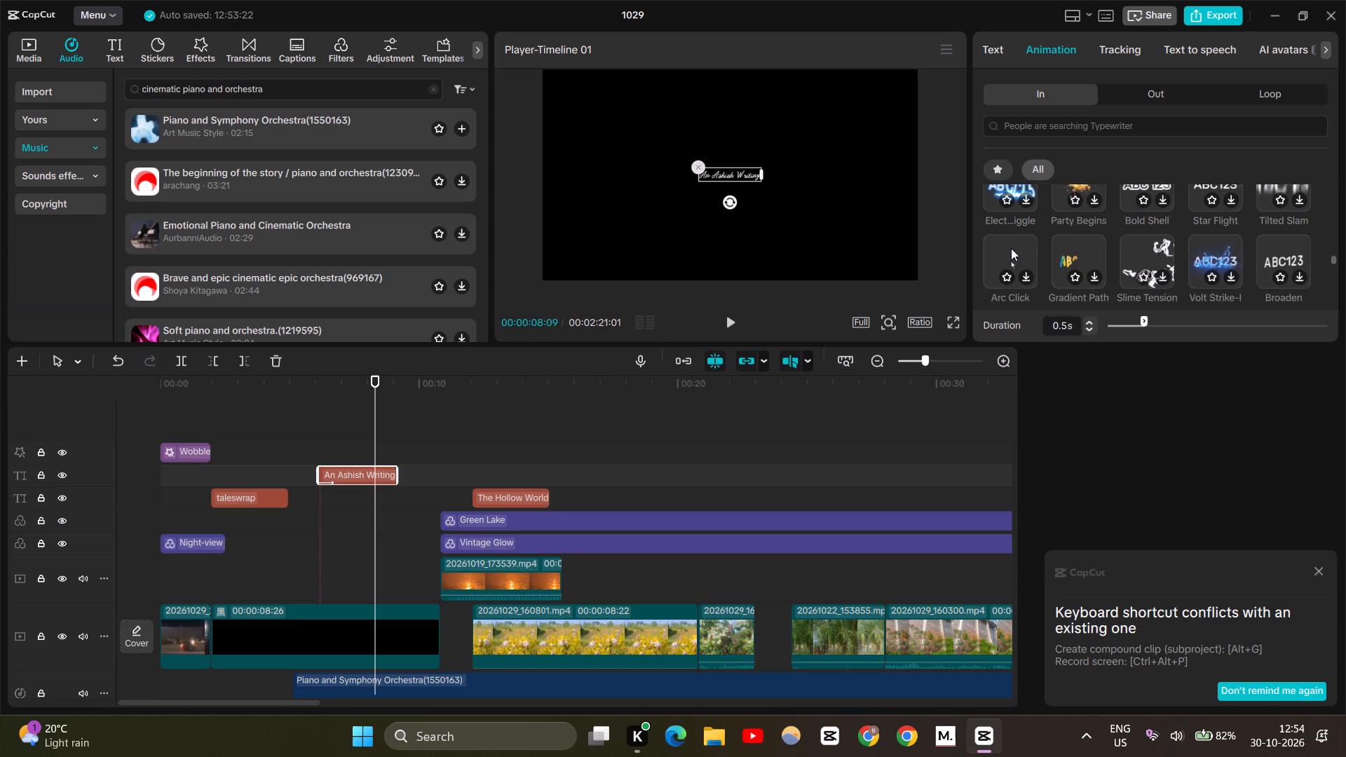
{"action": "scroll", "coordinate": [1131, 255], "scroll_direction": "up", "scroll_amount": 1}
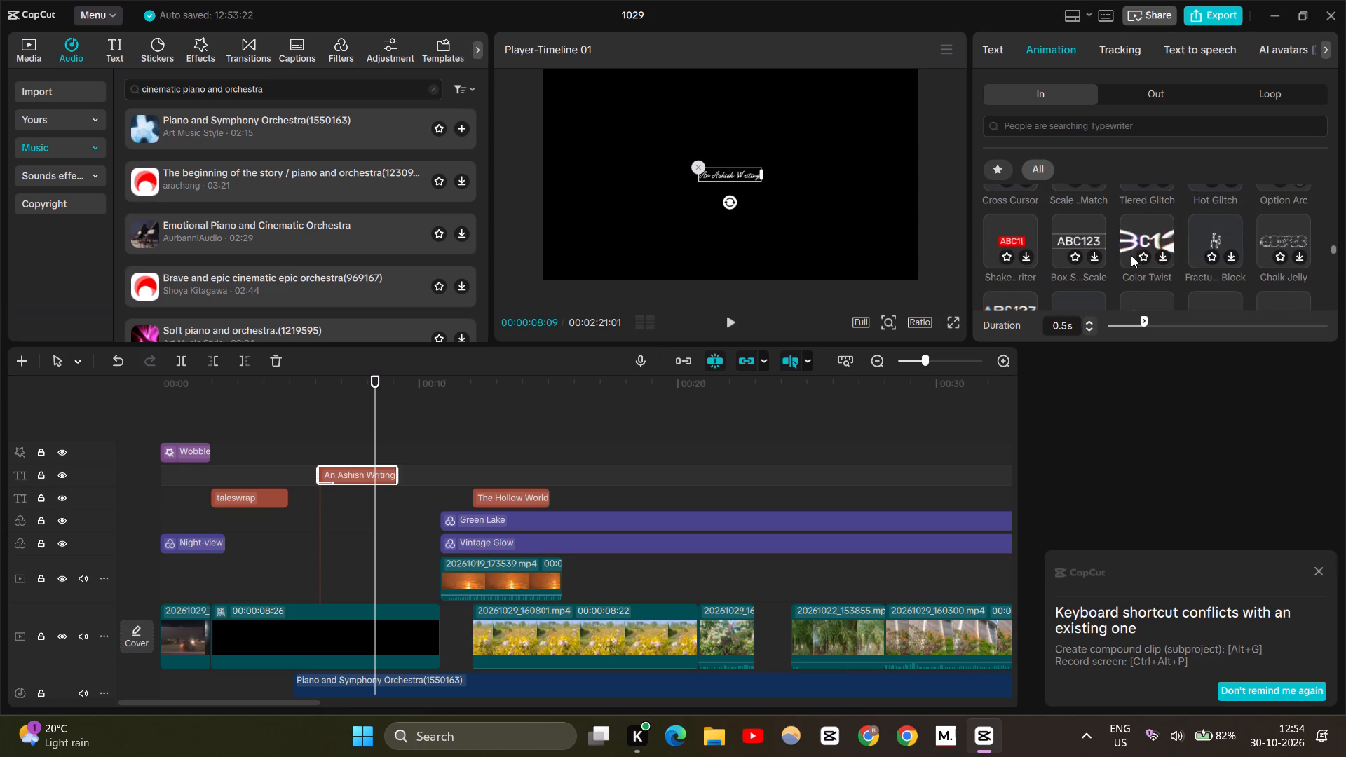
{"action": "scroll", "coordinate": [1131, 255], "scroll_direction": "down", "scroll_amount": 2}
{"action": "scroll", "coordinate": [1131, 255], "scroll_direction": "up", "scroll_amount": 1}
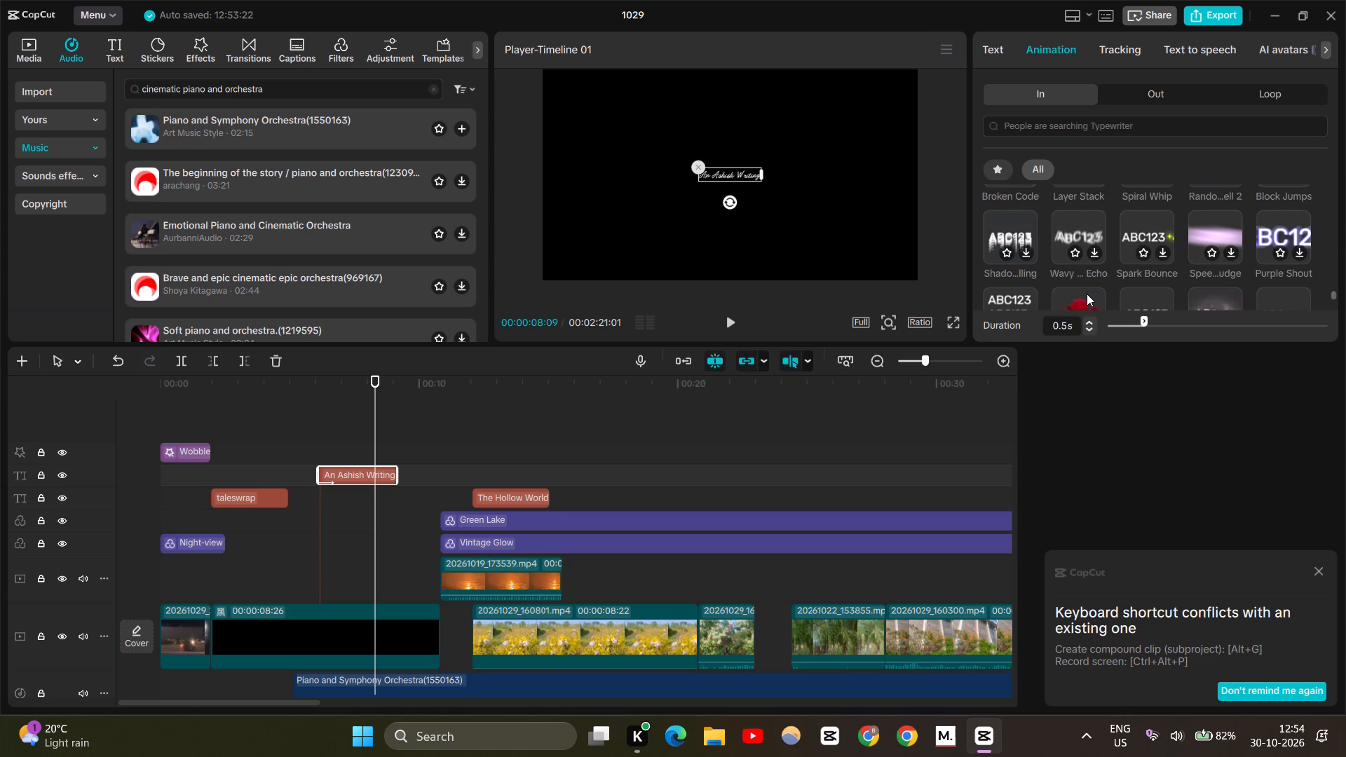
{"action": "scroll", "coordinate": [1087, 294], "scroll_direction": "down", "scroll_amount": 1}
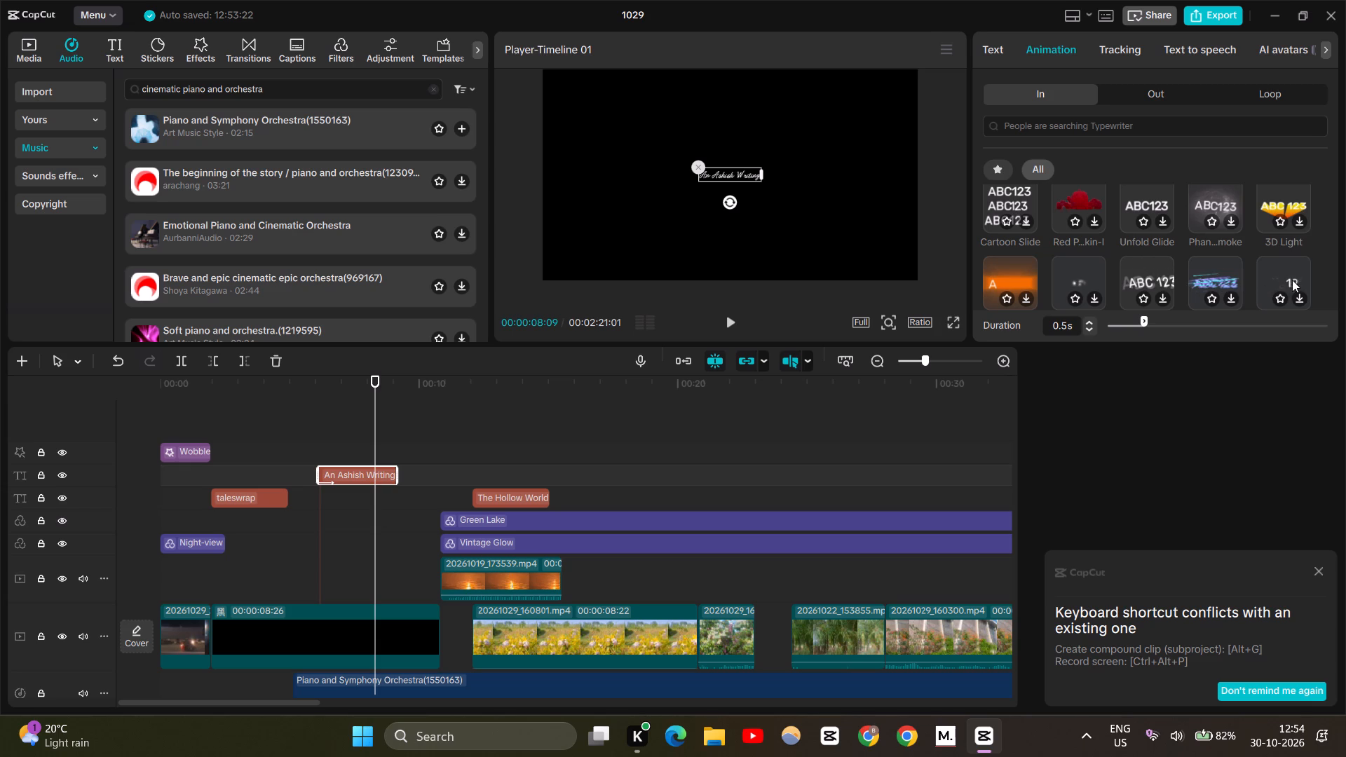
{"action": "scroll", "coordinate": [1300, 280], "scroll_direction": "up", "scroll_amount": 2}
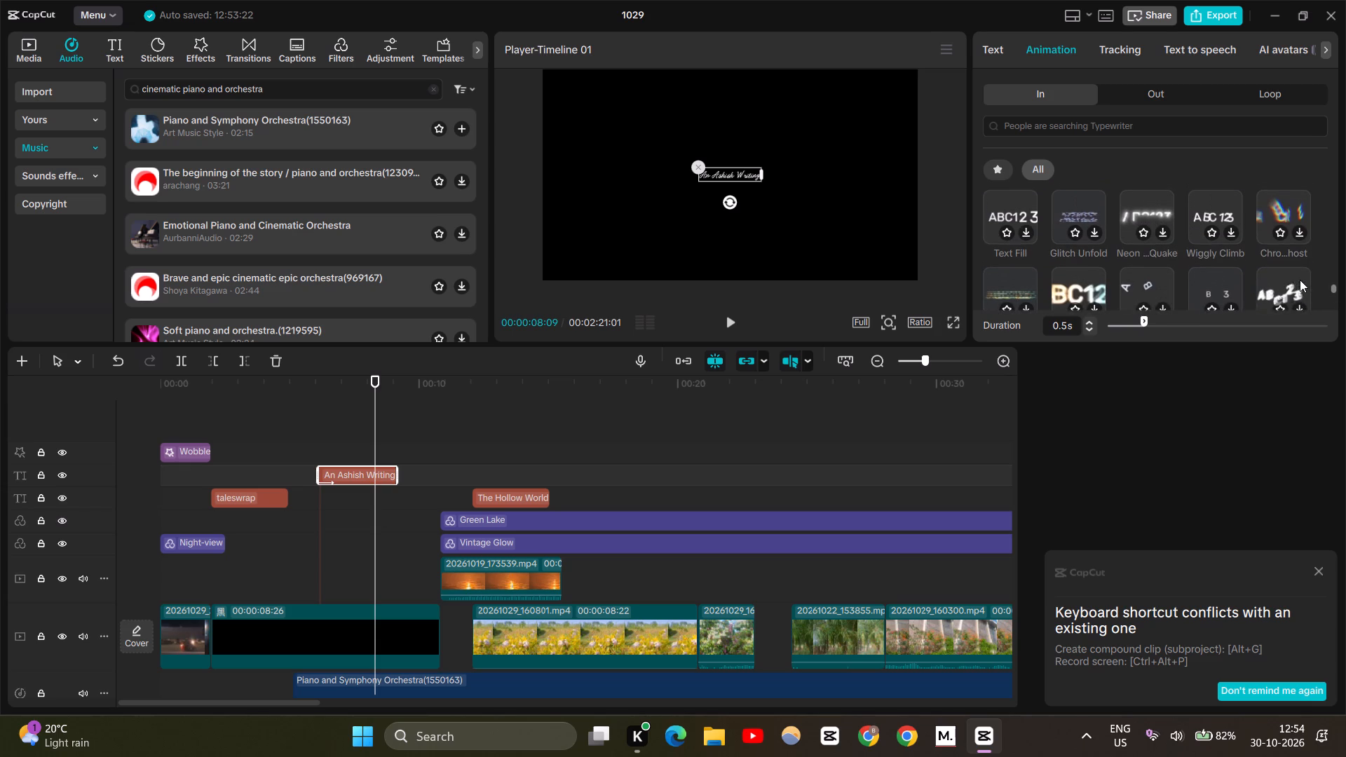
{"action": "scroll", "coordinate": [1300, 280], "scroll_direction": "up", "scroll_amount": 2}
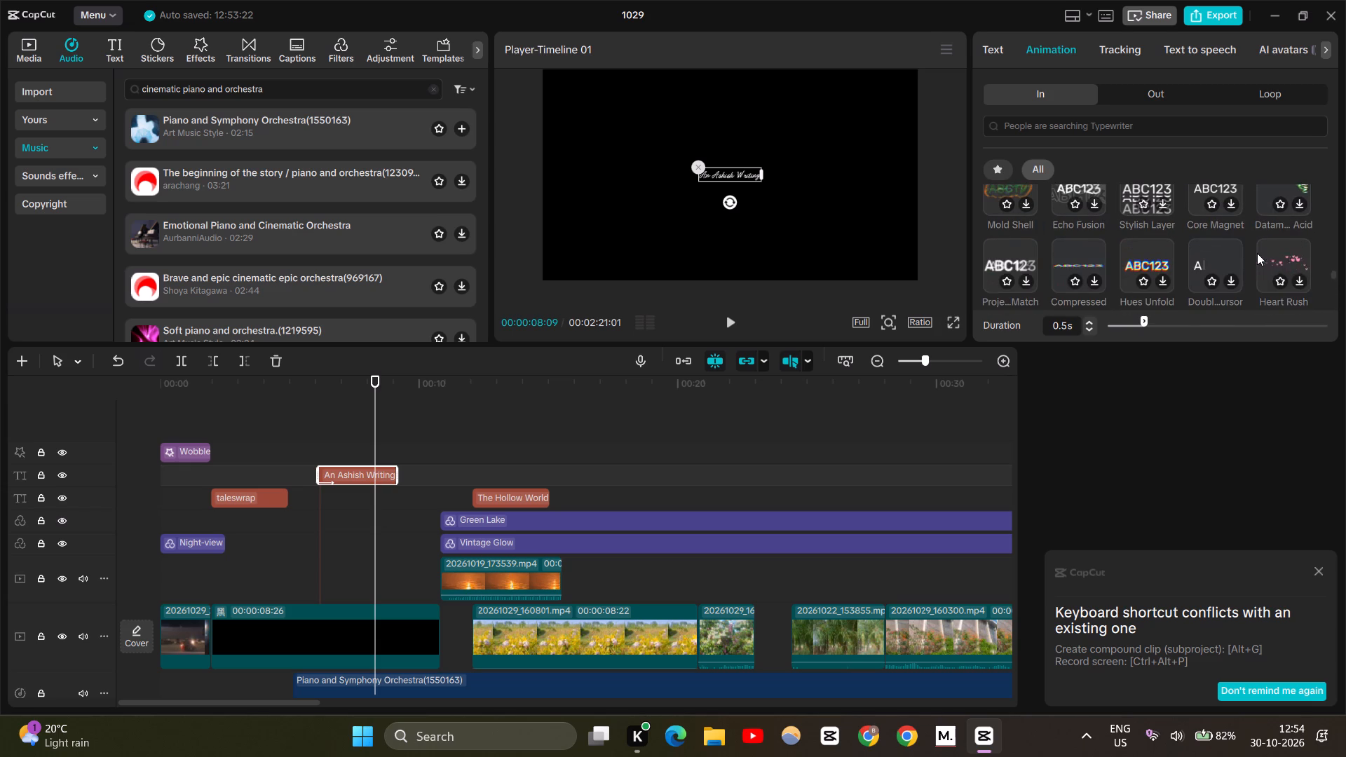
{"action": "scroll", "coordinate": [1241, 247], "scroll_direction": "up", "scroll_amount": 1}
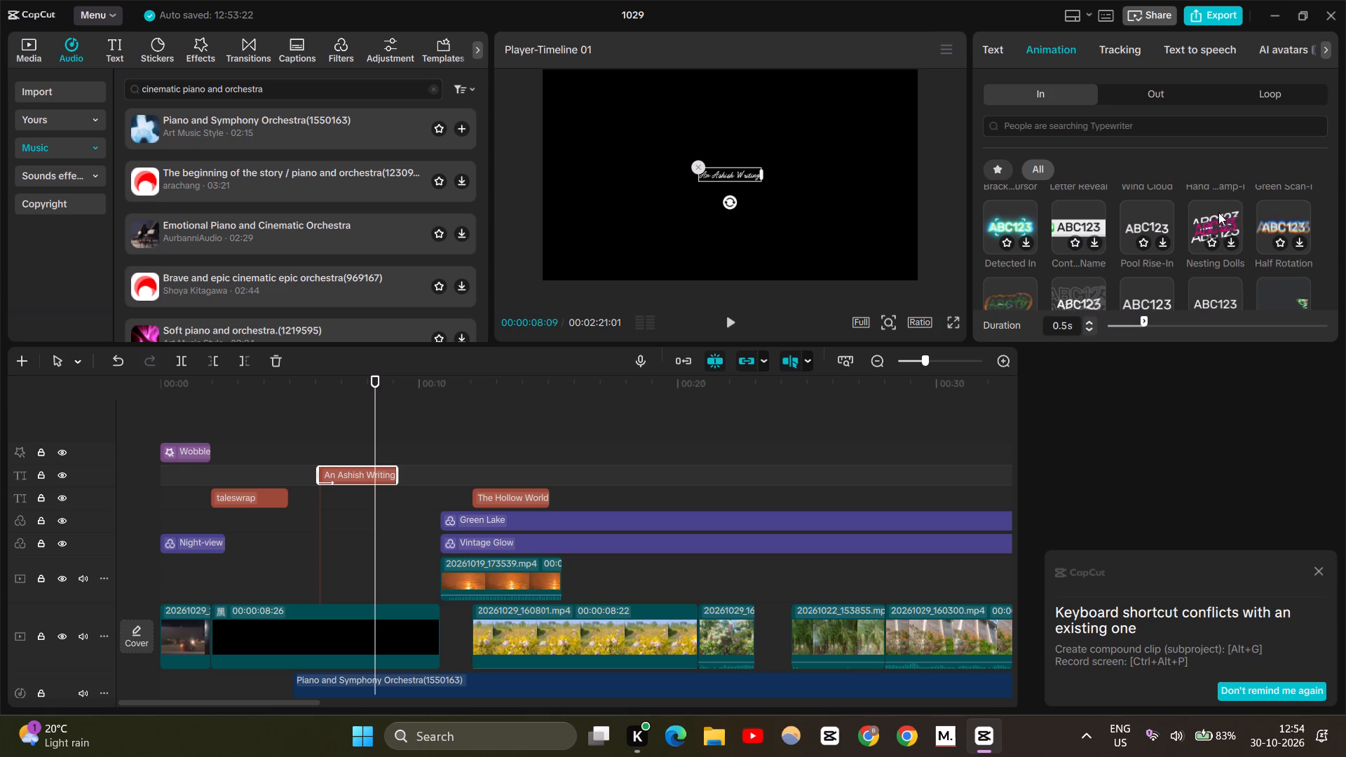
{"action": "right_click", "coordinate": [1233, 238]}
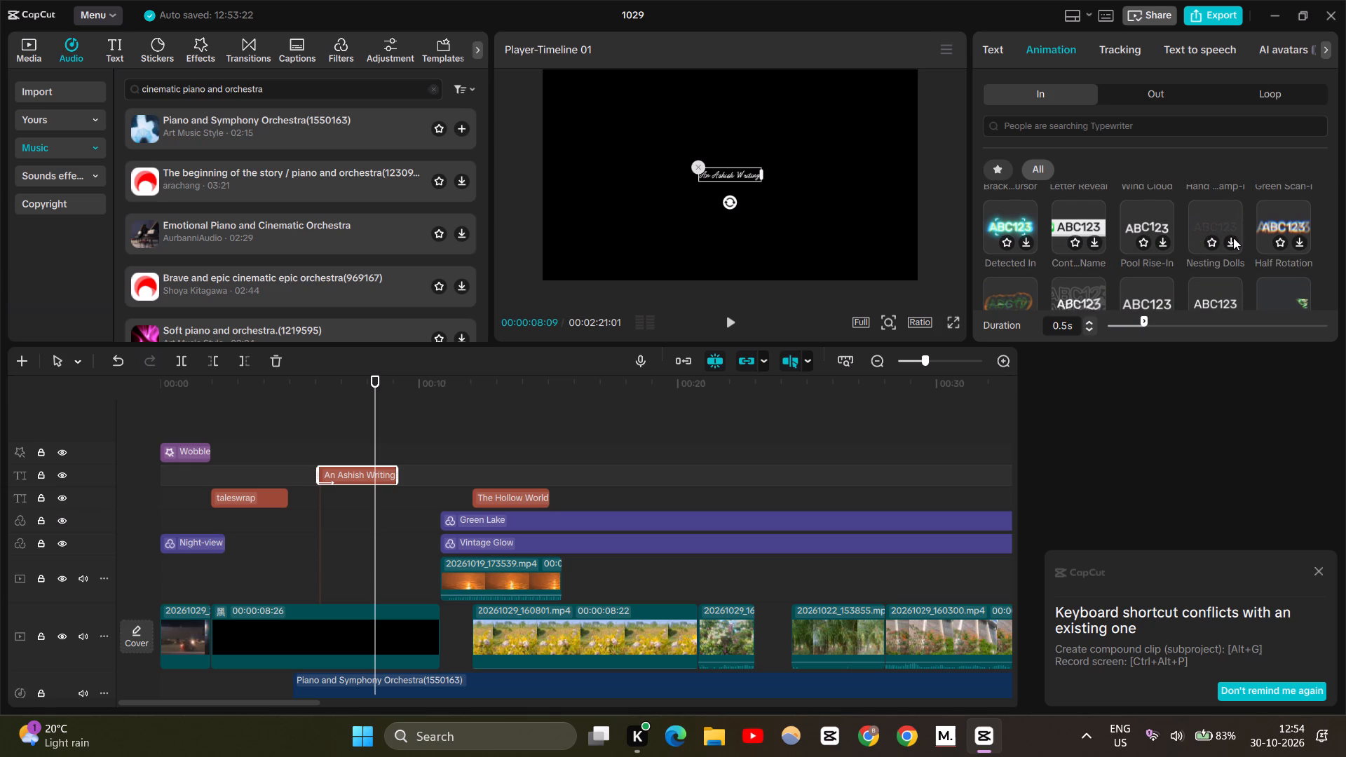
{"action": "right_click", "coordinate": [1230, 243]}
{"action": "left_click", "coordinate": [1230, 243]}
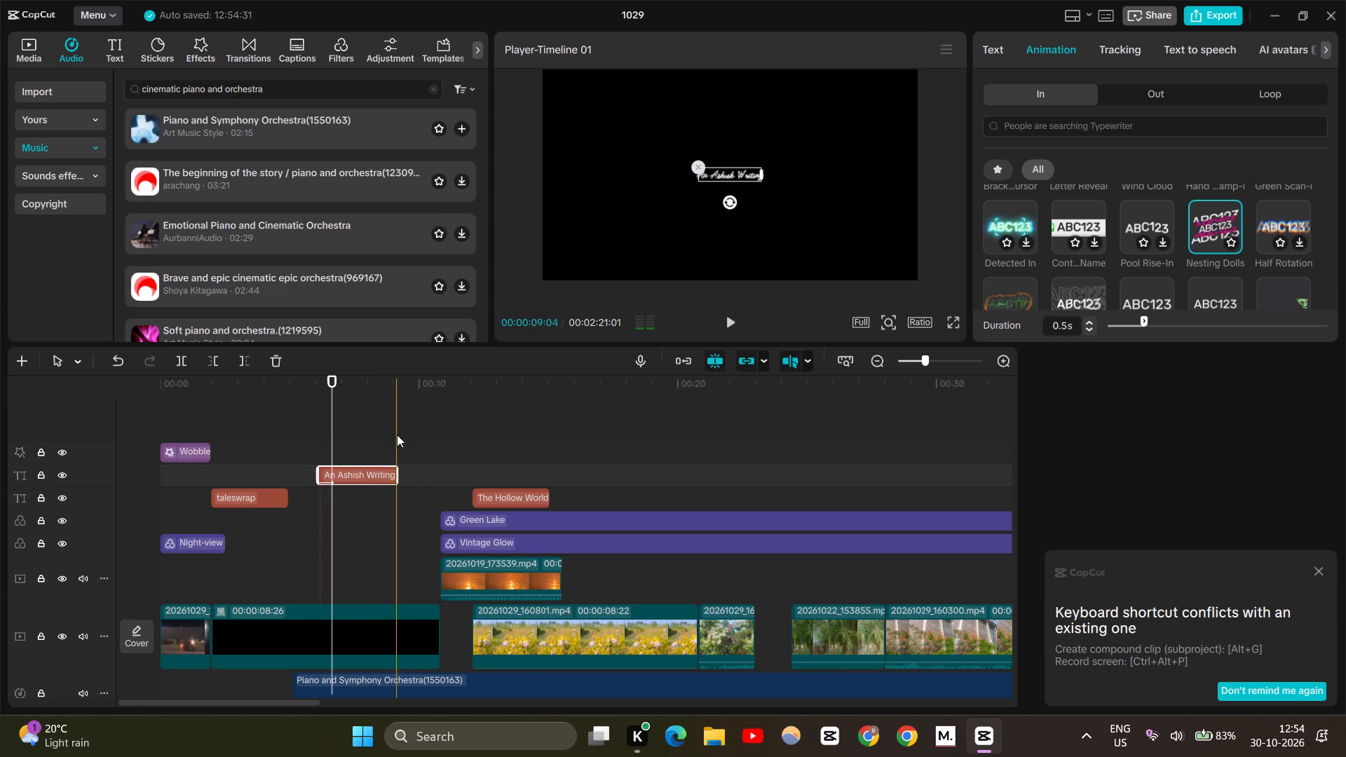
Play the timeline from just before the An Ashish Writing title to check its Nesting Dolls entrance.
{"action": "left_click", "coordinate": [288, 409]}
{"action": "key", "text": "space"}
{"action": "key", "text": "space"}
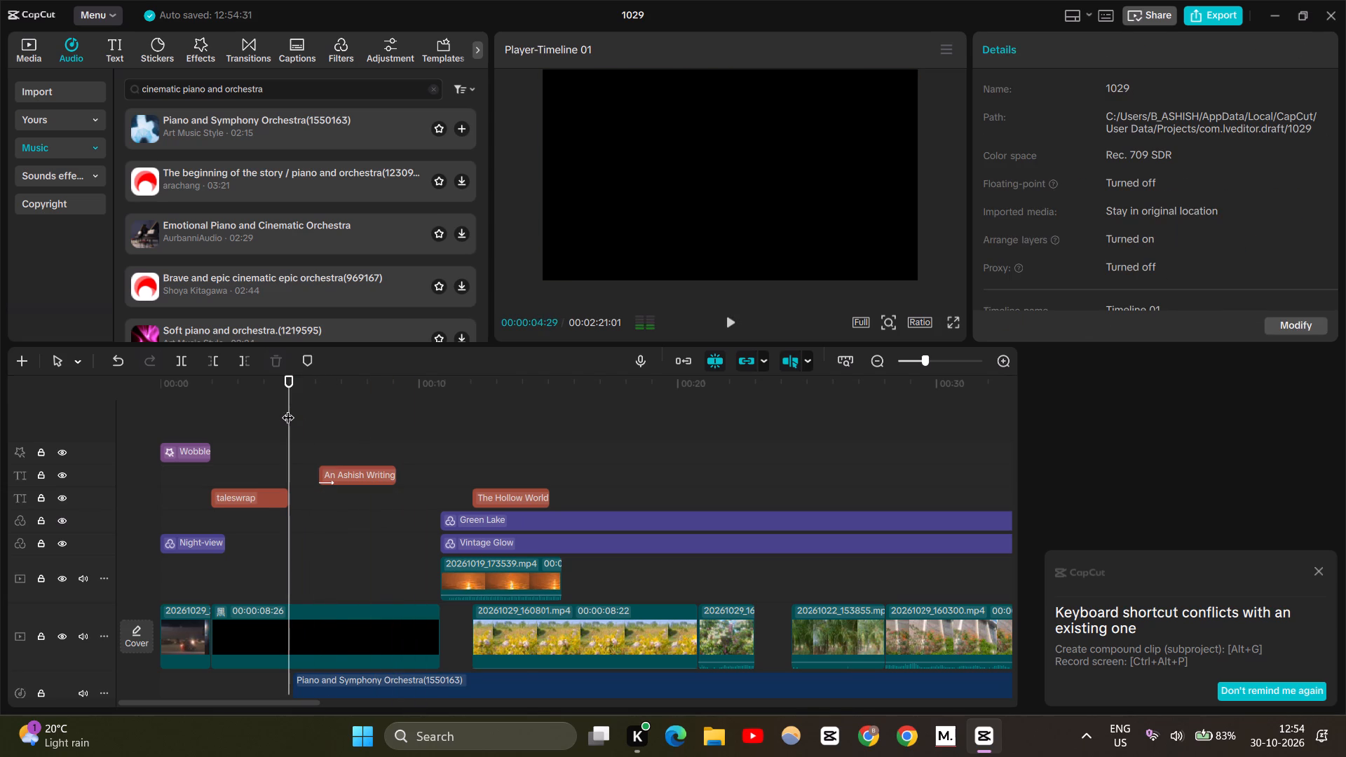
{"action": "key", "text": "space"}
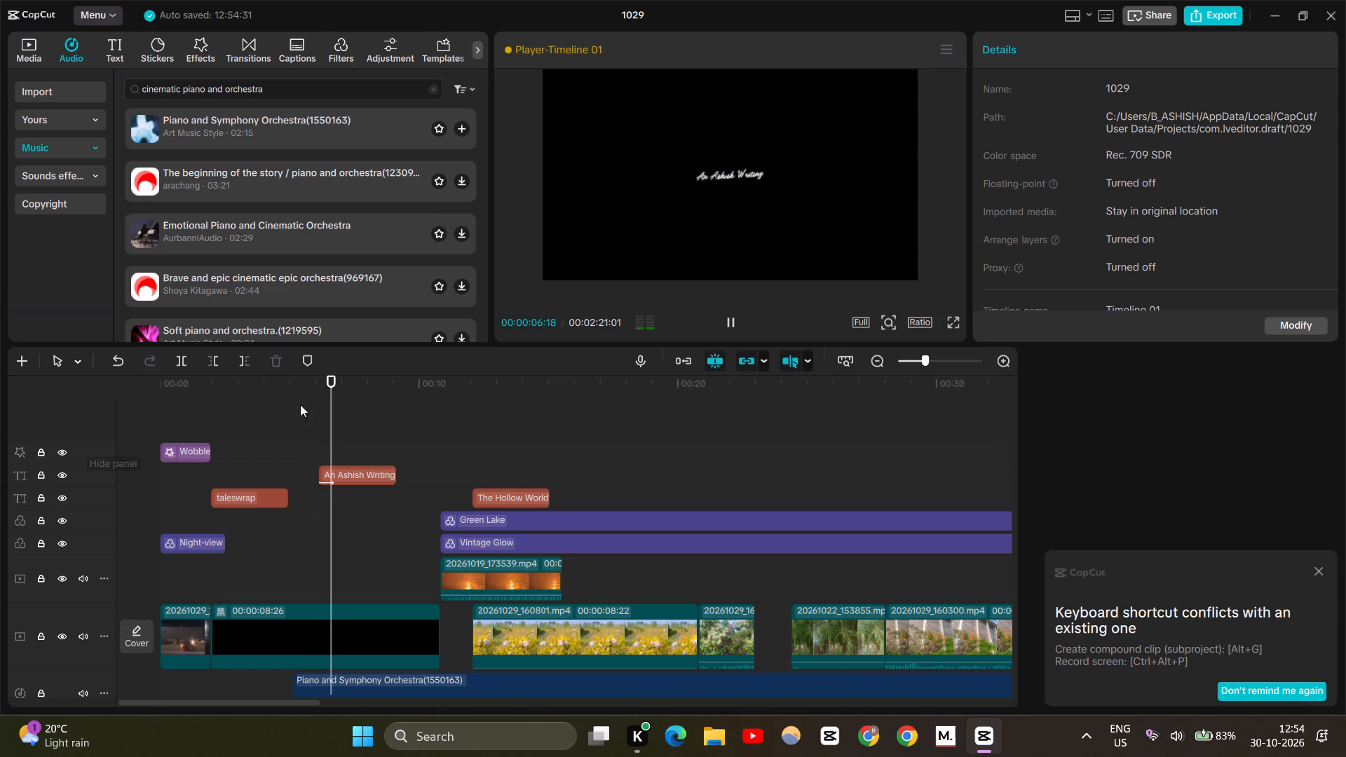
{"action": "left_click", "coordinate": [316, 429]}
{"action": "left_click", "coordinate": [285, 434]}
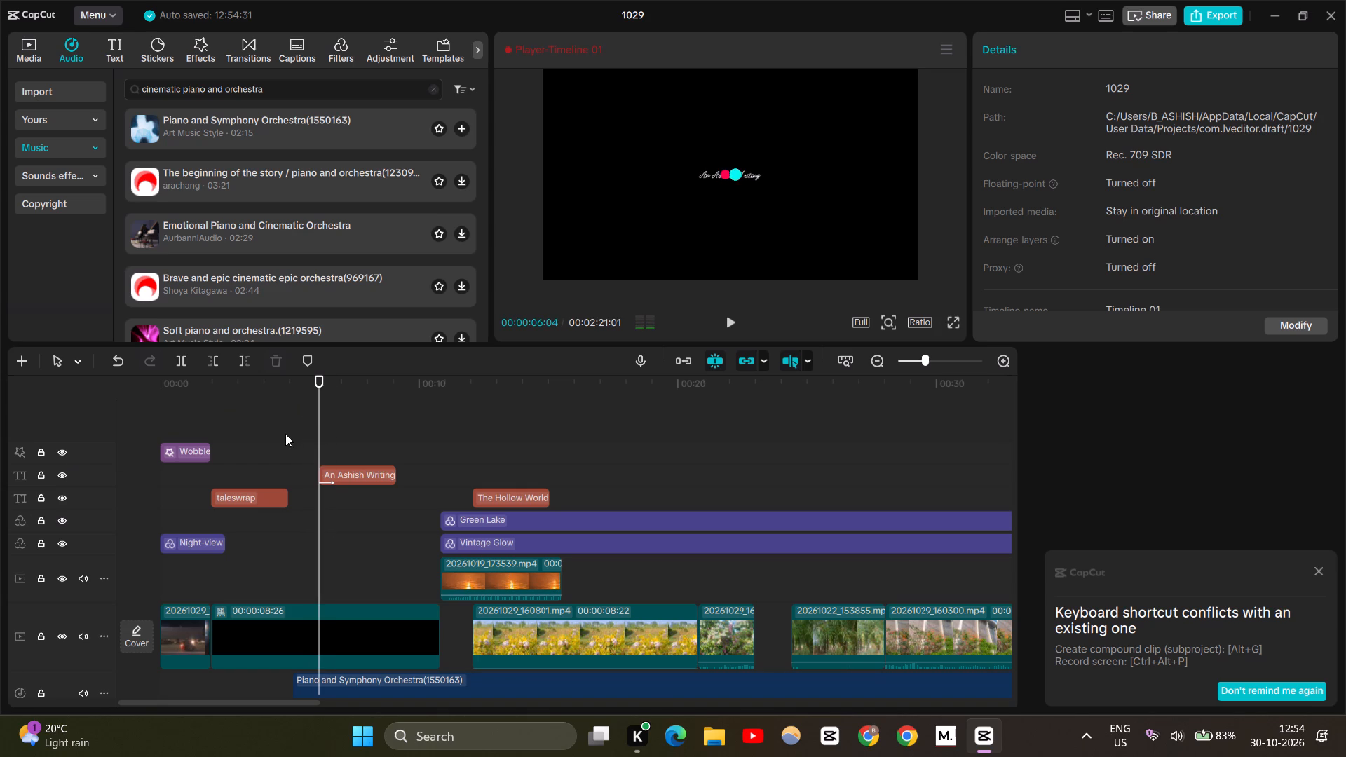
{"action": "key", "text": "space"}
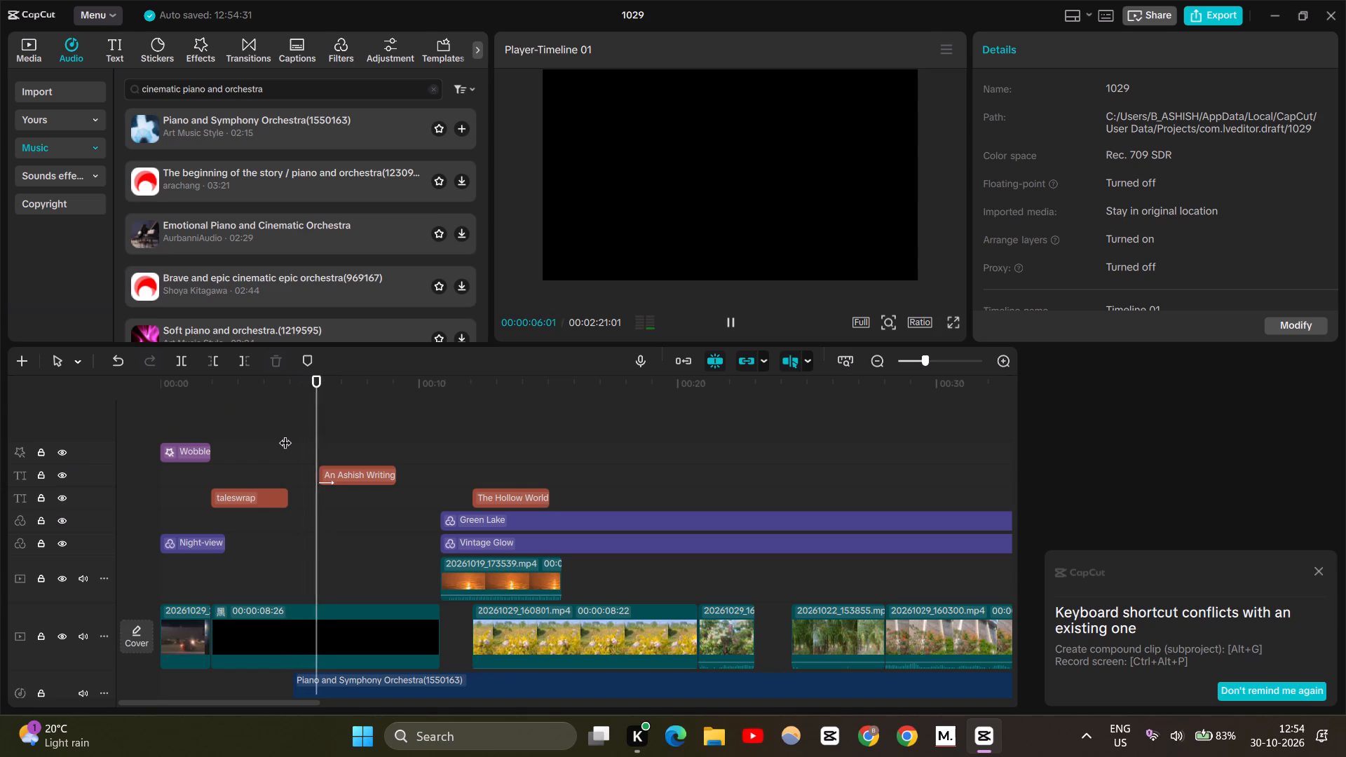
Replay the opening full screen up to the An Ashish Writing title's entrance, pause there and leave full screen.
{"action": "left_click", "coordinate": [950, 319]}
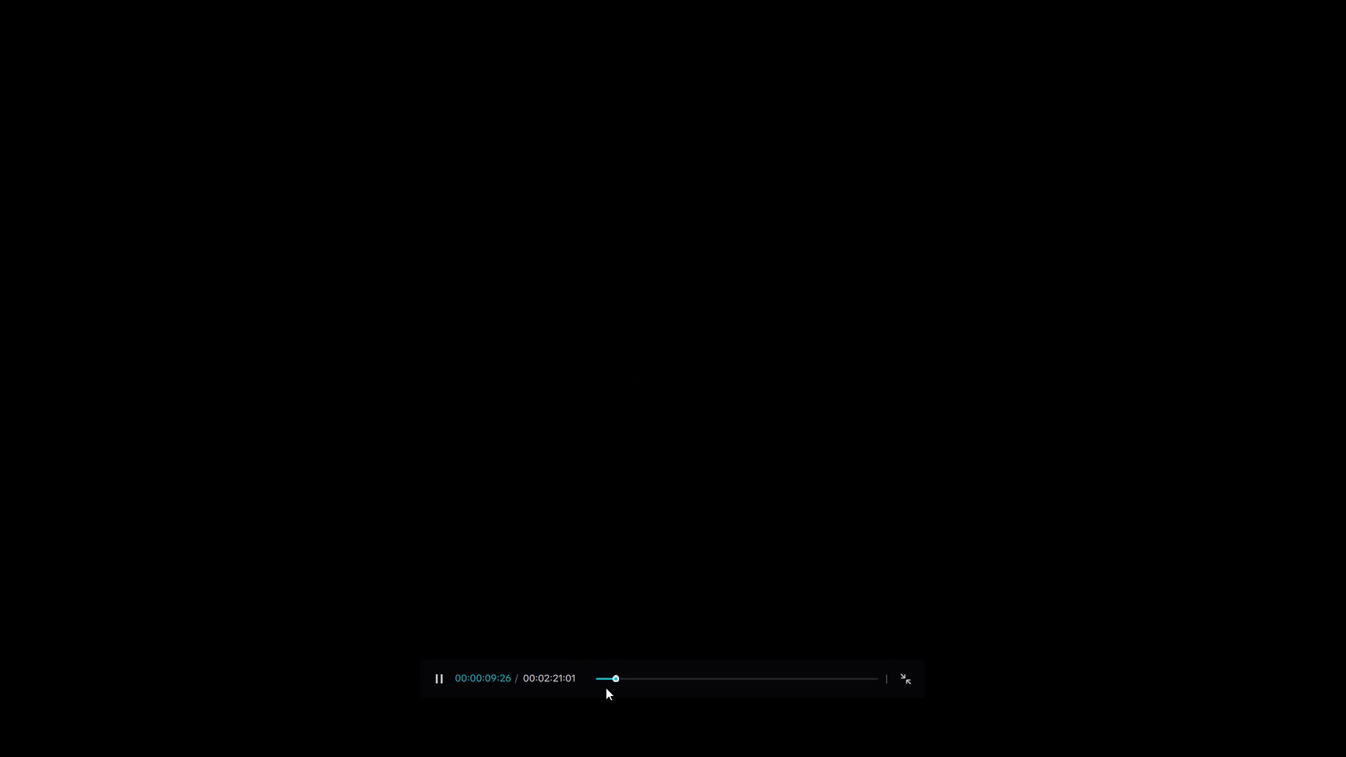
{"action": "left_click", "coordinate": [601, 681]}
{"action": "left_click_drag", "start_coordinate": [601, 681], "coordinate": [592, 675]}
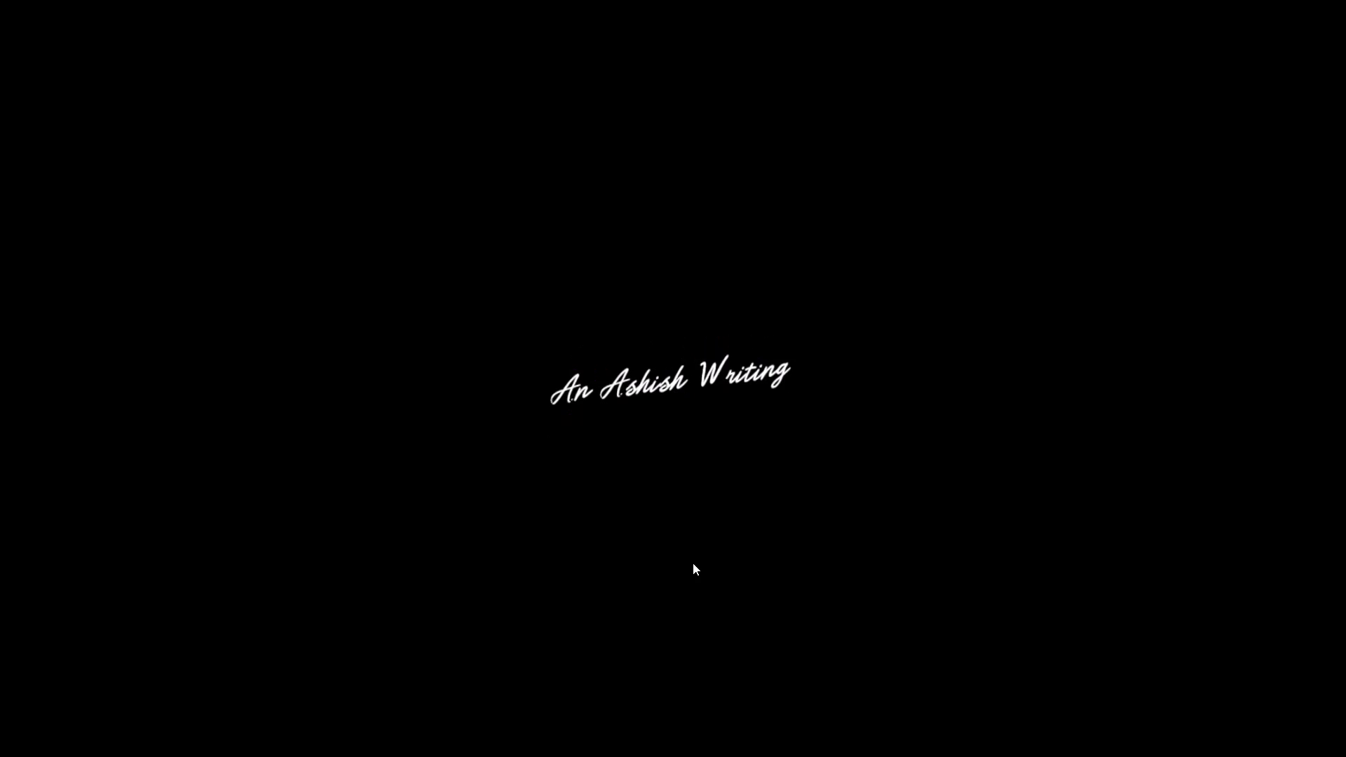
{"action": "key", "text": "space"}
{"action": "key", "text": "Escape"}
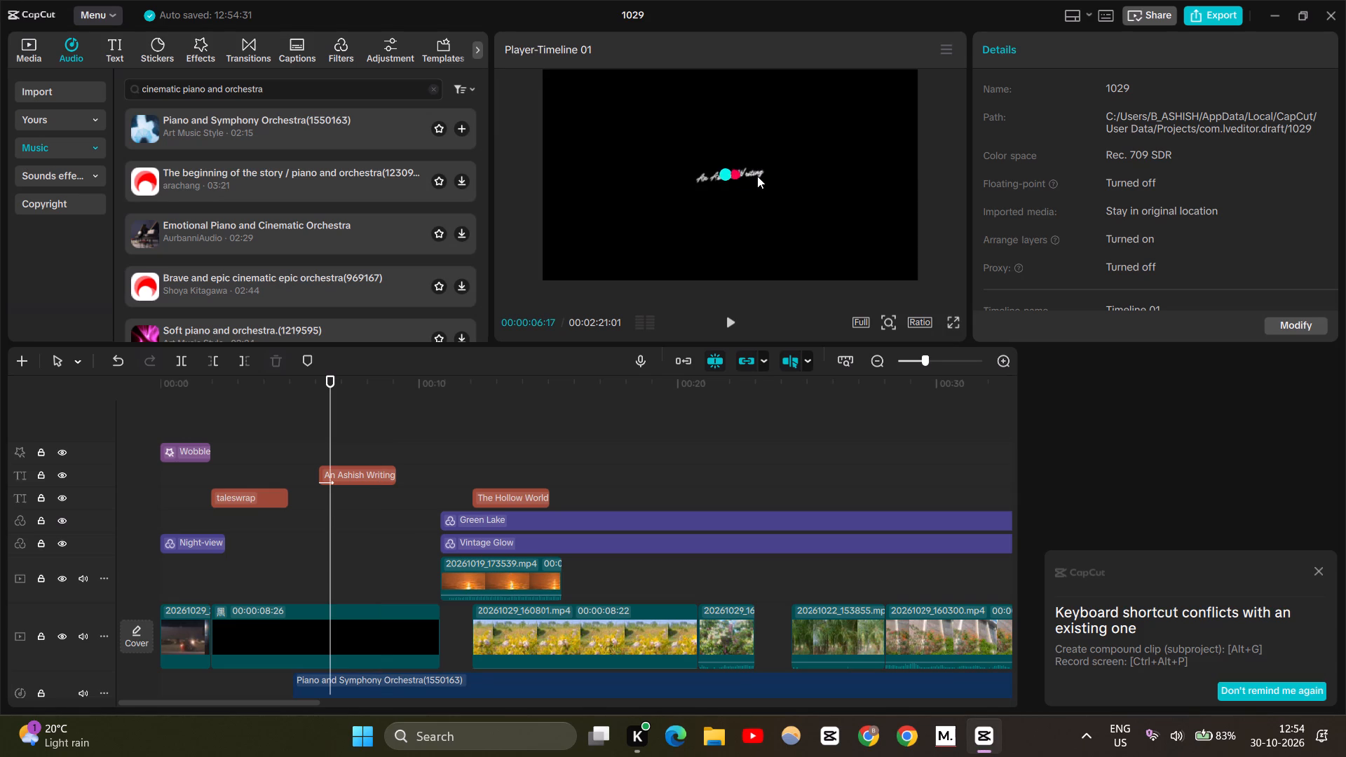
Browse the In animations for the An Ashish Writing title and search them for Fade In.
{"action": "left_click", "coordinate": [354, 474]}
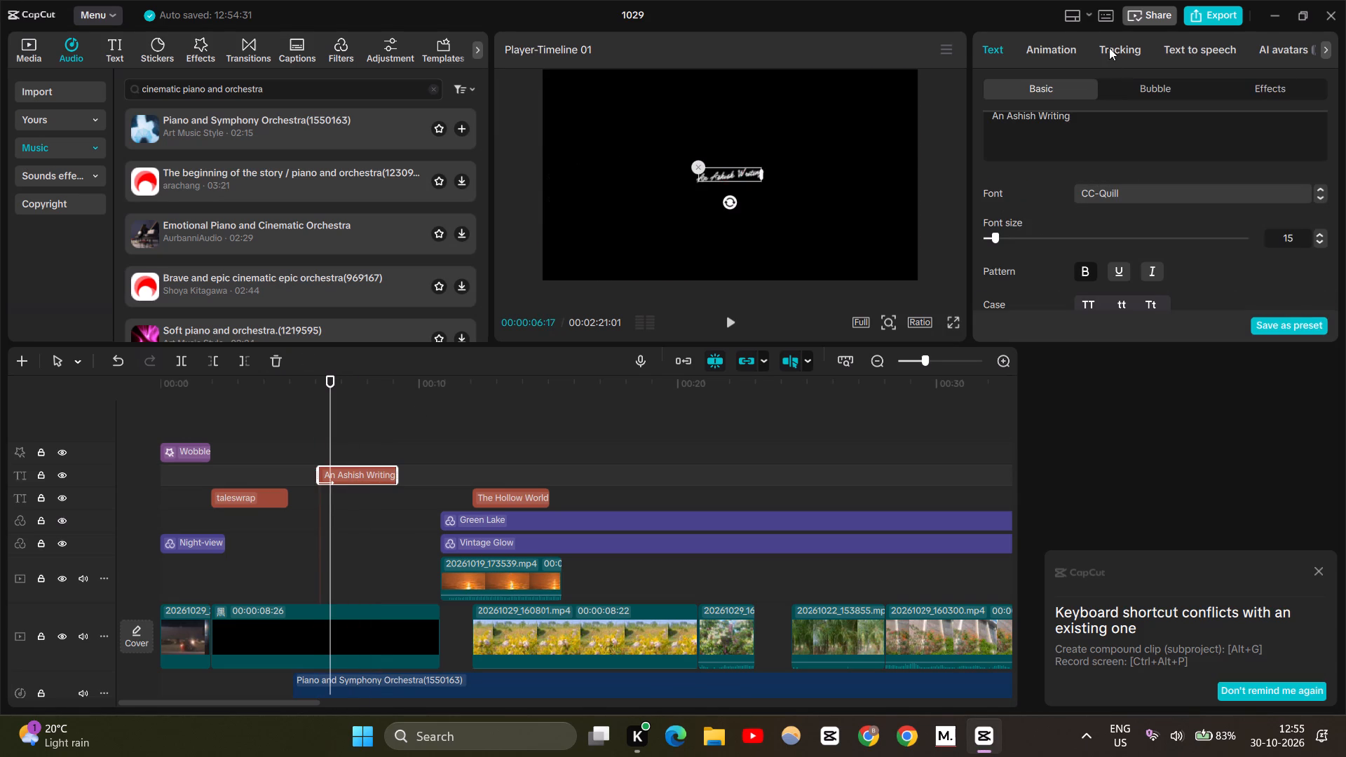
{"action": "left_click", "coordinate": [1045, 45]}
{"action": "scroll", "coordinate": [1134, 189], "scroll_direction": "up", "scroll_amount": 1}
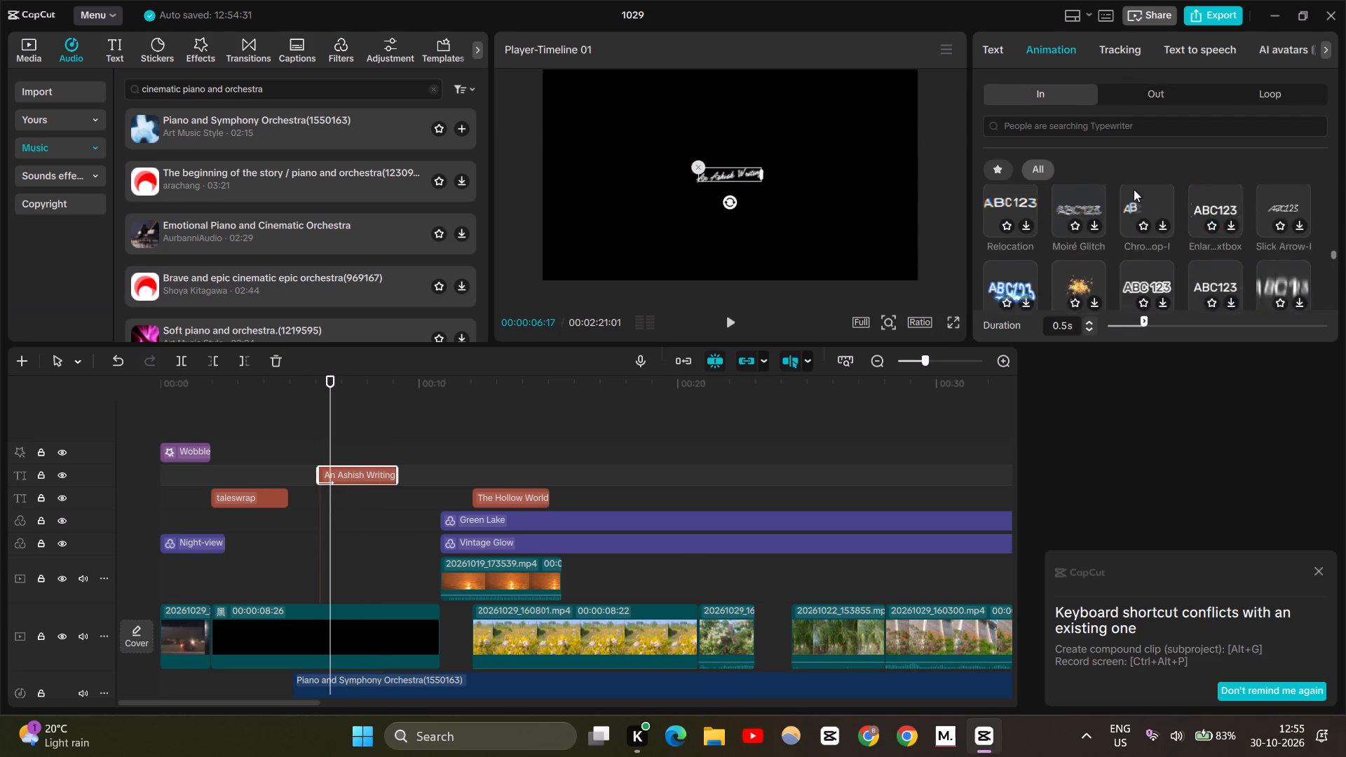
{"action": "scroll", "coordinate": [1134, 189], "scroll_direction": "up", "scroll_amount": 2}
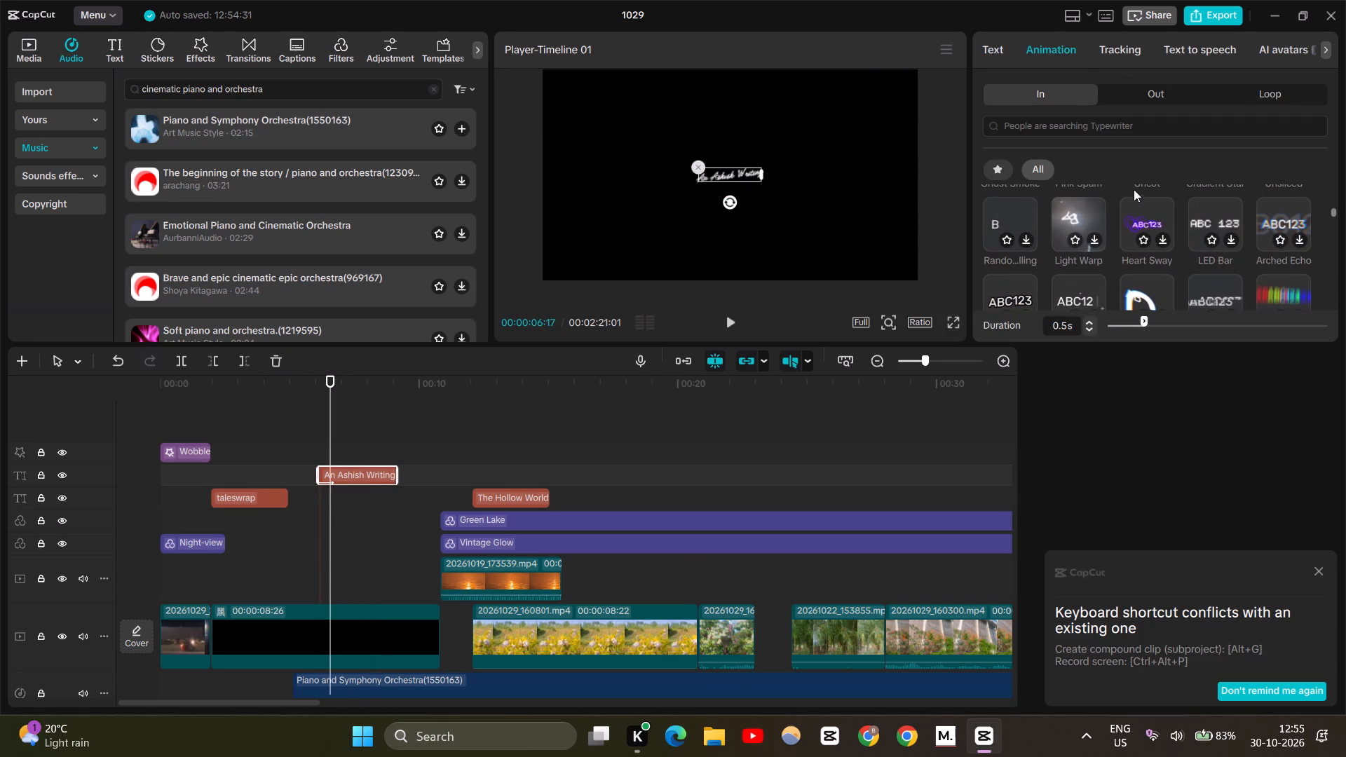
{"action": "scroll", "coordinate": [1117, 217], "scroll_direction": "up", "scroll_amount": 12}
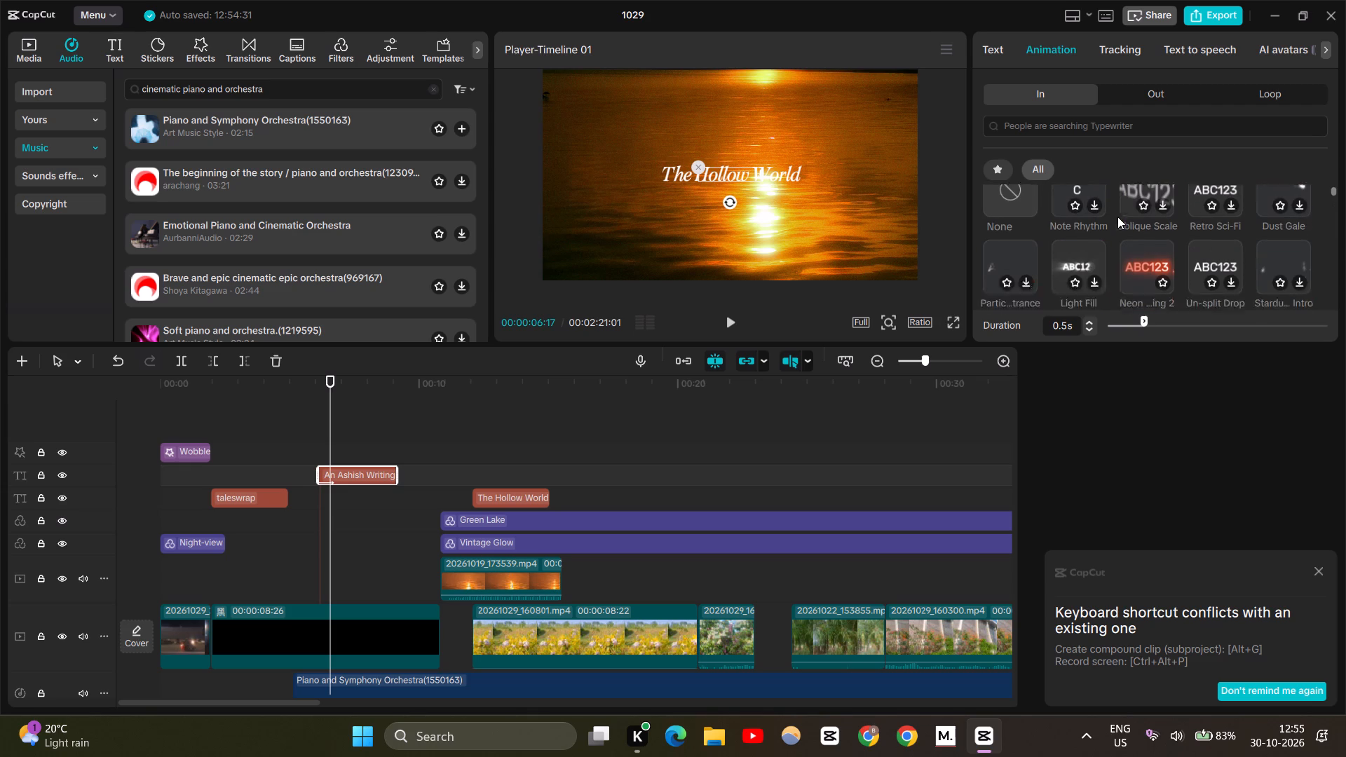
{"action": "scroll", "coordinate": [1117, 217], "scroll_direction": "up", "scroll_amount": 7}
{"action": "left_click", "coordinate": [1064, 122]}
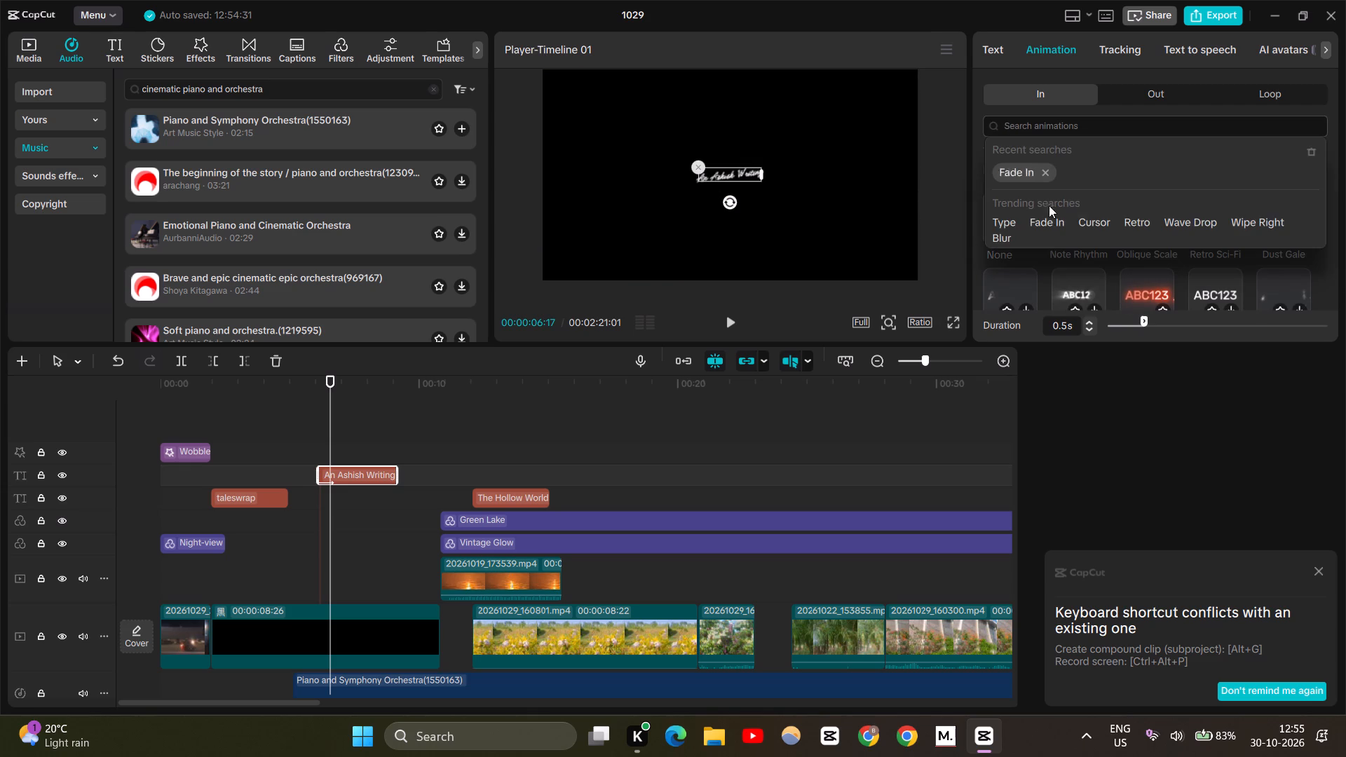
{"action": "left_click", "coordinate": [1047, 218]}
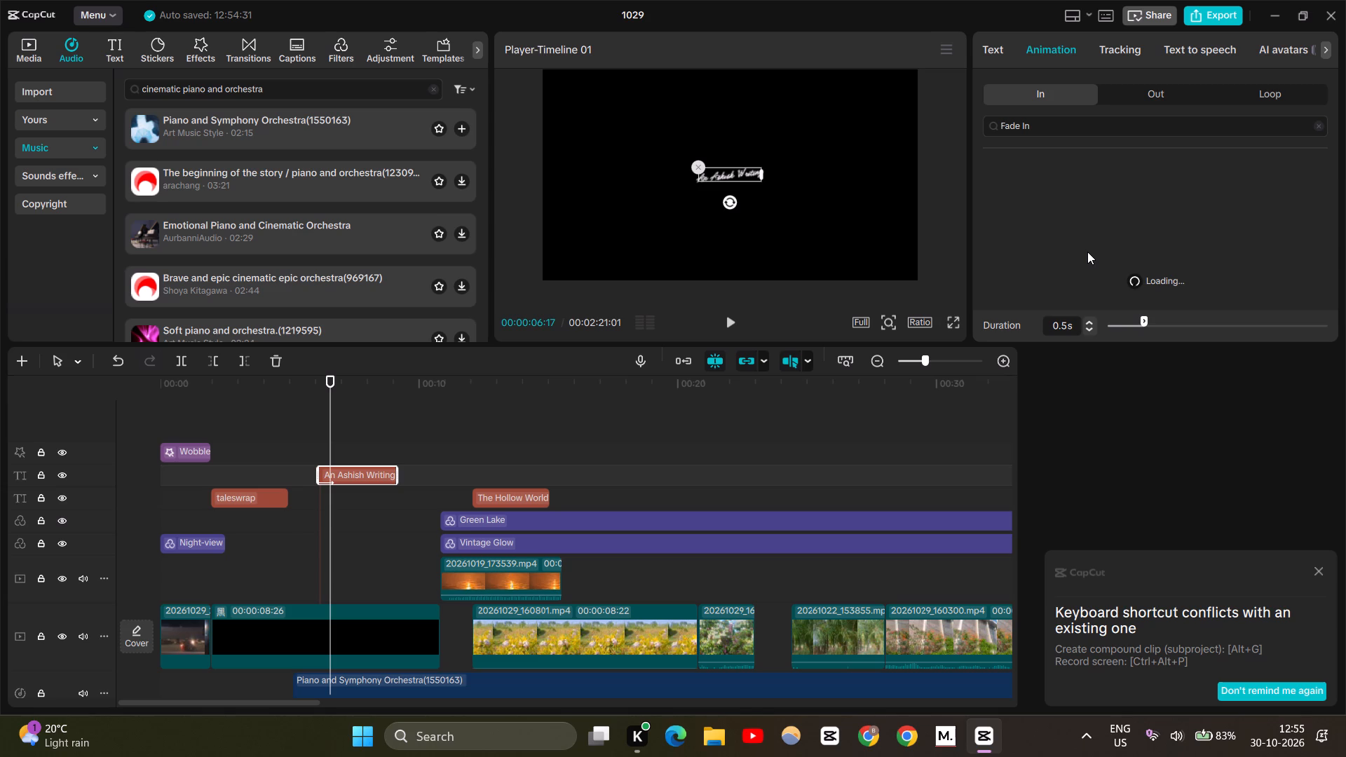
Search the In animations for "write" and apply Writing to the An Ashish Writing title.
{"action": "left_click_drag", "start_coordinate": [1035, 123], "coordinate": [1019, 121]}
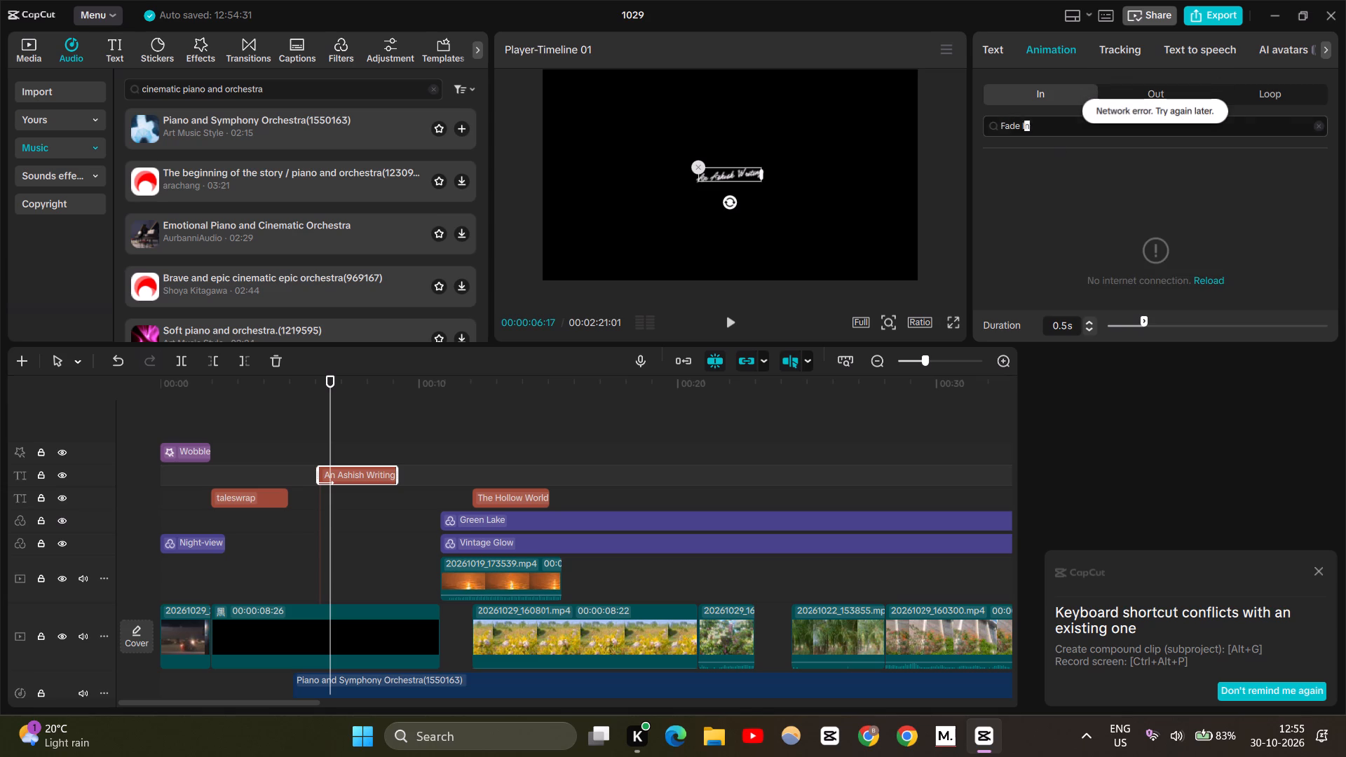
{"action": "left_click_drag", "start_coordinate": [1019, 121], "coordinate": [995, 121]}
{"action": "key", "text": "BackSpace"}
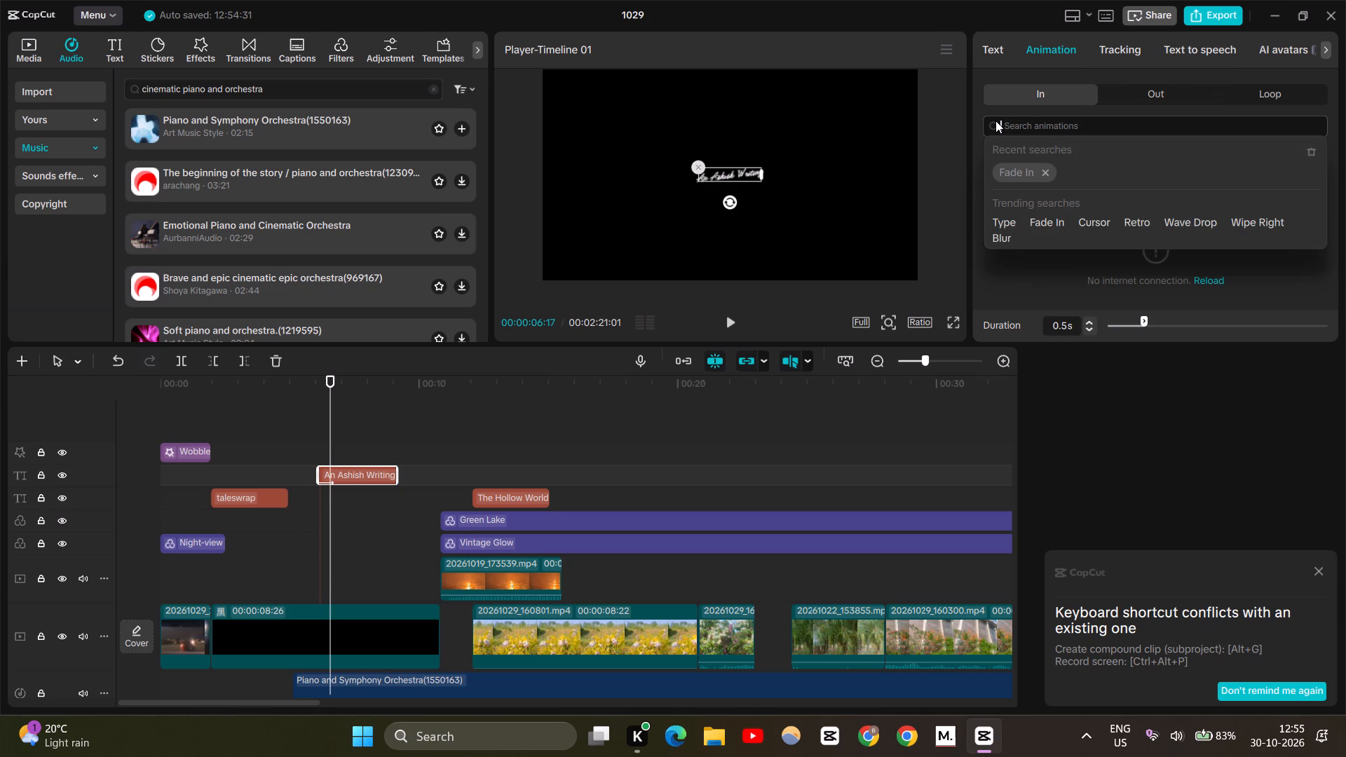
{"action": "type", "text": "wr"}
{"action": "type", "text": "ite"}
{"action": "key", "text": "Return"}
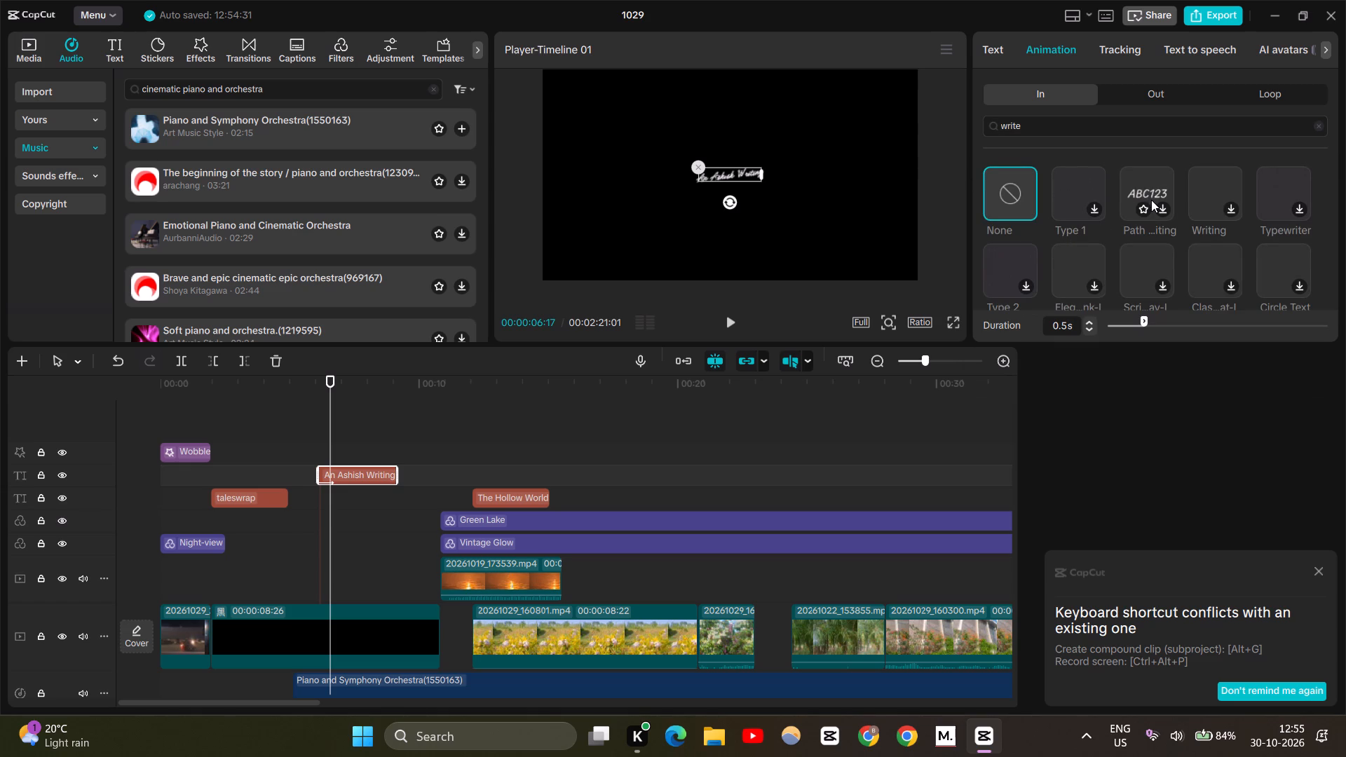
{"action": "left_click", "coordinate": [1233, 209]}
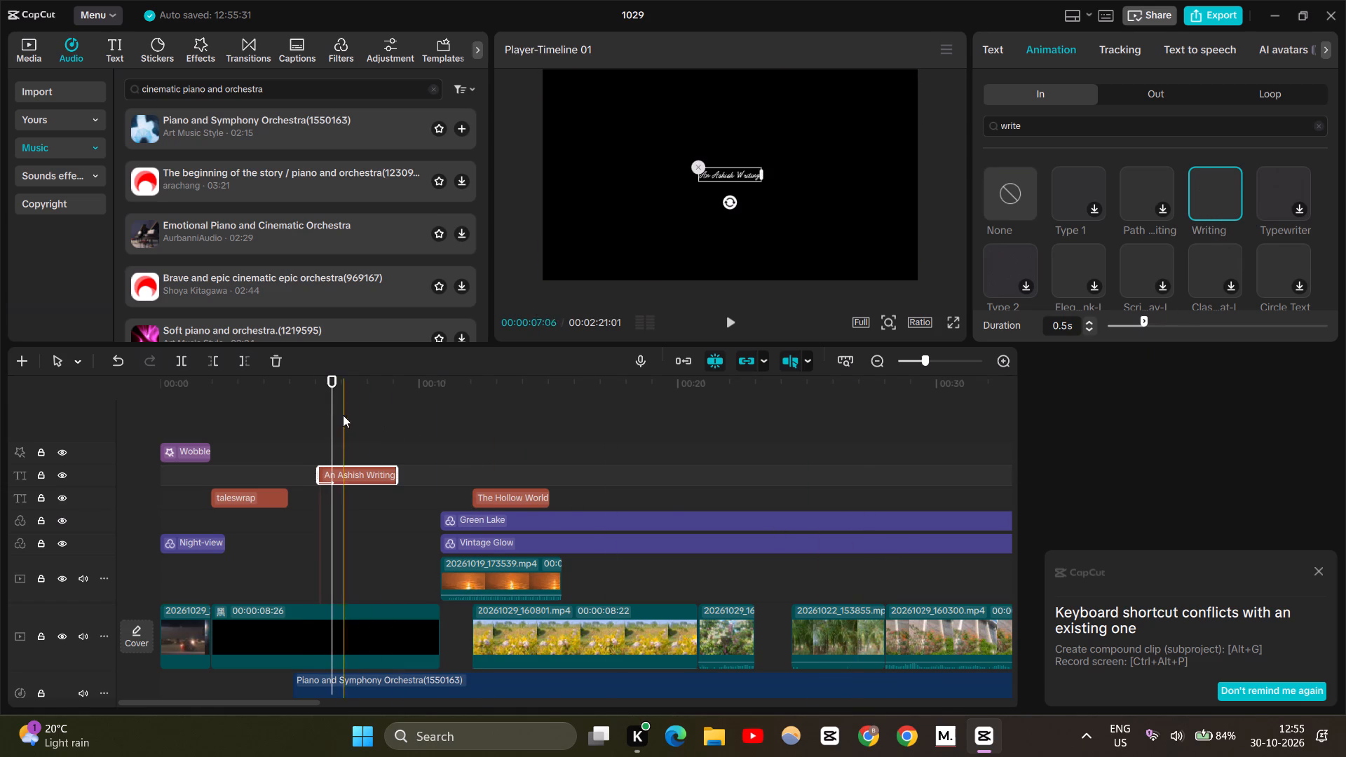
Play the timeline from just before the An Ashish Writing title to check its Writing entrance.
{"action": "left_click", "coordinate": [311, 413]}
{"action": "key", "text": "space"}
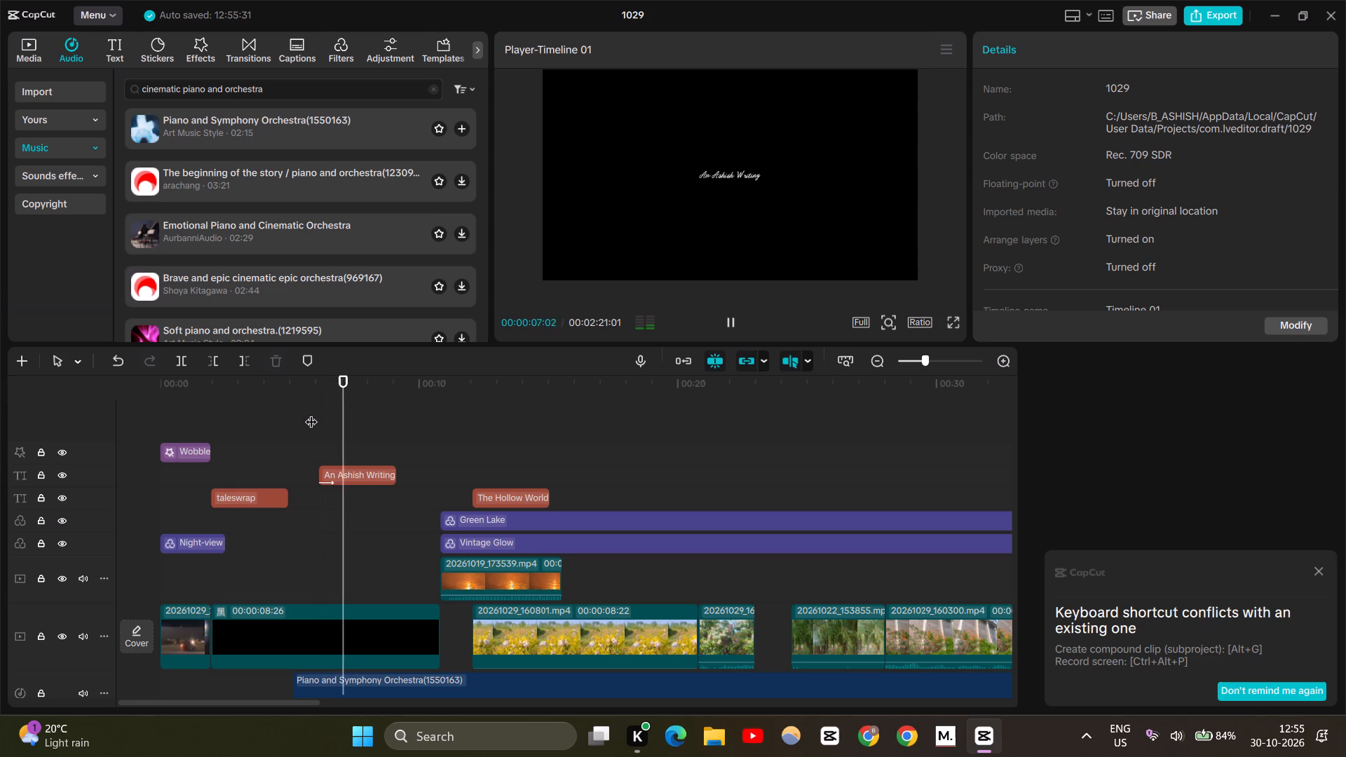
{"action": "key", "text": "space"}
Add a Scale keyframe at the very start of the An Ashish Writing title.
{"action": "scroll", "coordinate": [311, 413], "scroll_direction": "up", "scroll_amount": 8, "text": "ctrl"}
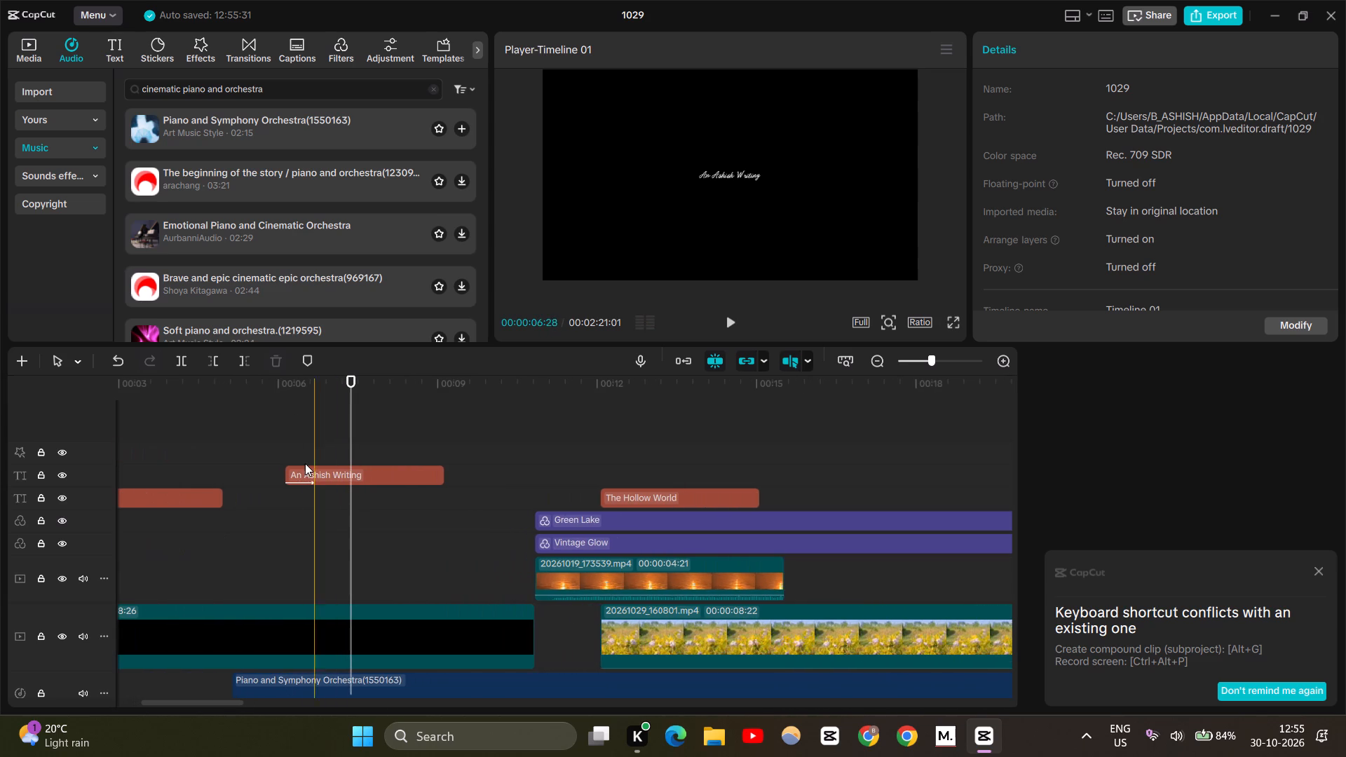
{"action": "left_click", "coordinate": [305, 463]}
{"action": "left_click_drag", "start_coordinate": [305, 383], "coordinate": [291, 383]}
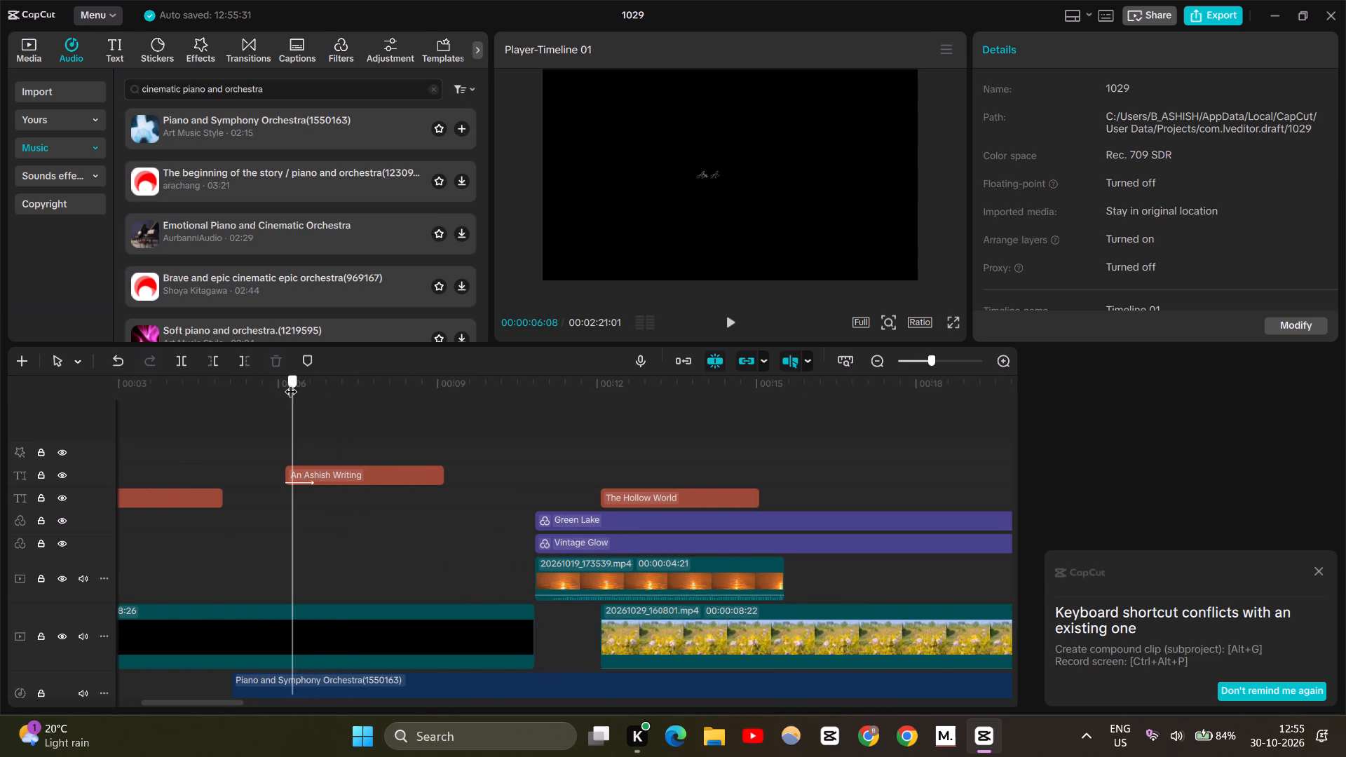
{"action": "left_click_drag", "start_coordinate": [291, 383], "coordinate": [287, 383]}
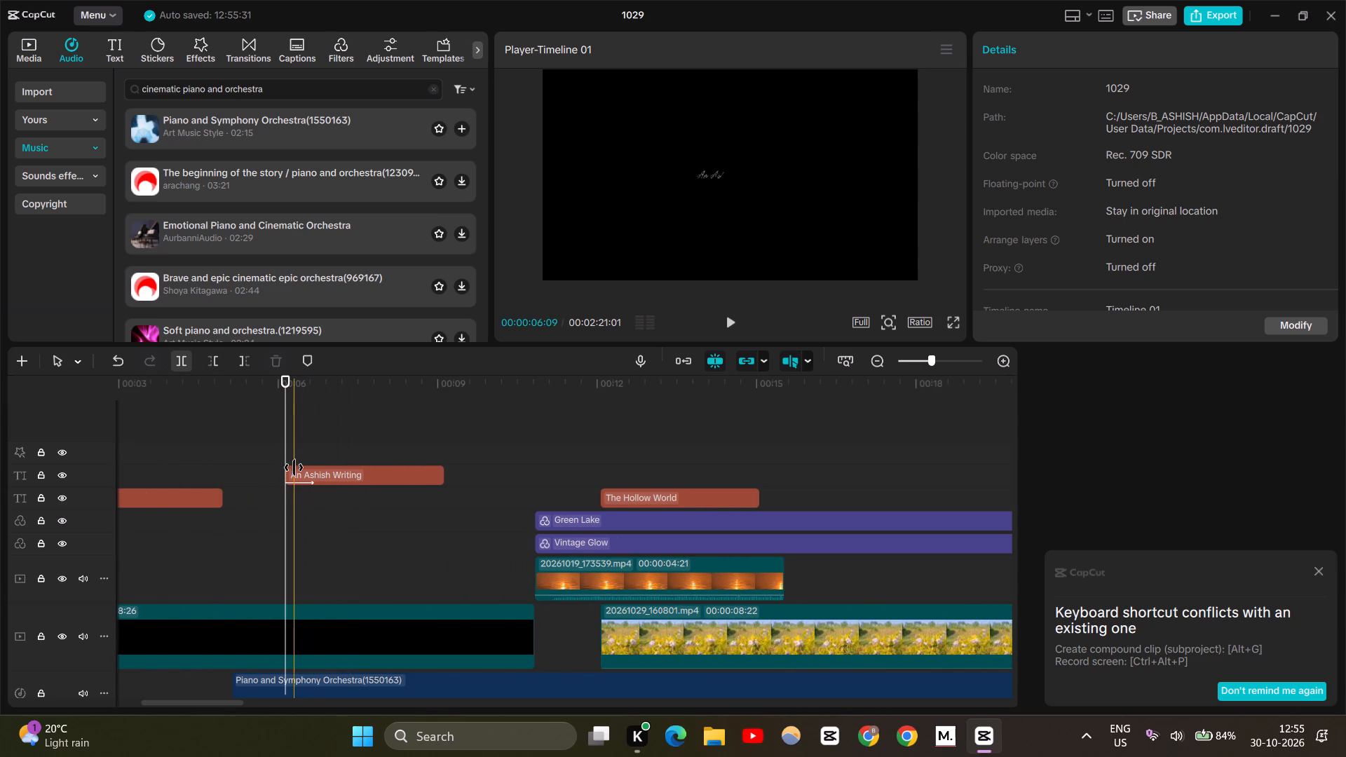
{"action": "left_click", "coordinate": [294, 473]}
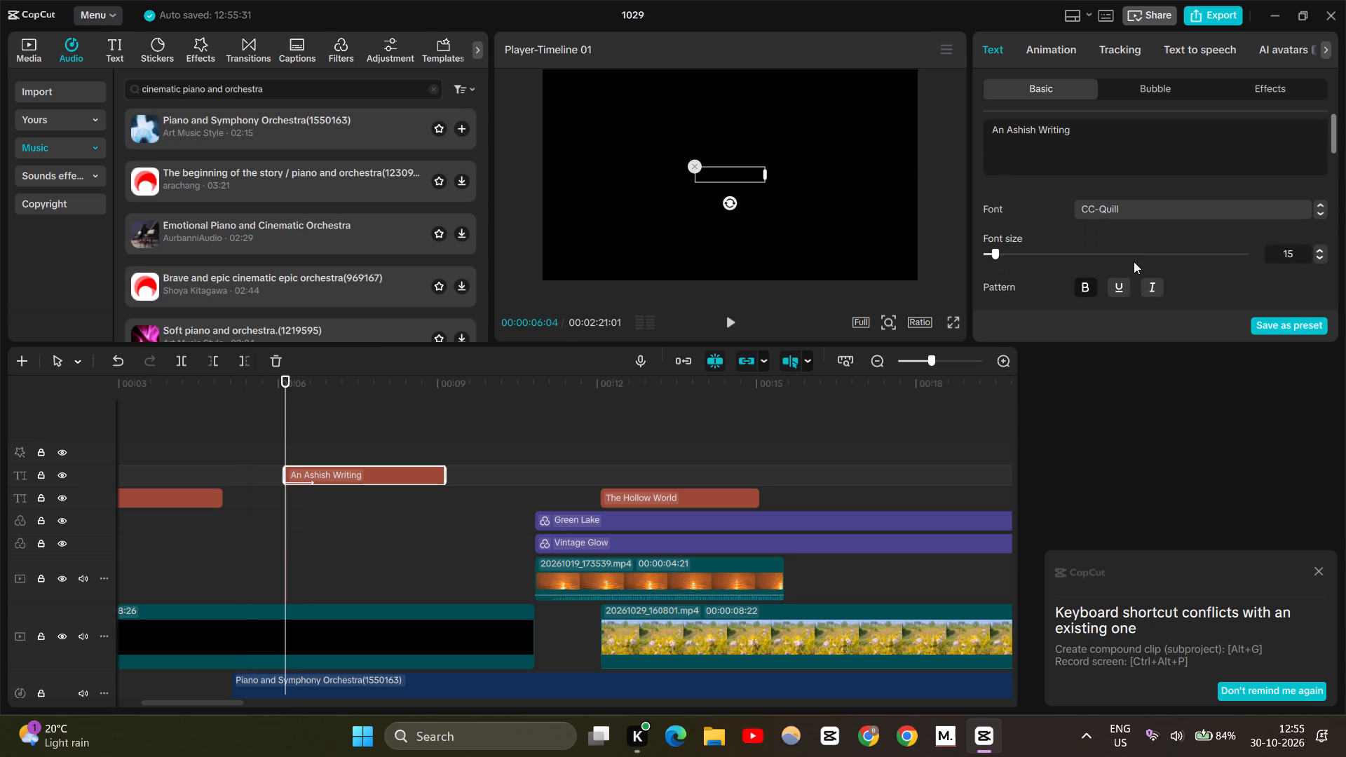
{"action": "scroll", "coordinate": [1134, 261], "scroll_direction": "down", "scroll_amount": 1}
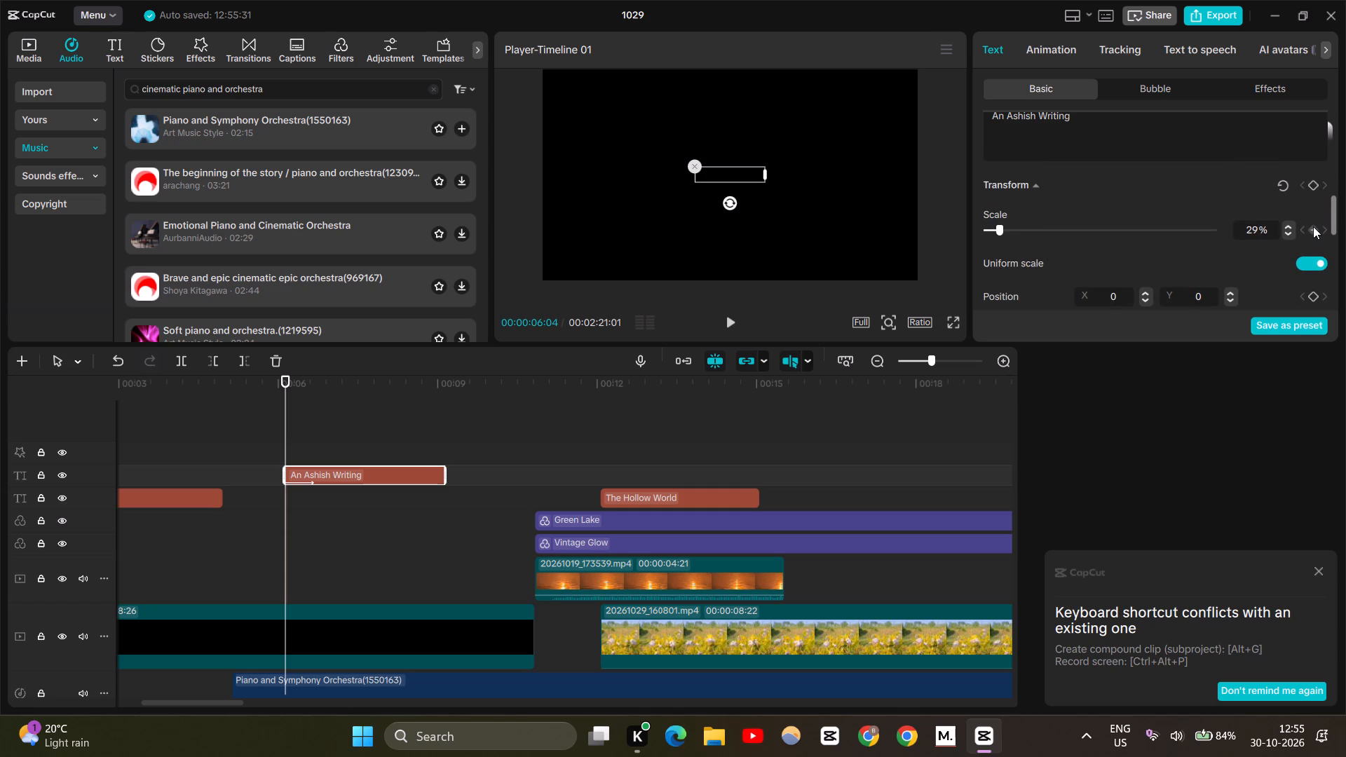
{"action": "left_click", "coordinate": [1313, 228]}
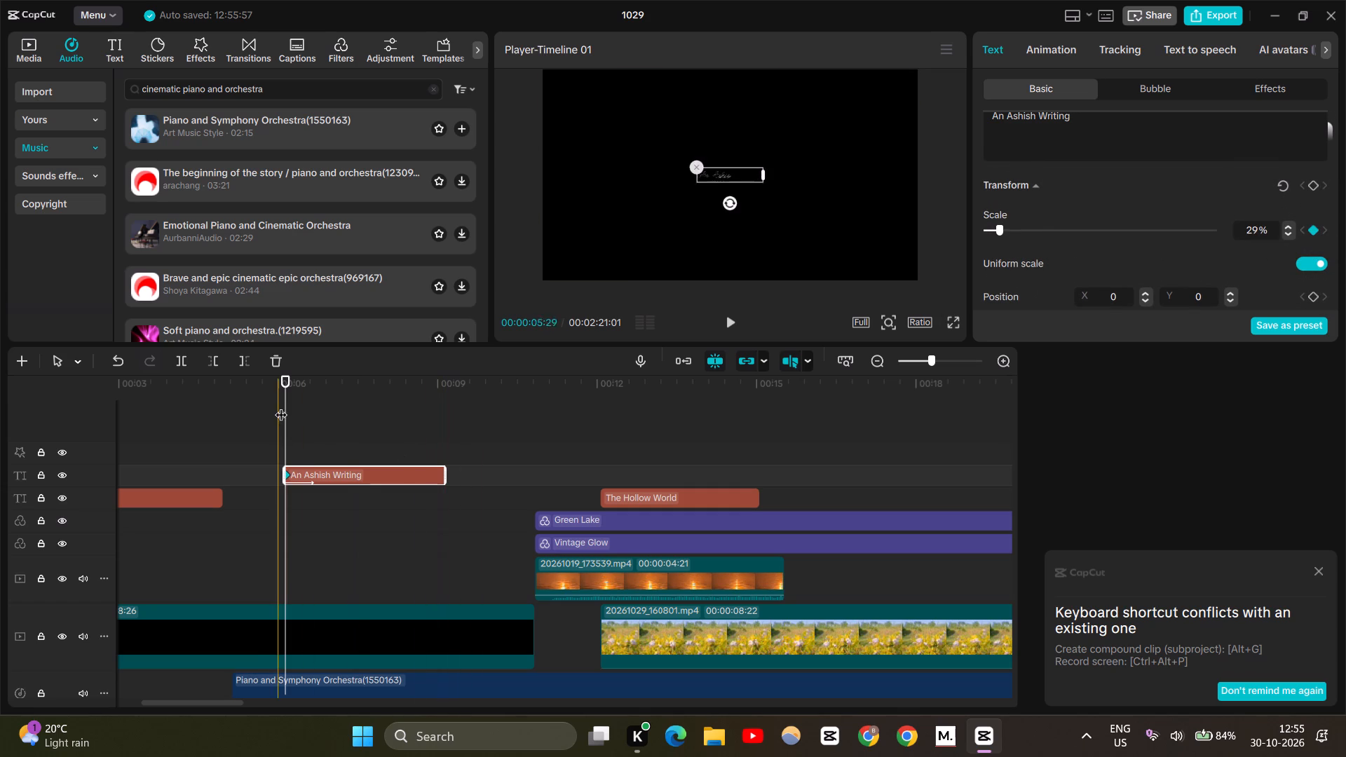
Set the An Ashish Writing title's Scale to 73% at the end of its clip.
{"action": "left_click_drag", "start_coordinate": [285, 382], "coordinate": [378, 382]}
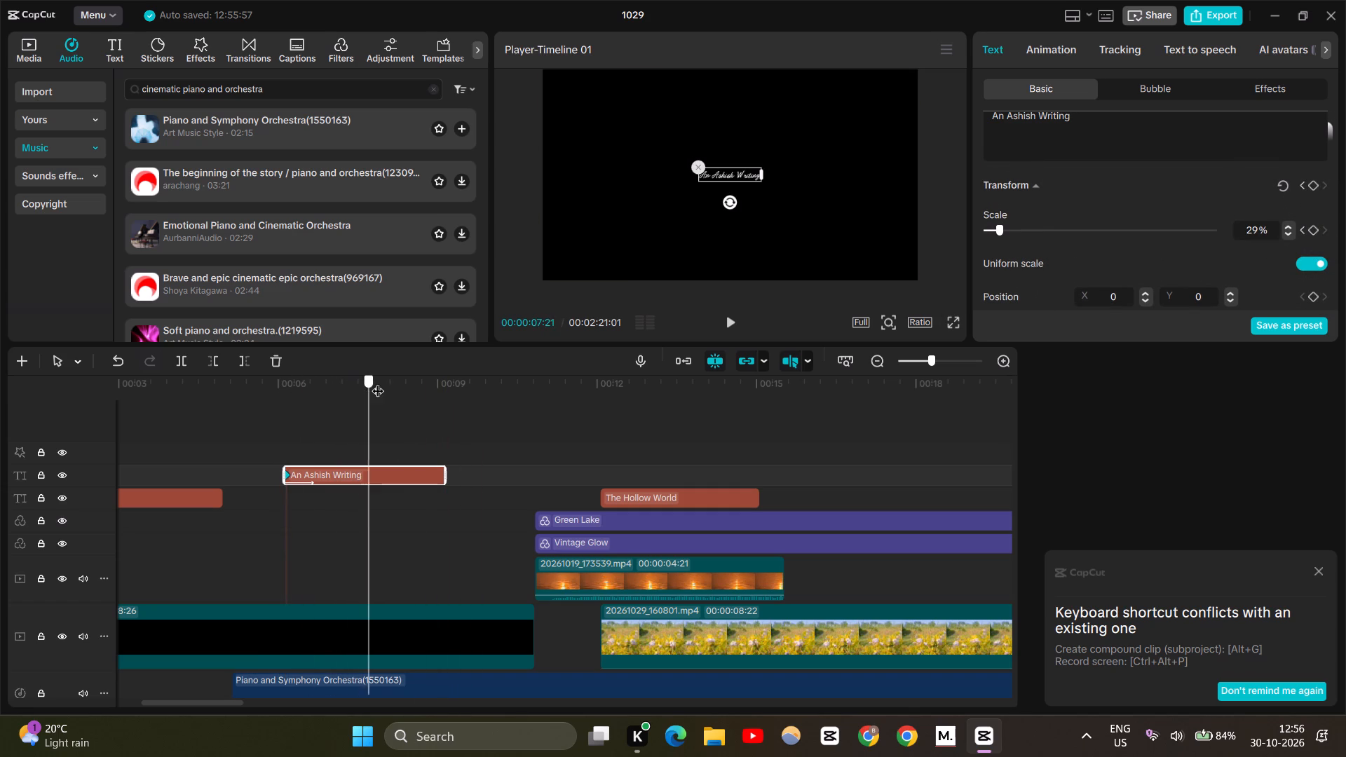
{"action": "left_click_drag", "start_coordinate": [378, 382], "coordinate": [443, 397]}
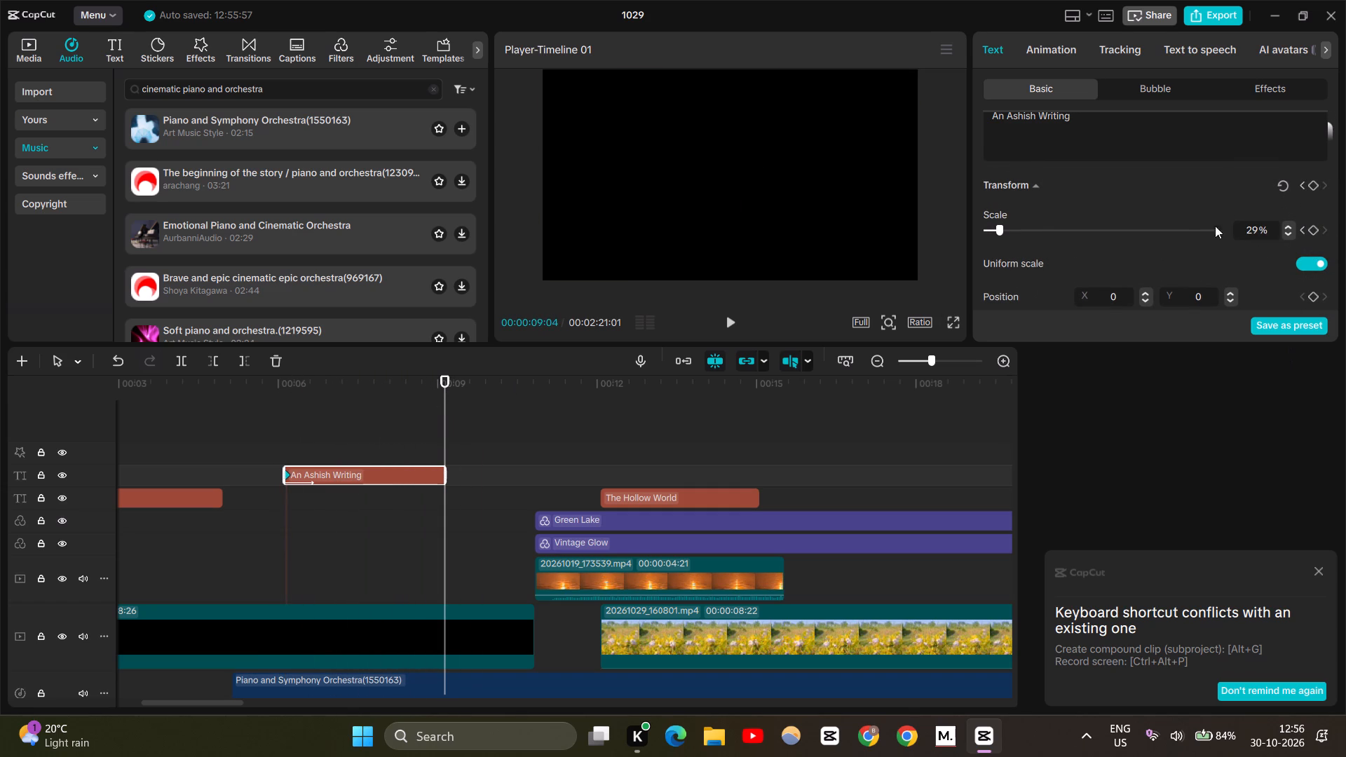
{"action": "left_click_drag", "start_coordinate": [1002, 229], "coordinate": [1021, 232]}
Play the An Ashish Writing title from just before its start and replay it full screen to check its growth, pausing and leaving full screen.
{"action": "left_click", "coordinate": [370, 427]}
{"action": "left_click_drag", "start_coordinate": [370, 427], "coordinate": [259, 423]}
{"action": "key", "text": "space"}
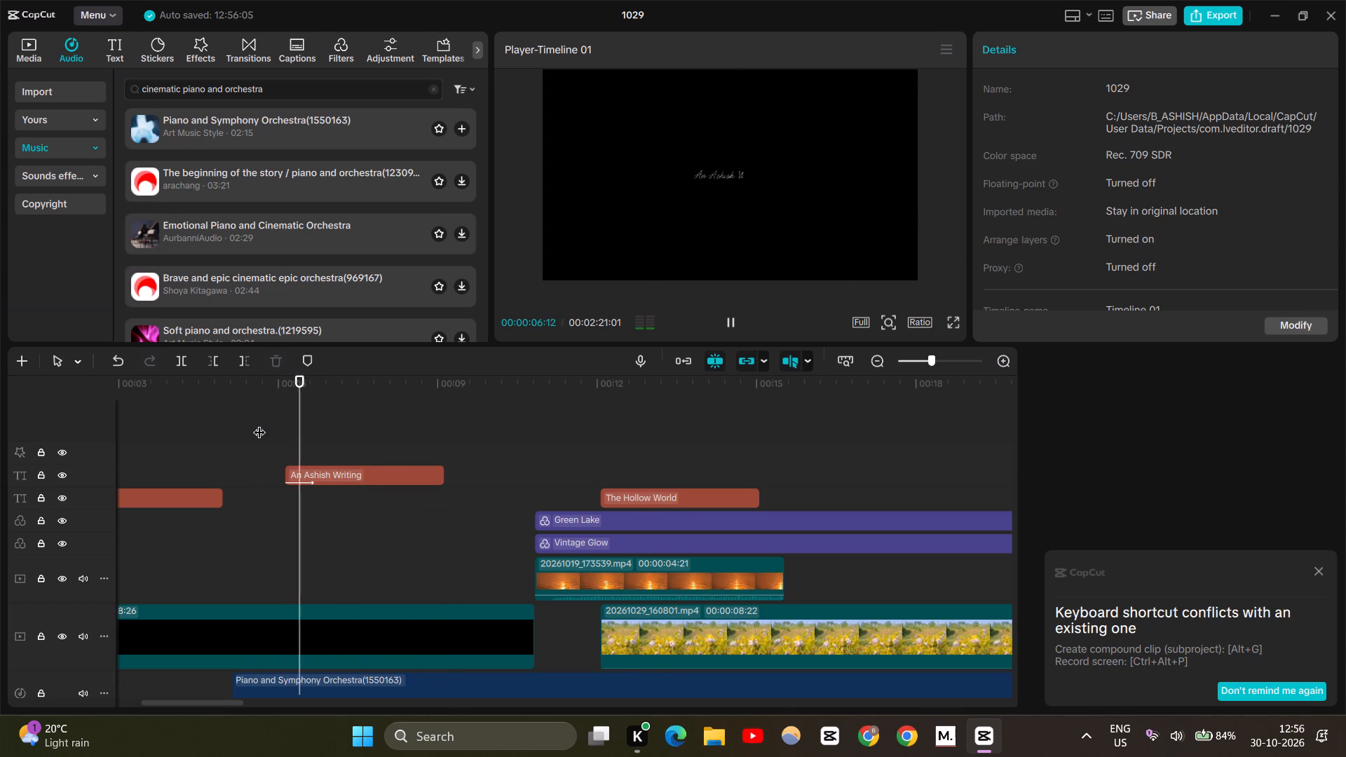
{"action": "left_click", "coordinate": [955, 328]}
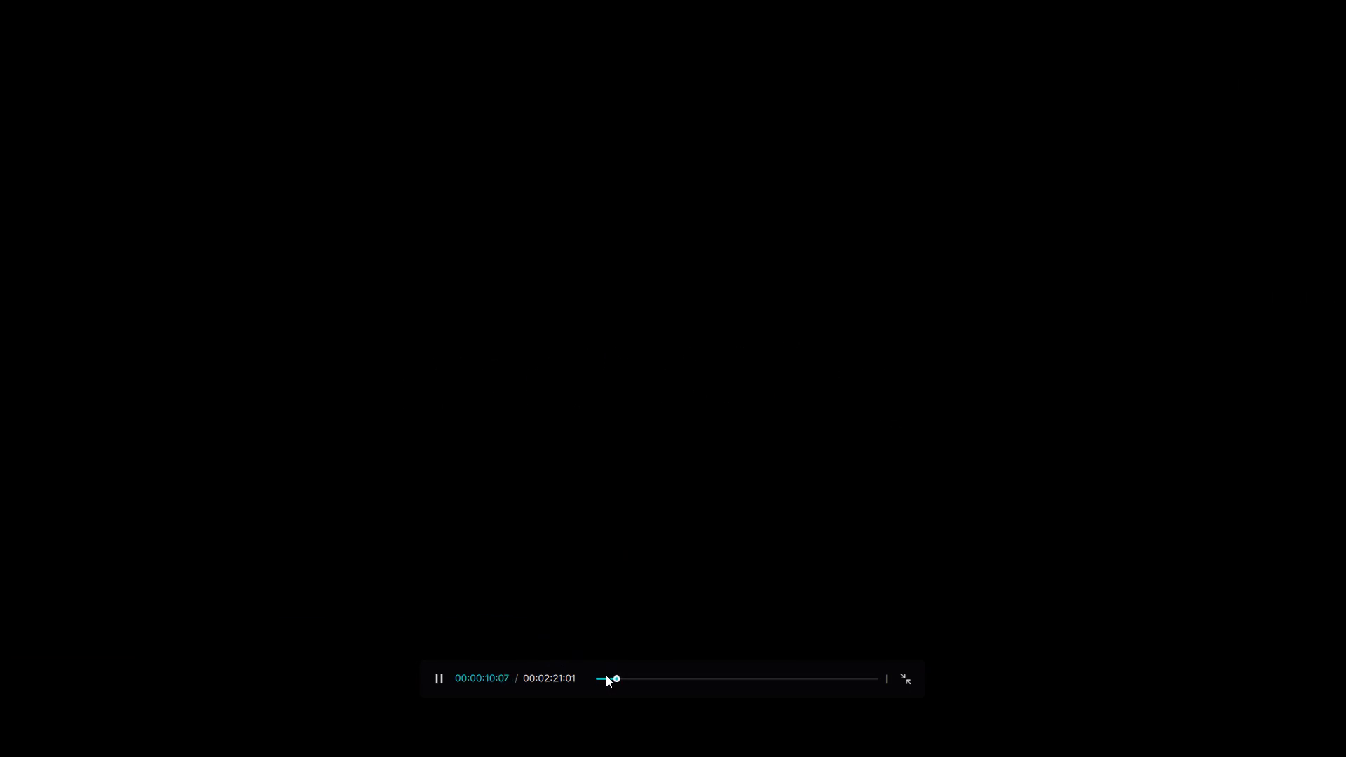
{"action": "double_click", "coordinate": [606, 675]}
{"action": "key", "text": "space"}
{"action": "key", "text": "space"}
{"action": "key", "text": "space"}
{"action": "key", "text": "Escape"}
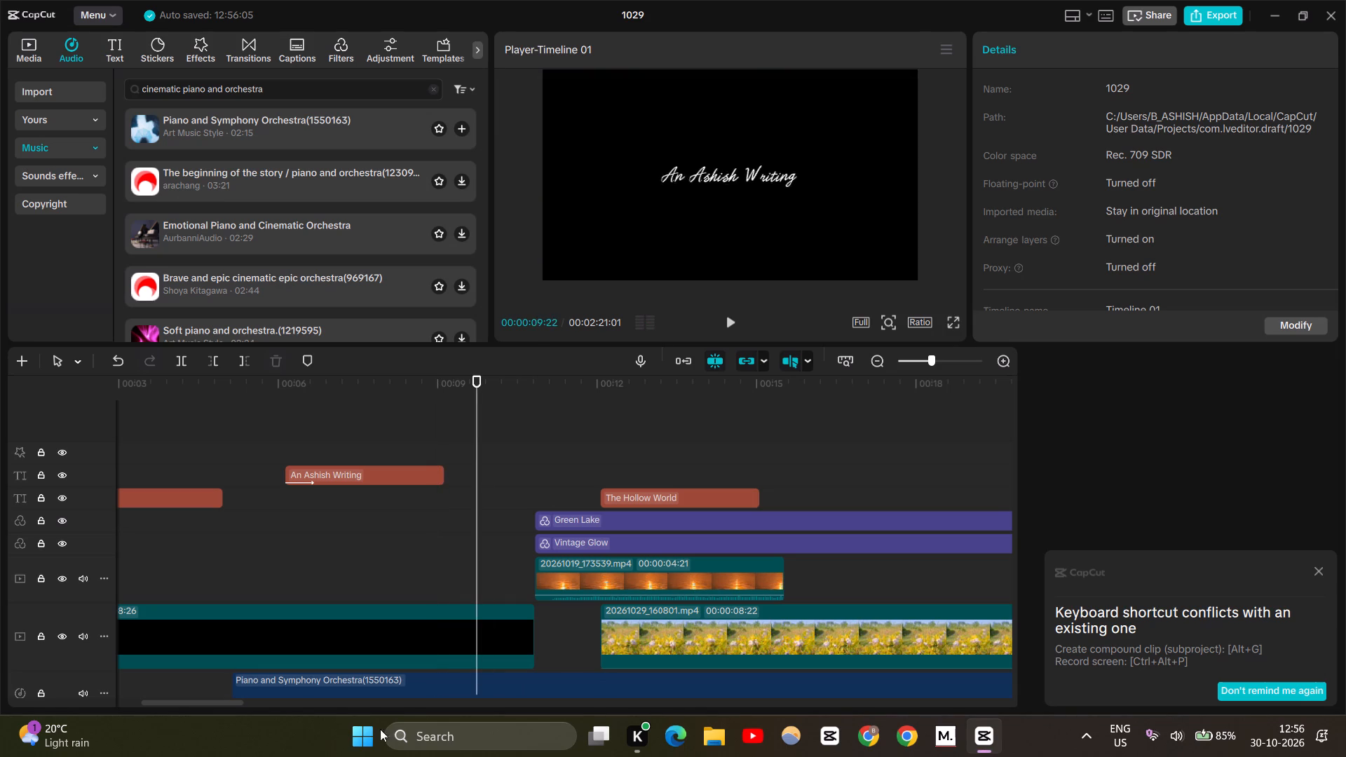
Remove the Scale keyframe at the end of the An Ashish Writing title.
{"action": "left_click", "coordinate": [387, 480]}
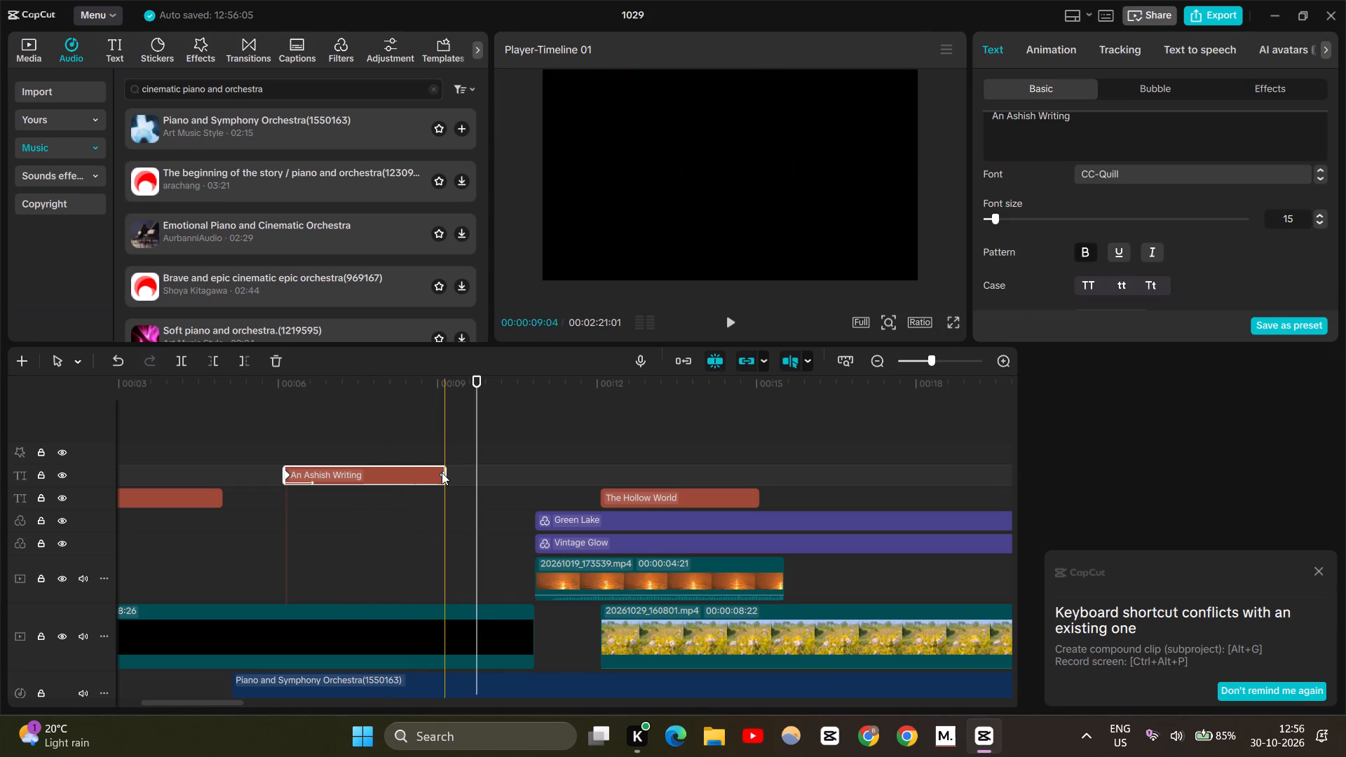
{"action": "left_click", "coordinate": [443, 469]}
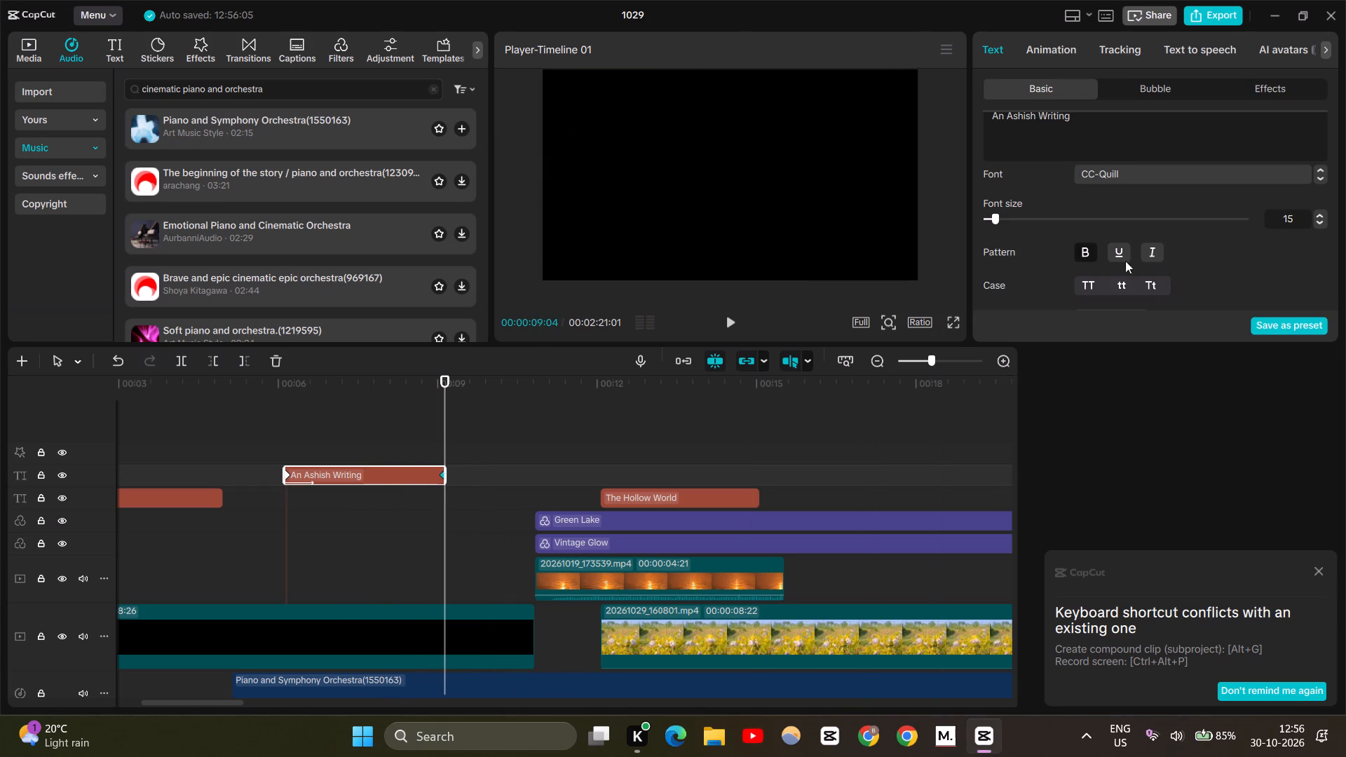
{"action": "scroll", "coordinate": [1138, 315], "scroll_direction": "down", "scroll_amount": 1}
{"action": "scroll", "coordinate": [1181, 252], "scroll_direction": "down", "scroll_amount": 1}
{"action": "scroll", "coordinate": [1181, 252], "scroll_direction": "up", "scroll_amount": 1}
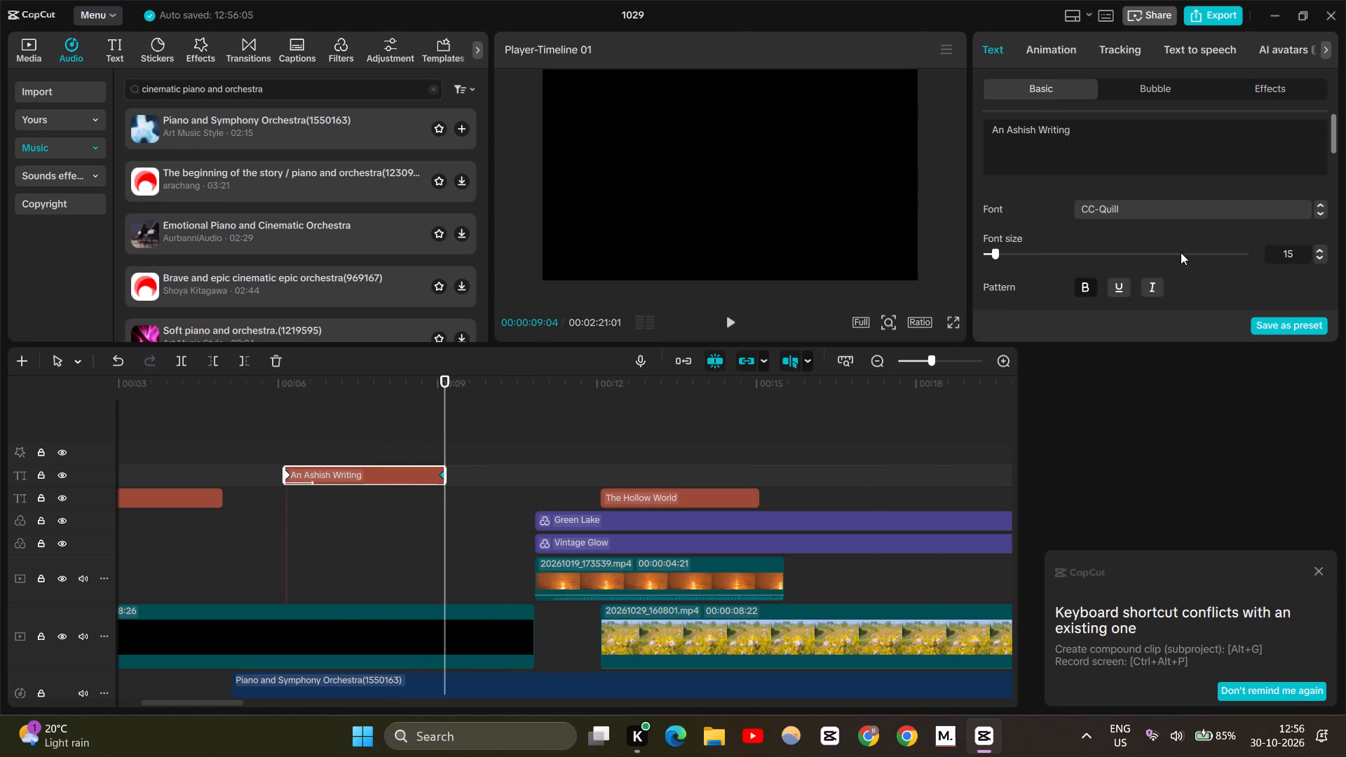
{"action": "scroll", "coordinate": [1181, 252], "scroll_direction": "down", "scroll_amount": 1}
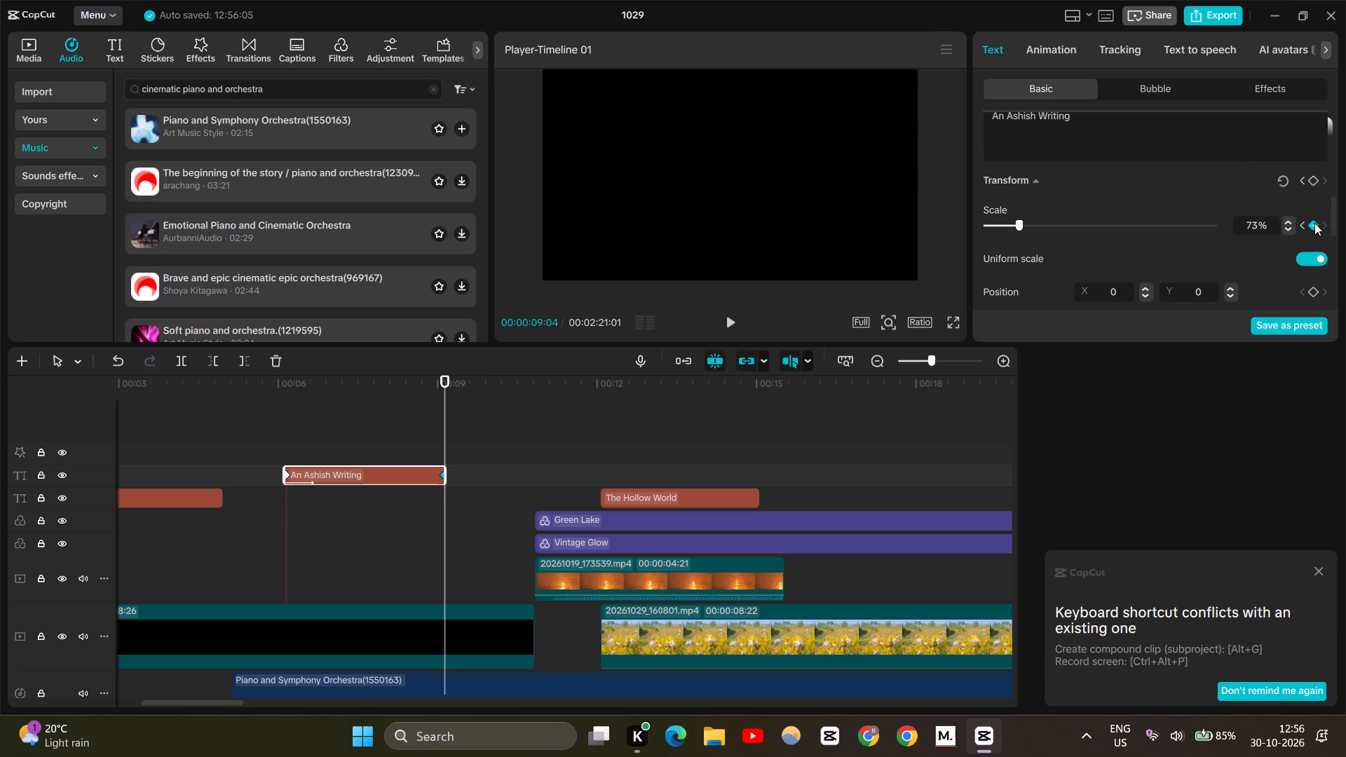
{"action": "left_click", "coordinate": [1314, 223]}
Play the second half of the An Ashish Writing title to check its size without the end keyframe.
{"action": "left_click", "coordinate": [337, 425]}
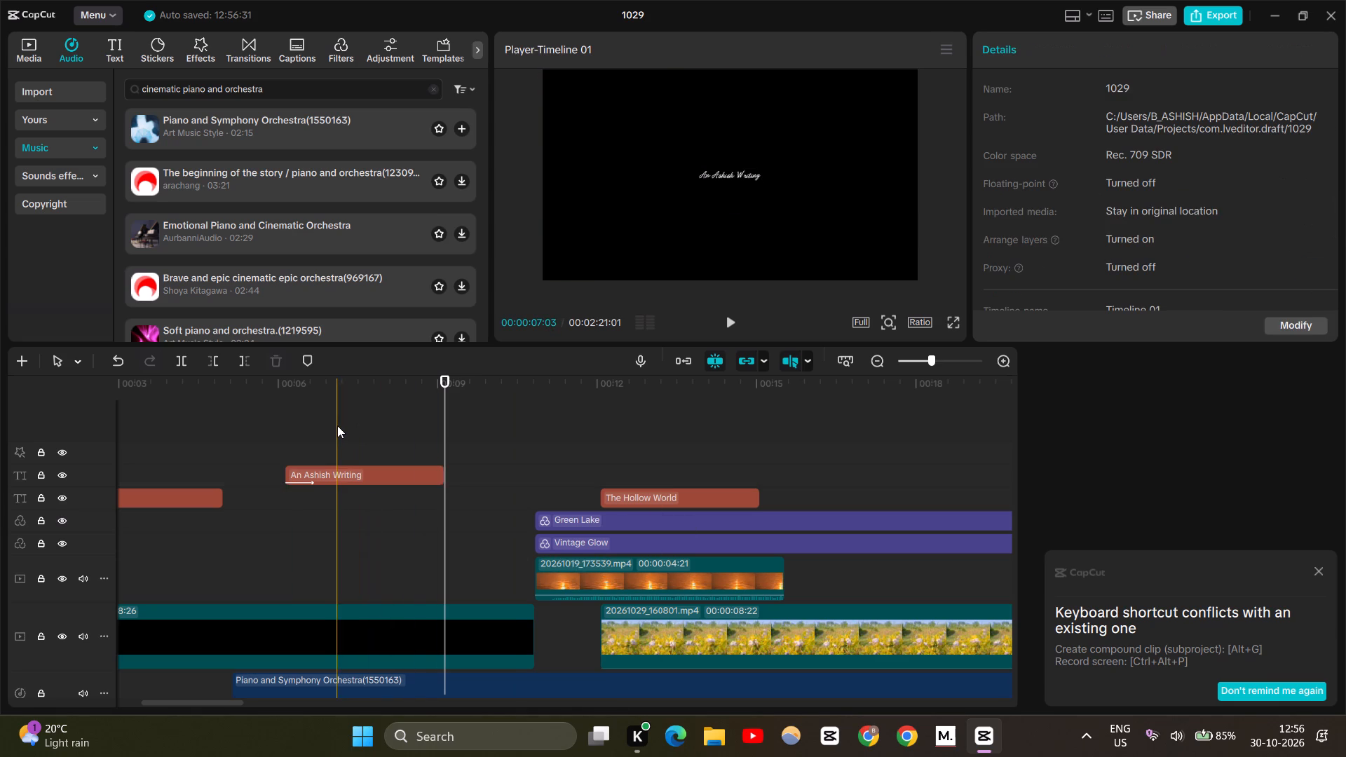
{"action": "key", "text": "space"}
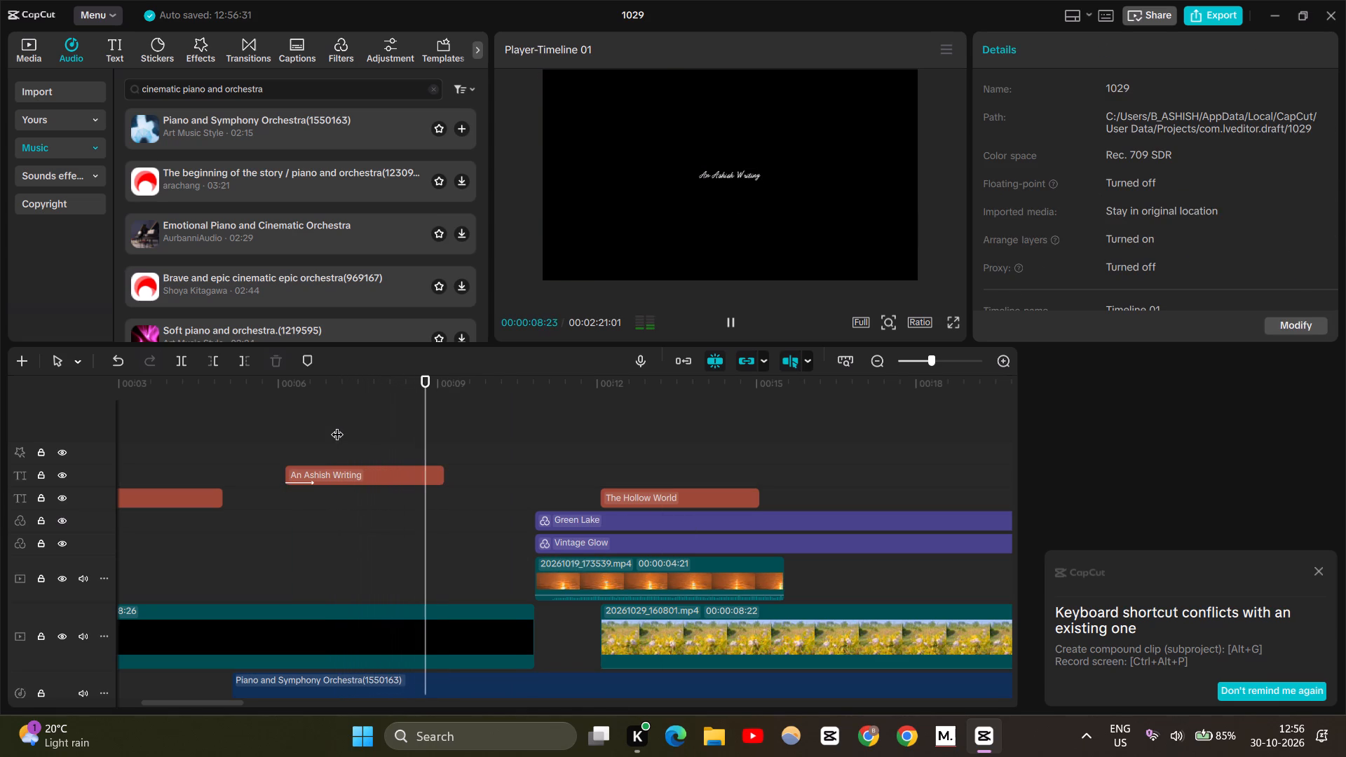
{"action": "key", "text": "space"}
Set the duration of the An Ashish Writing title's Writing entrance animation to 1.5 s.
{"action": "left_click", "coordinate": [360, 476]}
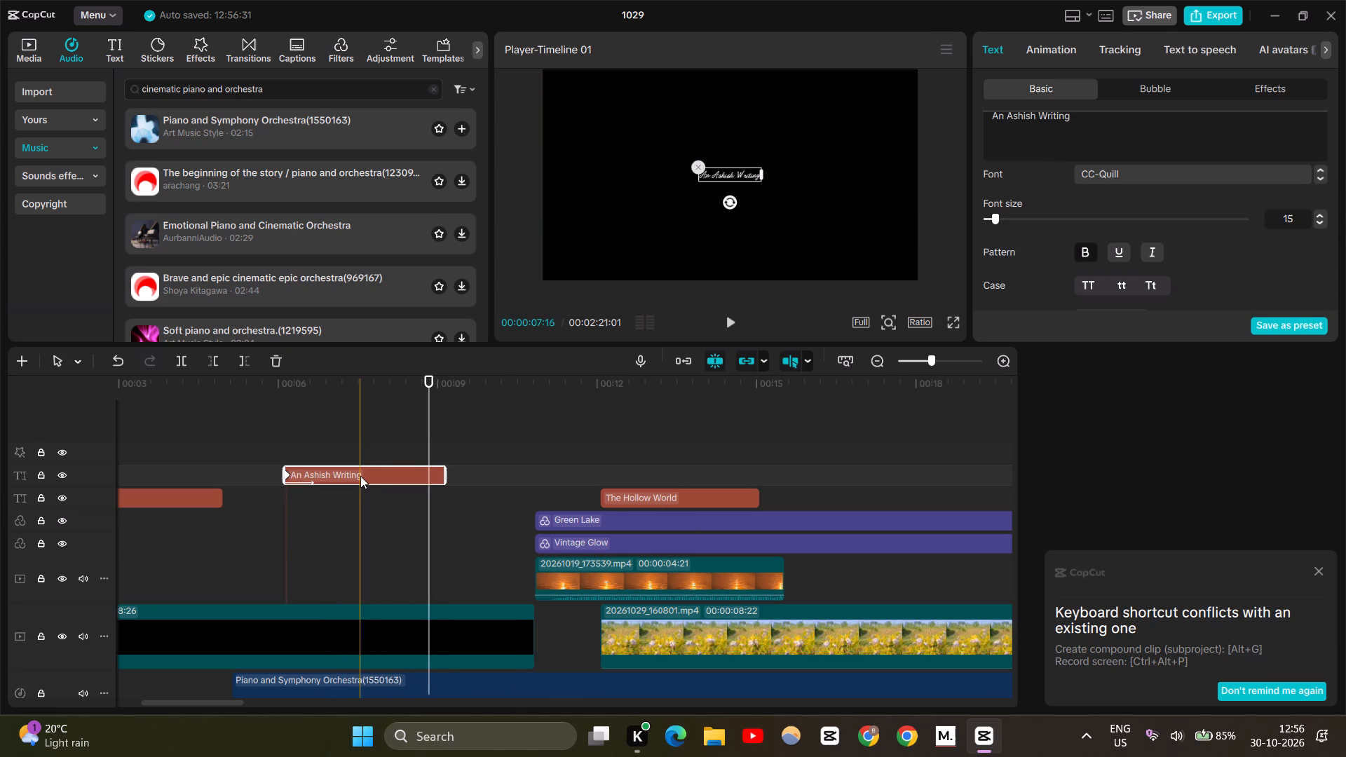
{"action": "left_click", "coordinate": [1063, 46]}
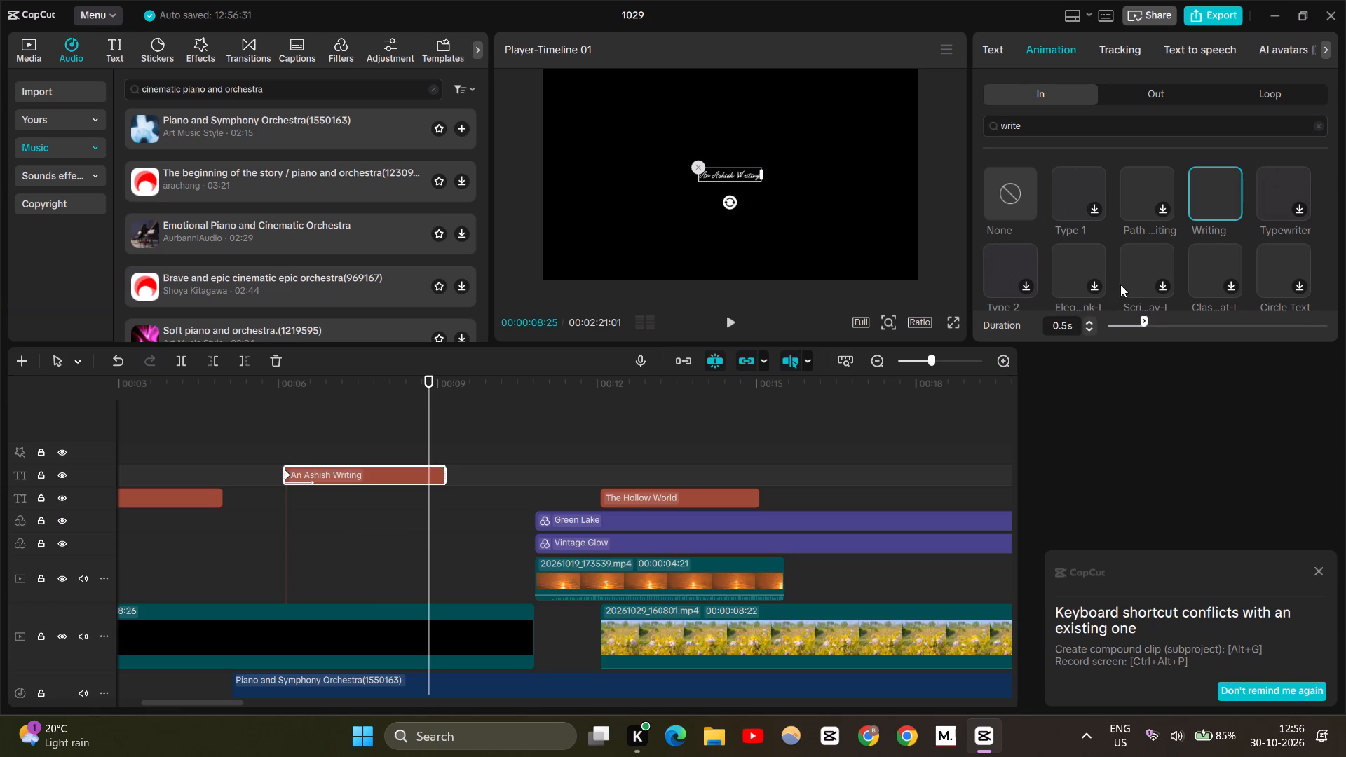
{"action": "left_click_drag", "start_coordinate": [1147, 325], "coordinate": [1202, 325]}
{"action": "left_click_drag", "start_coordinate": [1202, 325], "coordinate": [1218, 325]}
Play the An Ashish Writing title from before its start, replay it full screen to check the writing animation, and return to the maximized editor.
{"action": "left_click", "coordinate": [261, 416]}
{"action": "key", "text": "space"}
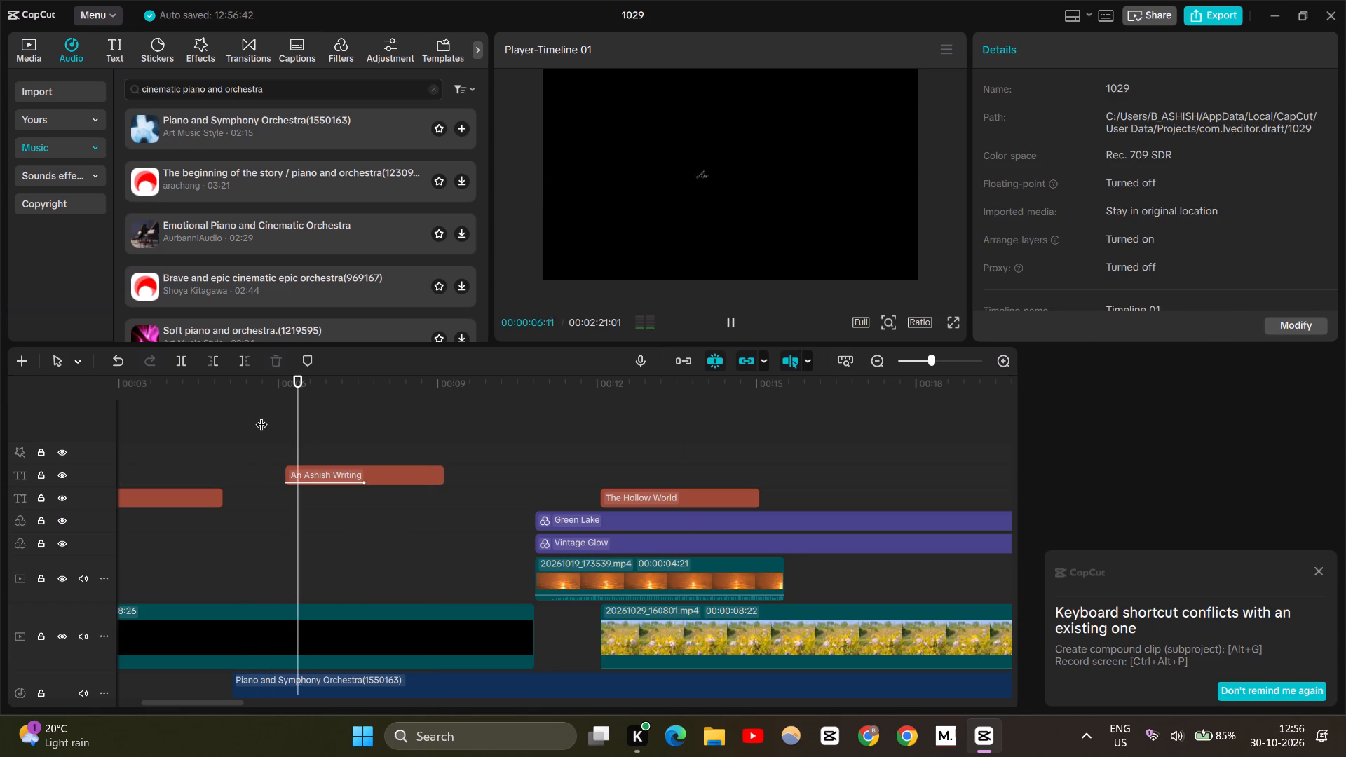
{"action": "left_click", "coordinate": [956, 327]}
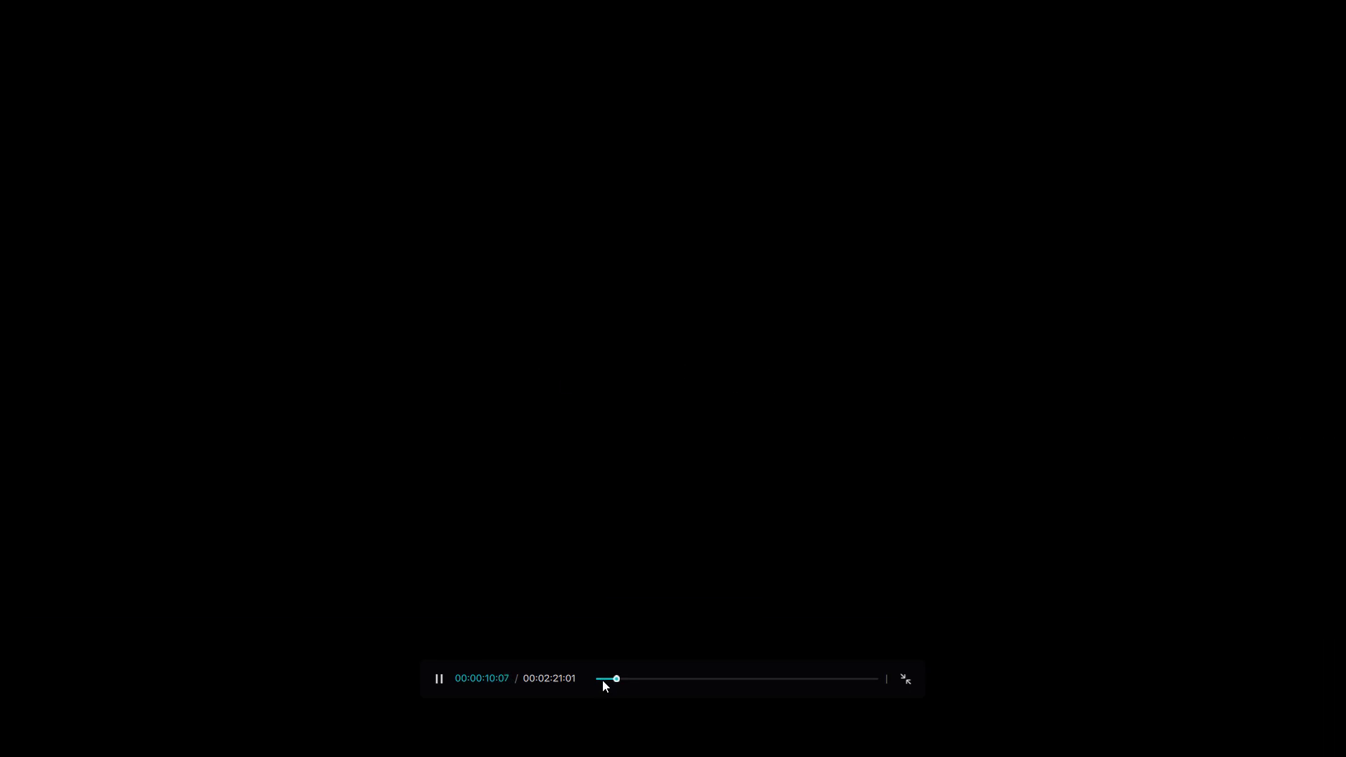
{"action": "left_click", "coordinate": [604, 679]}
{"action": "key", "text": "space"}
{"action": "key", "text": "space"}
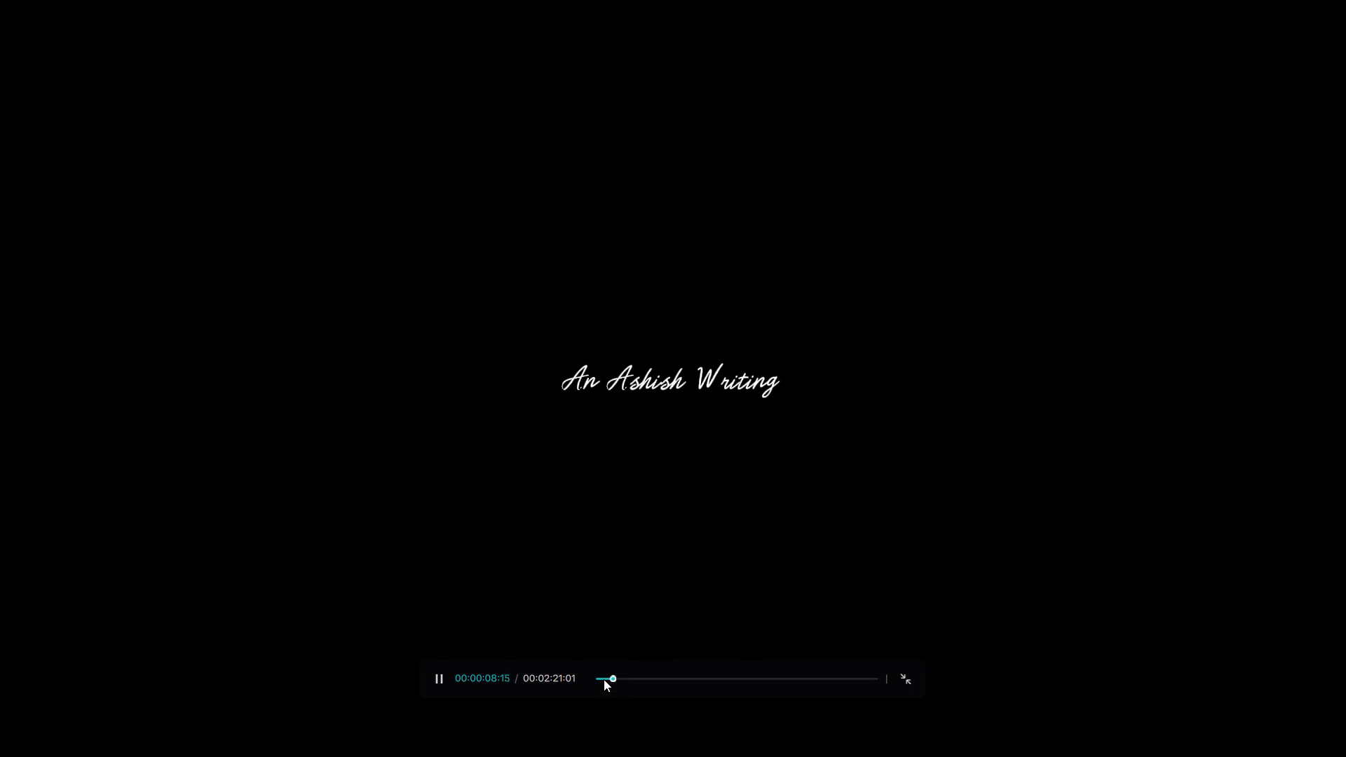
{"action": "key", "text": "space"}
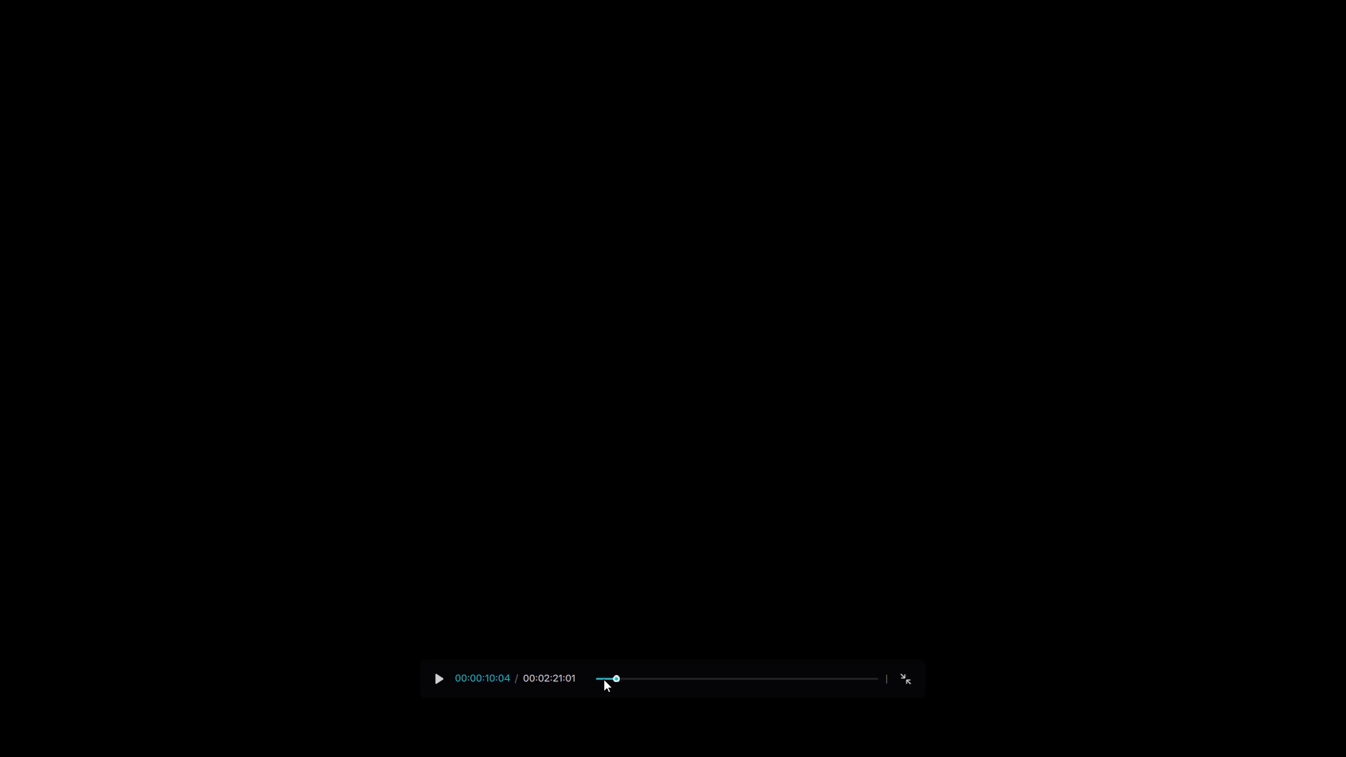
{"action": "key", "text": "Escape"}
{"action": "key", "text": "Escape"}
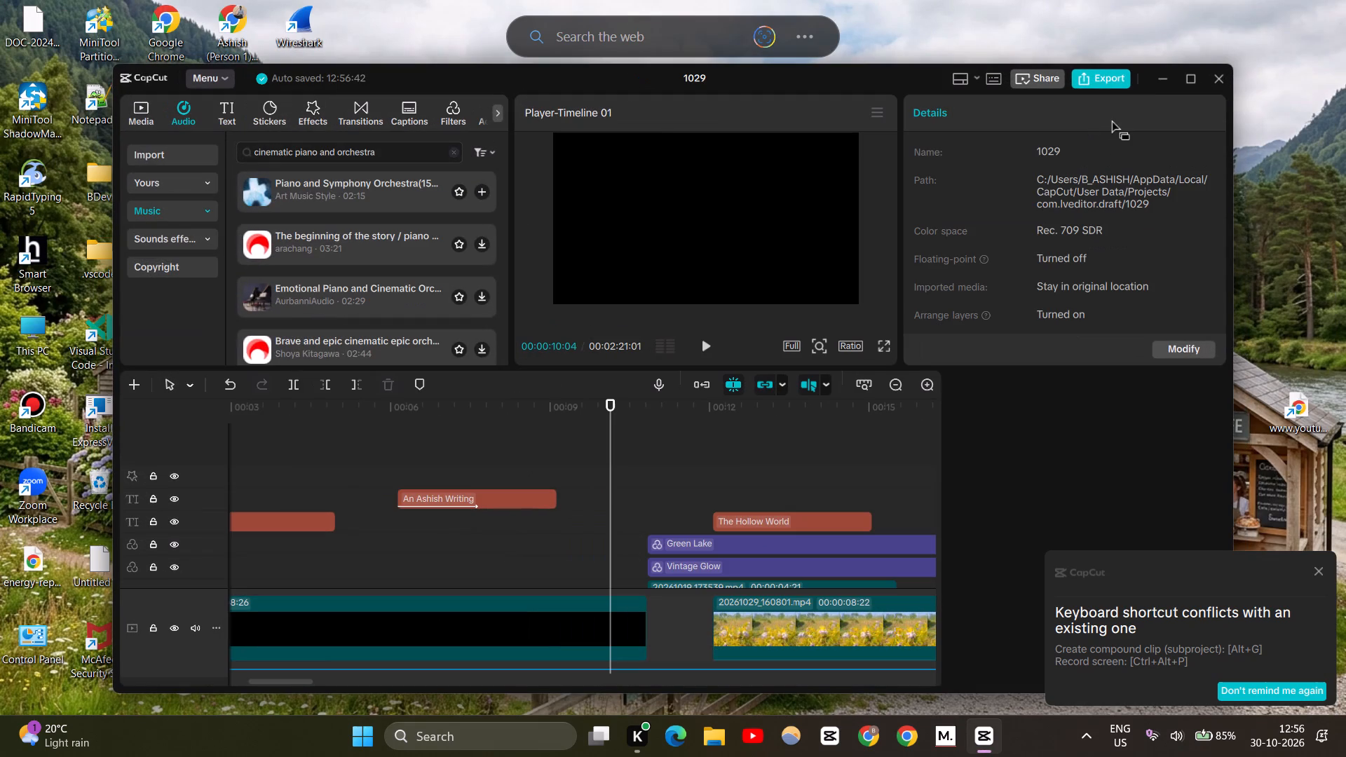
{"action": "left_click", "coordinate": [1193, 81]}
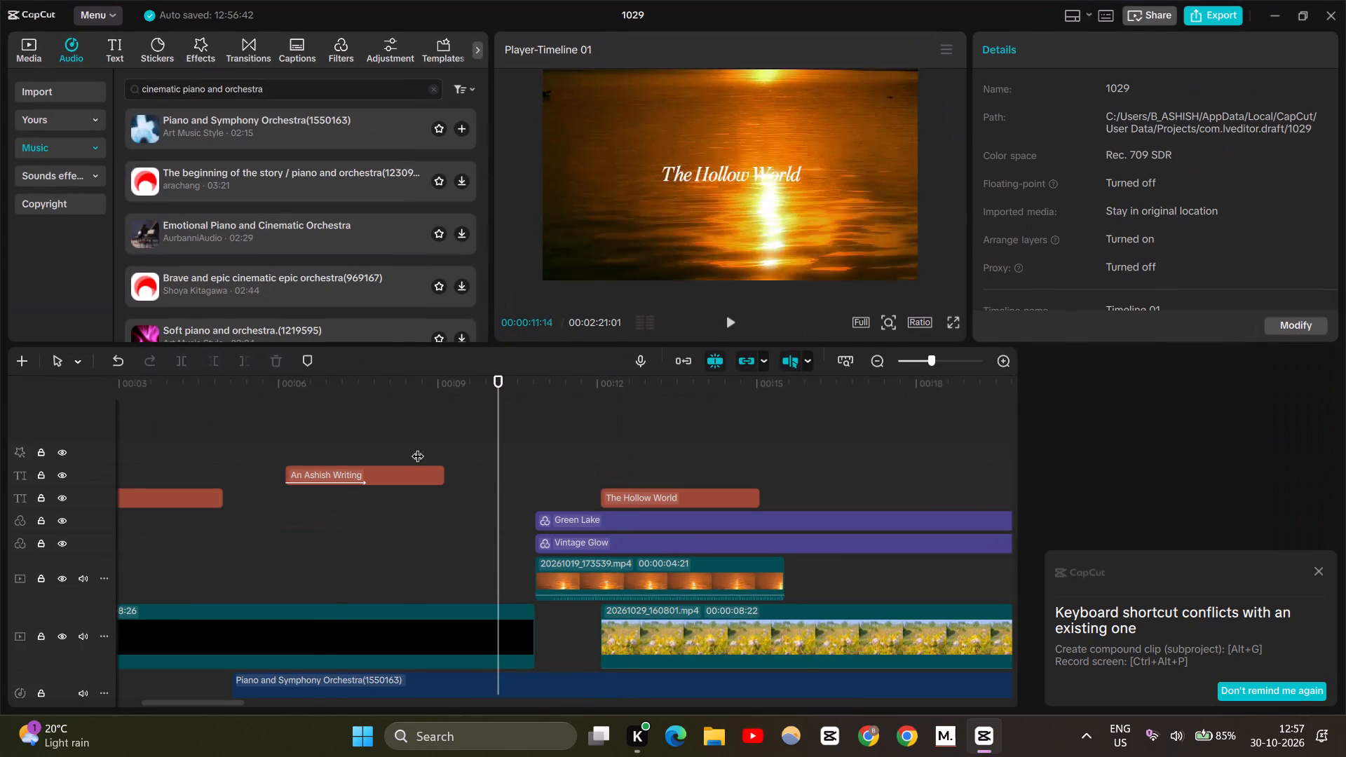
Replay the An Ashish Writing title twice in the preview from before its start to check its entrance animation and wording.
{"action": "left_click", "coordinate": [179, 445]}
{"action": "key", "text": "space"}
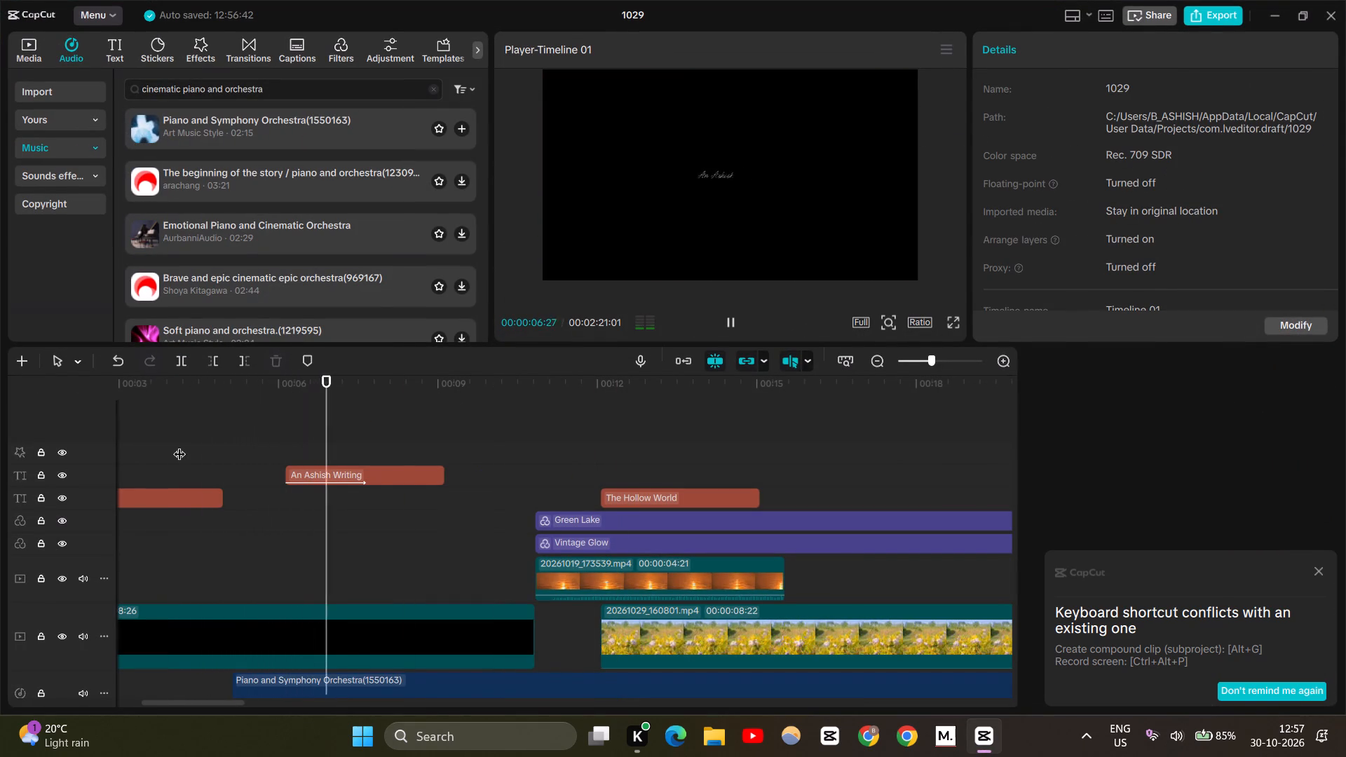
{"action": "key", "text": "space"}
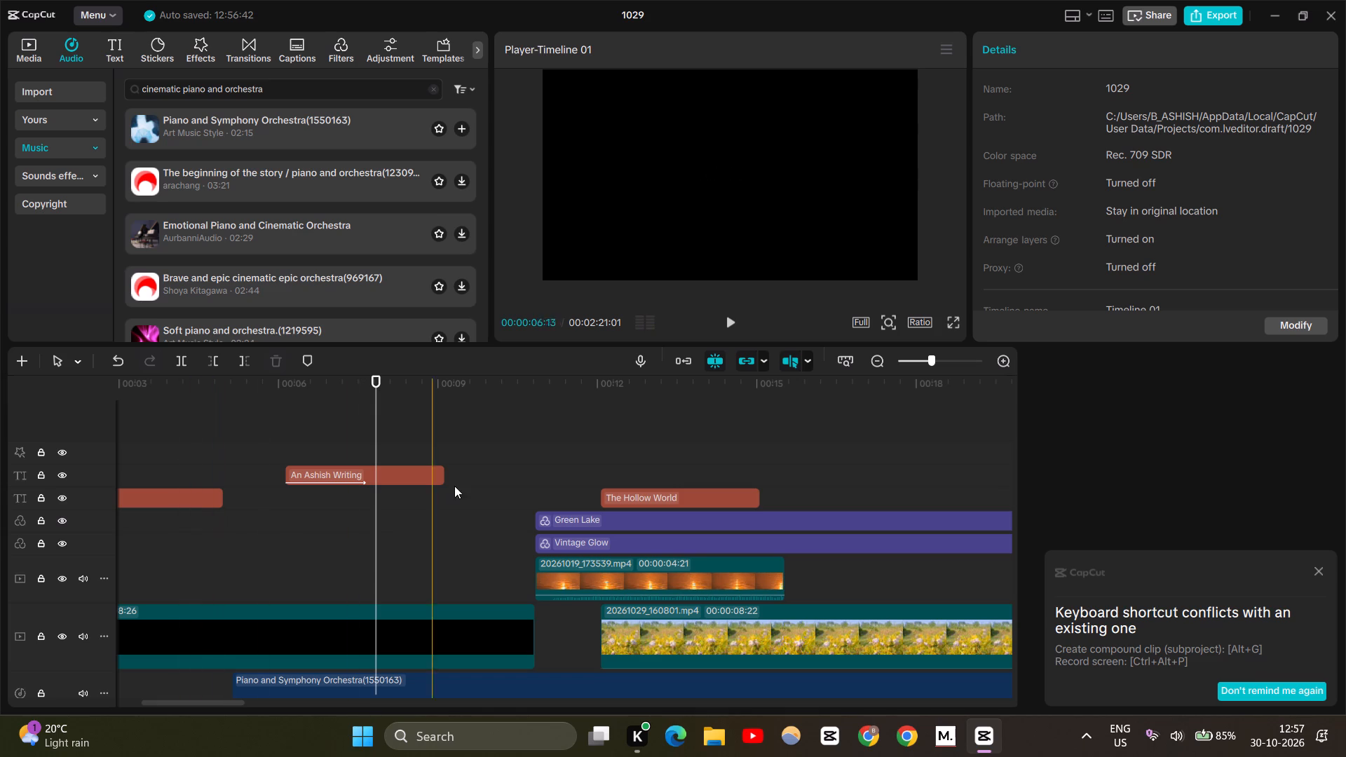
{"action": "left_click", "coordinate": [226, 421]}
{"action": "key", "text": "space"}
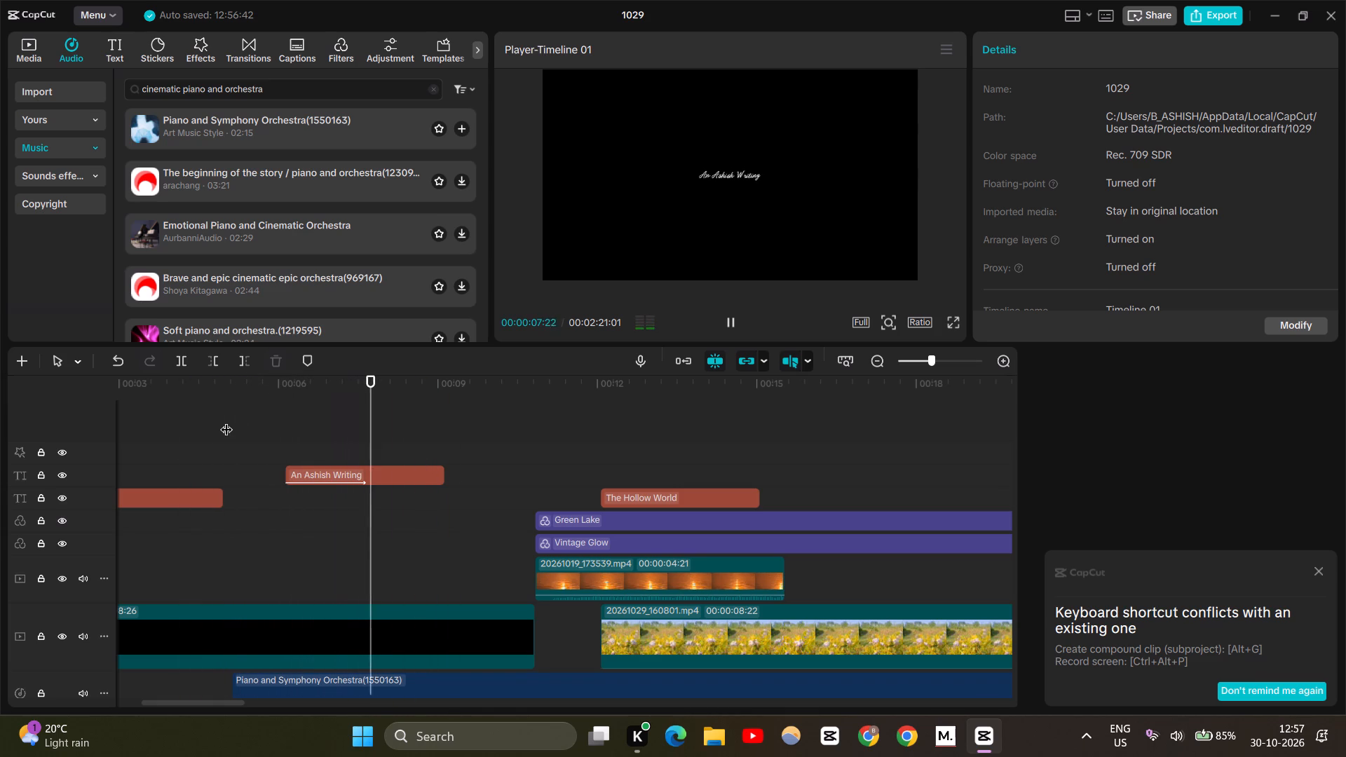
{"action": "key", "text": "space"}
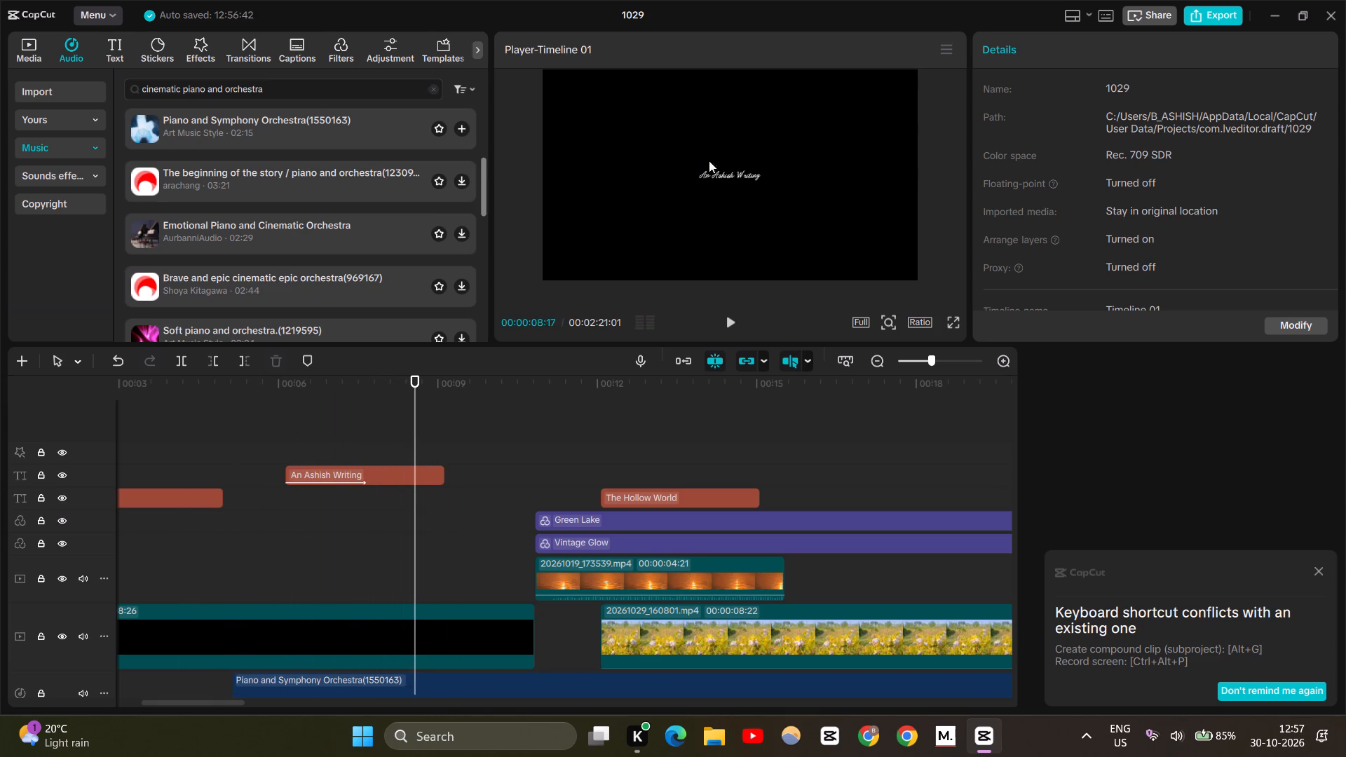
Change the text of the An Ashish Writing title to "Ashish writings", with a lowercase w.
{"action": "double_click", "coordinate": [735, 175]}
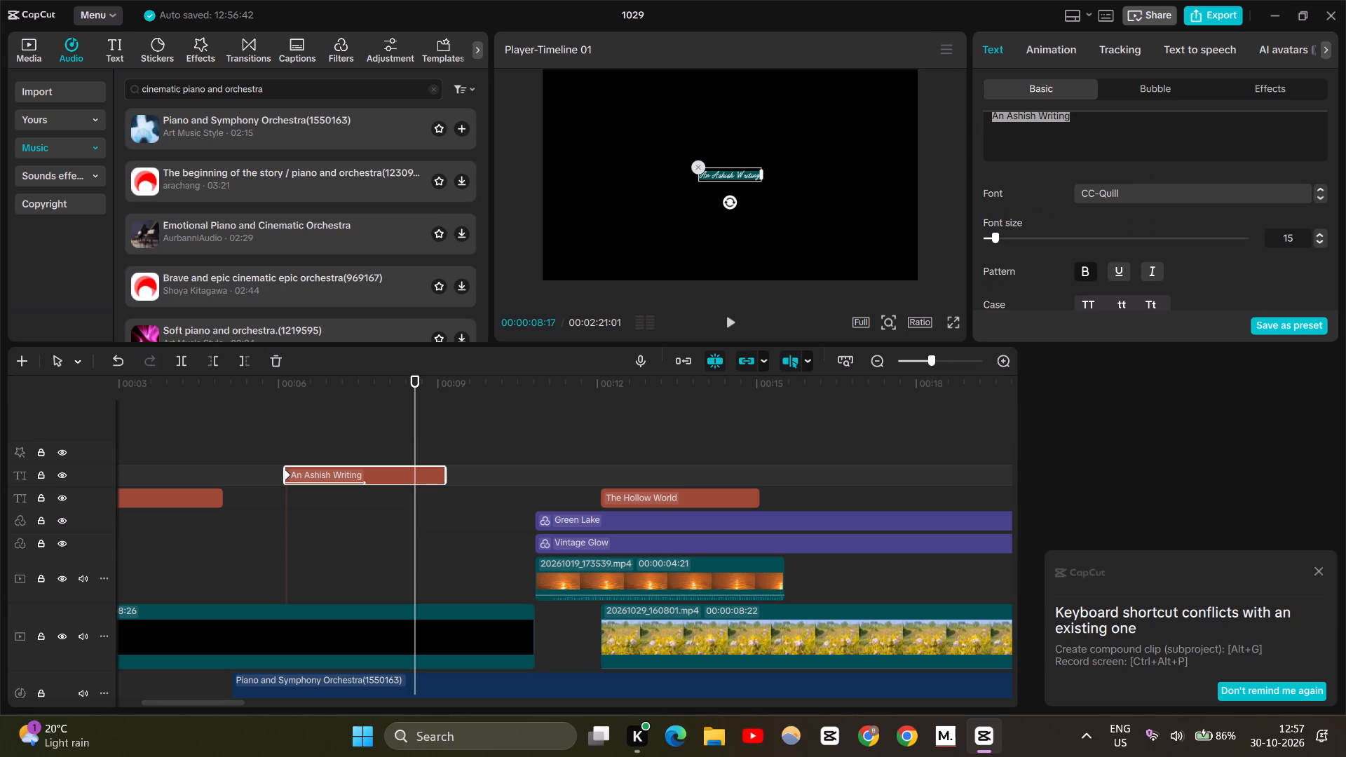
{"action": "left_click", "coordinate": [1009, 117]}
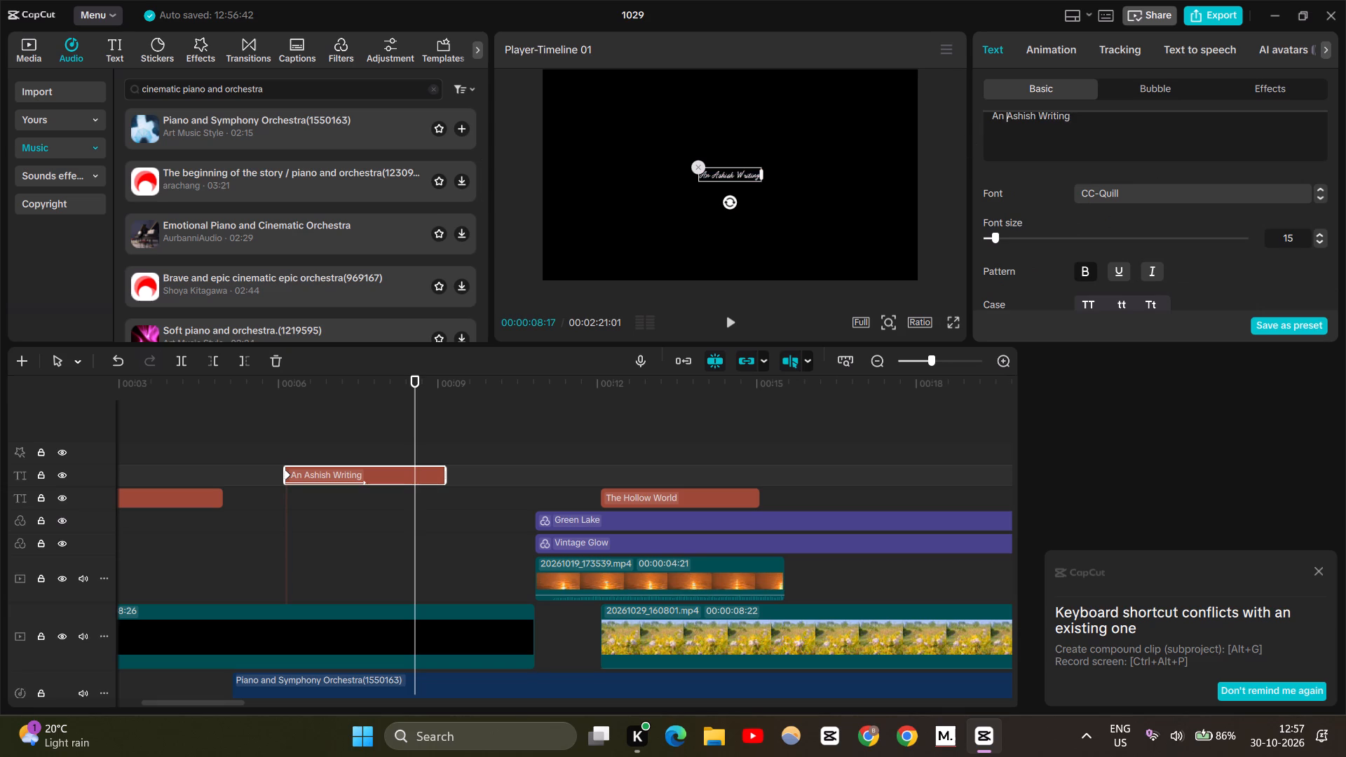
{"action": "key", "text": "BackSpace"}
{"action": "key", "text": "BackSpace"}
{"action": "key", "text": "BackSpace"}
{"action": "key", "text": "BackSpace"}
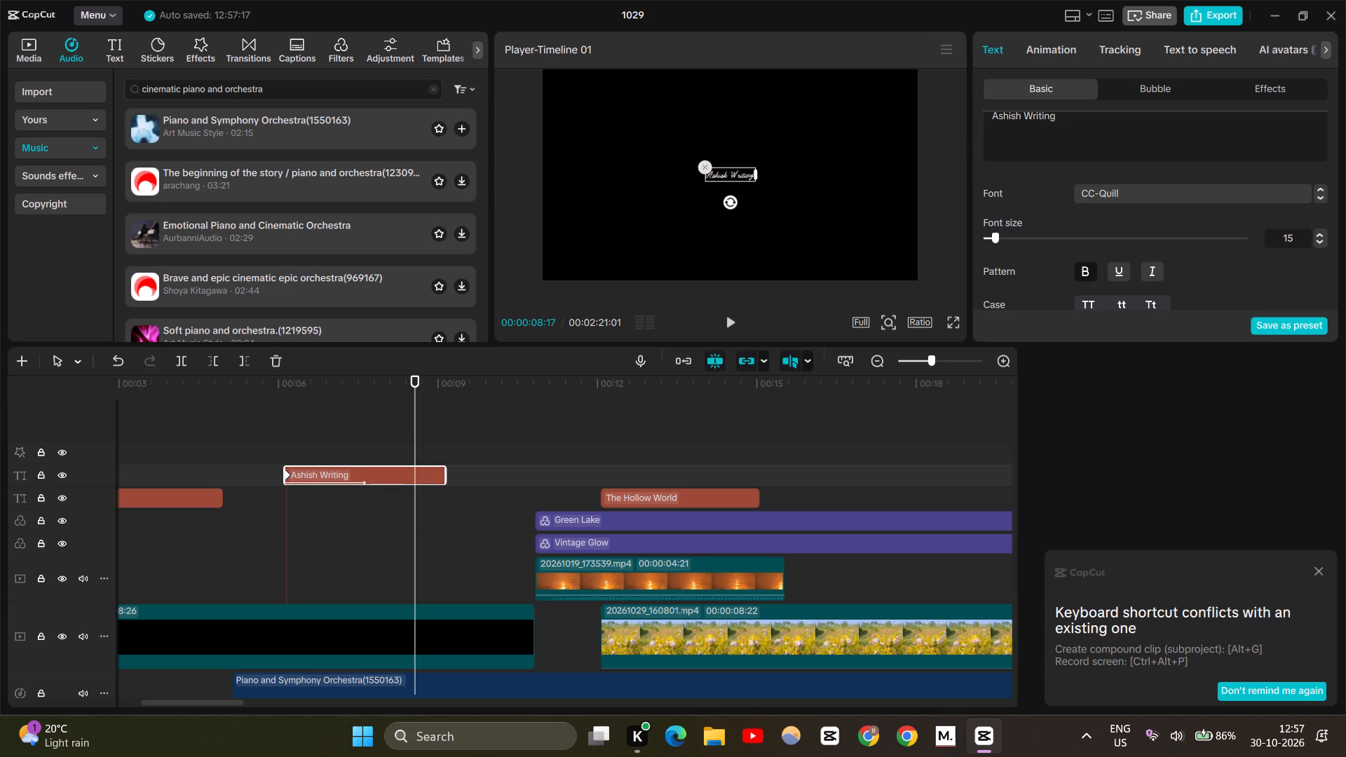
{"action": "left_click", "coordinate": [1063, 114]}
{"action": "key", "text": "s"}
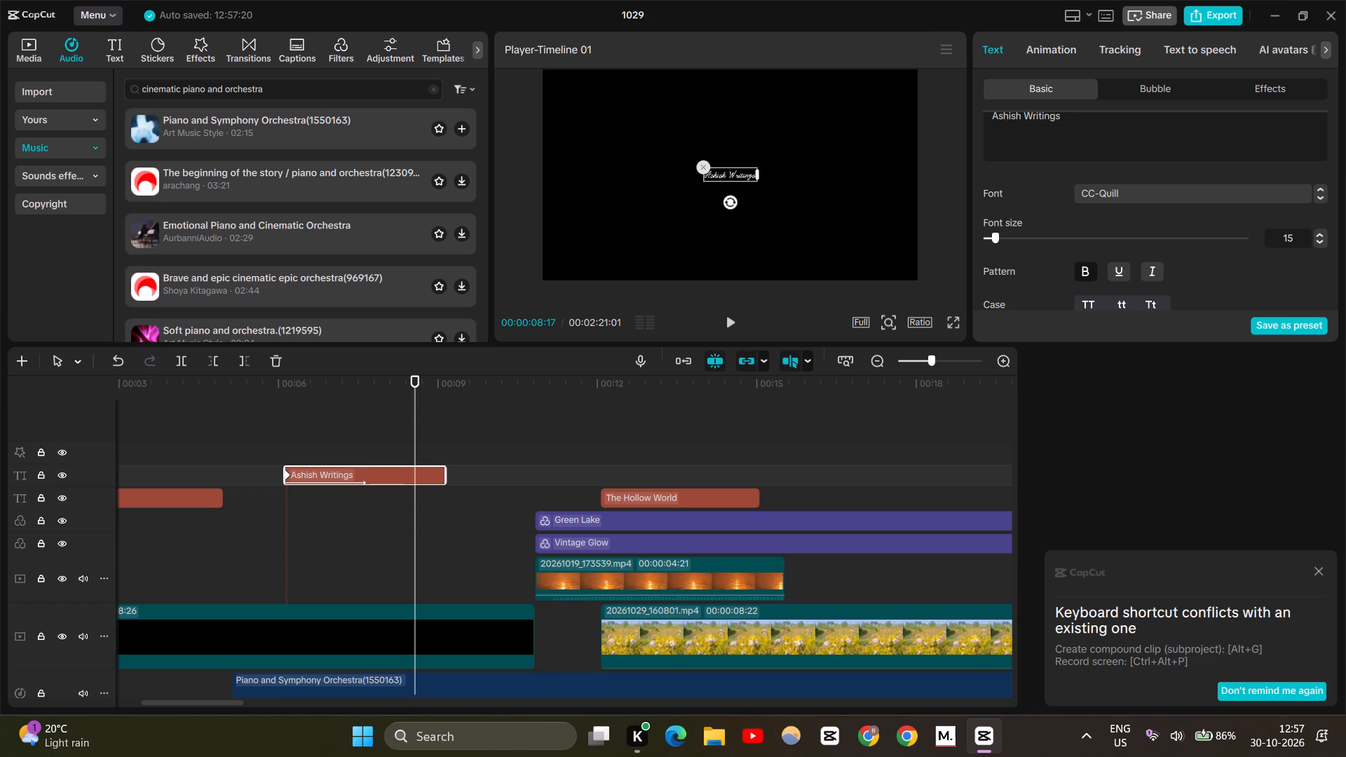
{"action": "left_click", "coordinate": [1031, 116]}
{"action": "left_click", "coordinate": [1035, 118]}
{"action": "key", "text": "BackSpace"}
{"action": "key", "text": "BackSpace"}
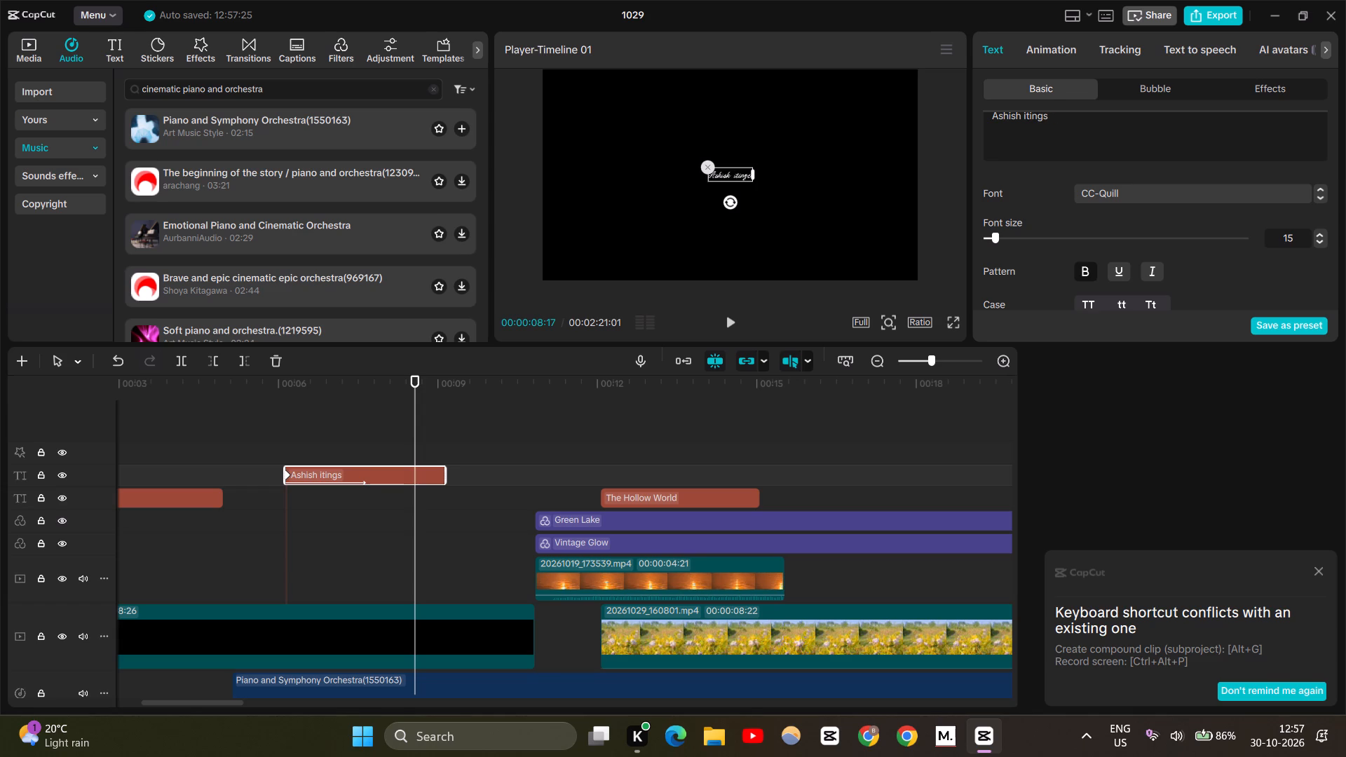
{"action": "key", "text": "w"}
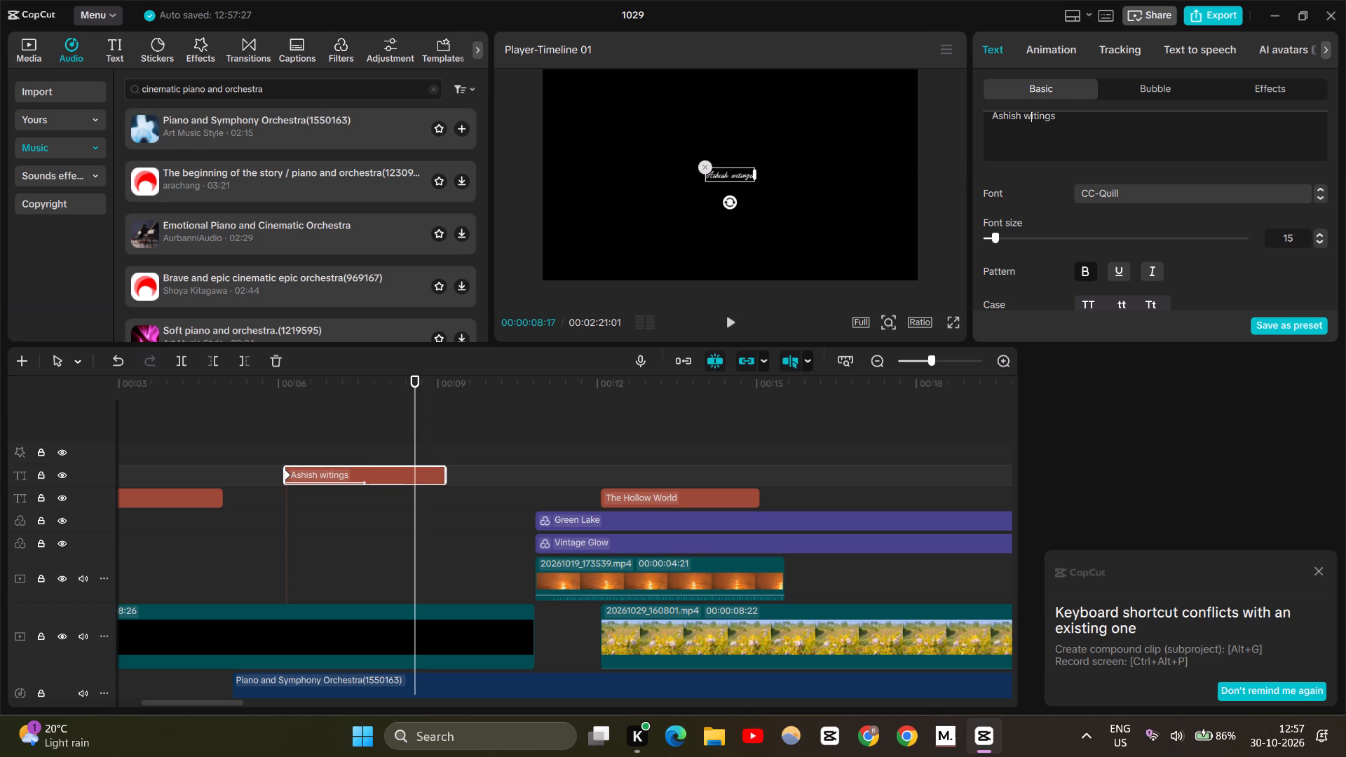
{"action": "key", "text": "r"}
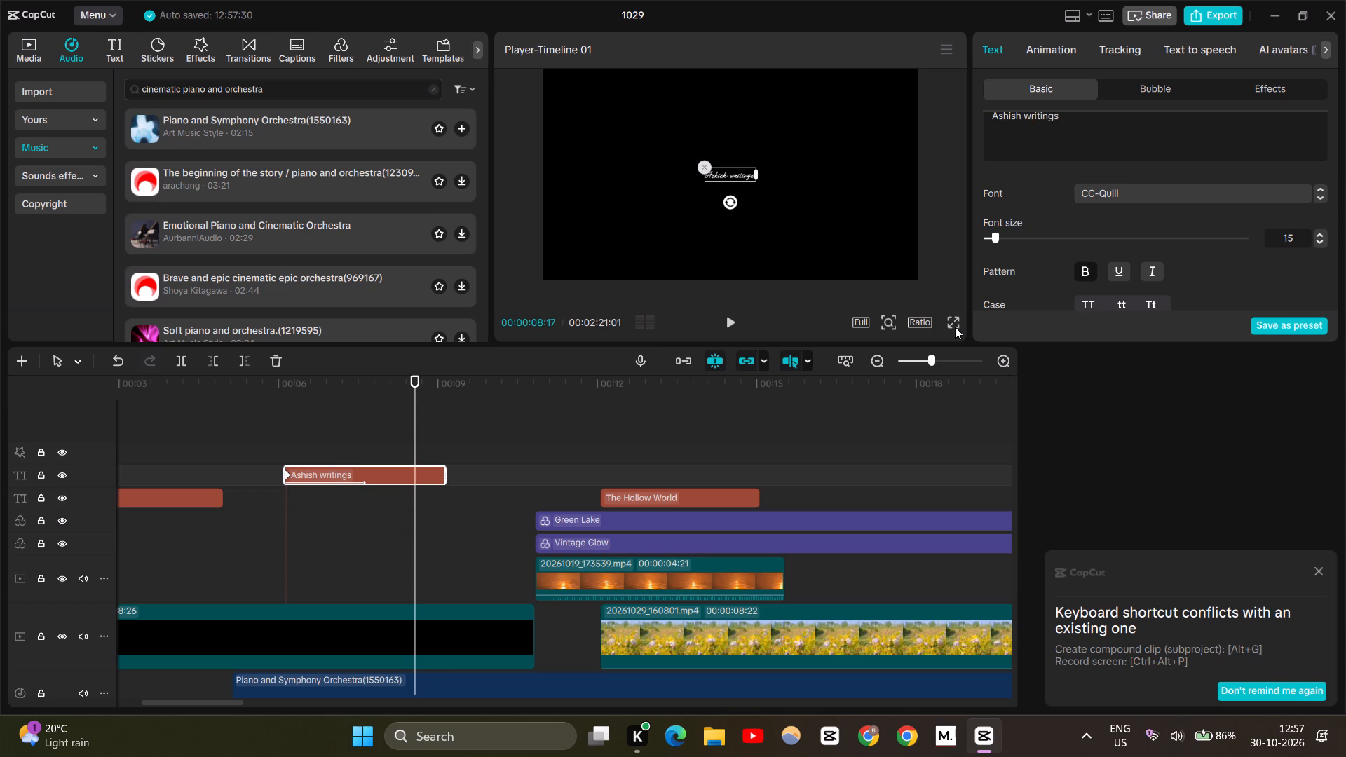
Play the opening full screen through the first flower footage, and replay the Ashish writings title to check its new wording and animation.
{"action": "left_click", "coordinate": [955, 327]}
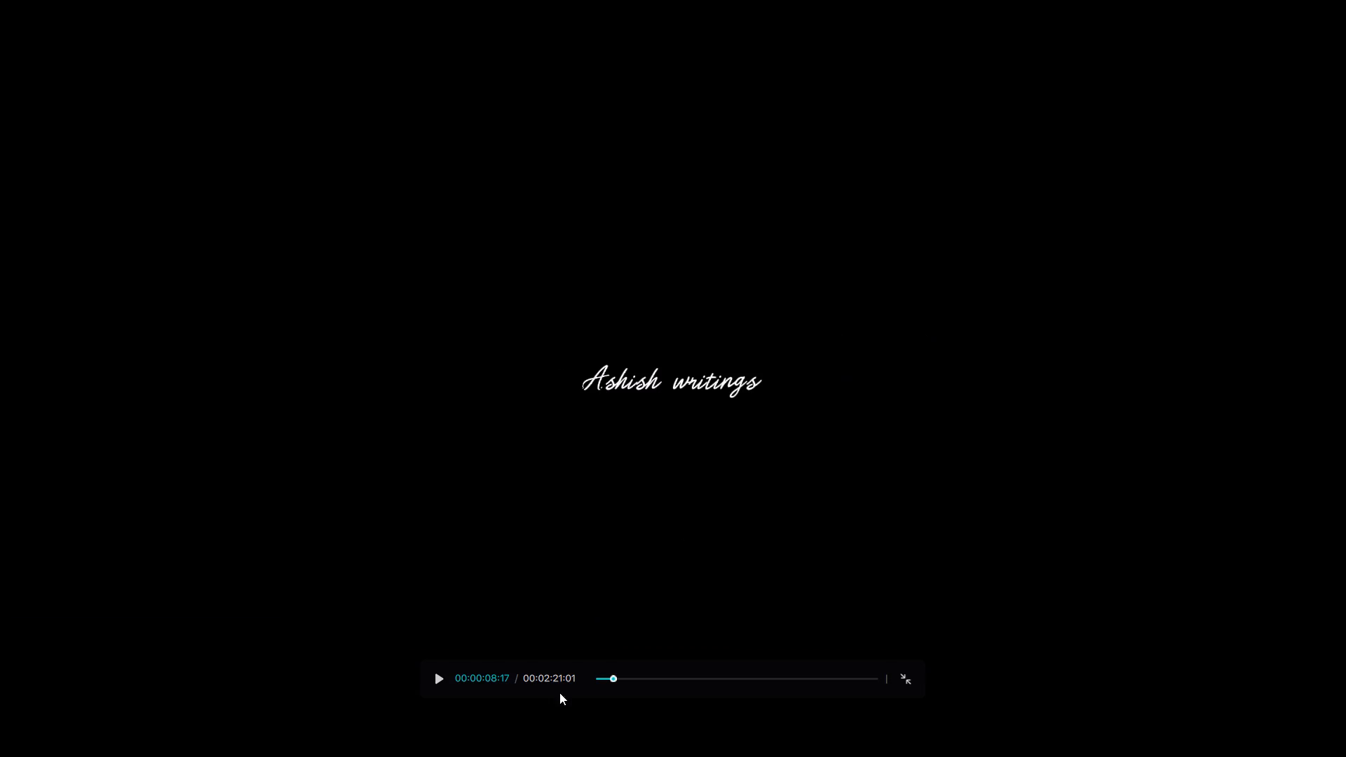
{"action": "left_click_drag", "start_coordinate": [613, 675], "coordinate": [601, 671]}
{"action": "key", "text": "space"}
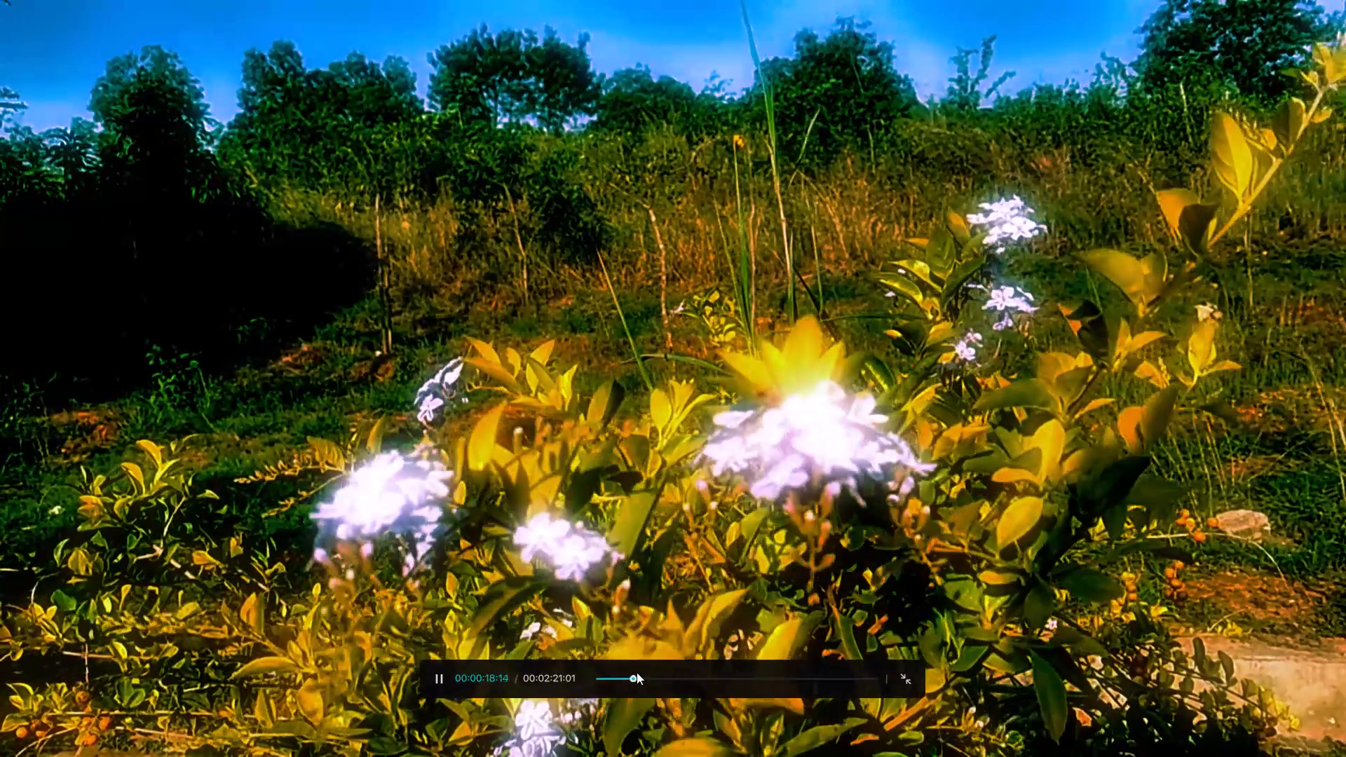
{"action": "left_click_drag", "start_coordinate": [637, 672], "coordinate": [613, 679]}
{"action": "left_click", "coordinate": [613, 679]}
{"action": "left_click_drag", "start_coordinate": [613, 679], "coordinate": [597, 677]}
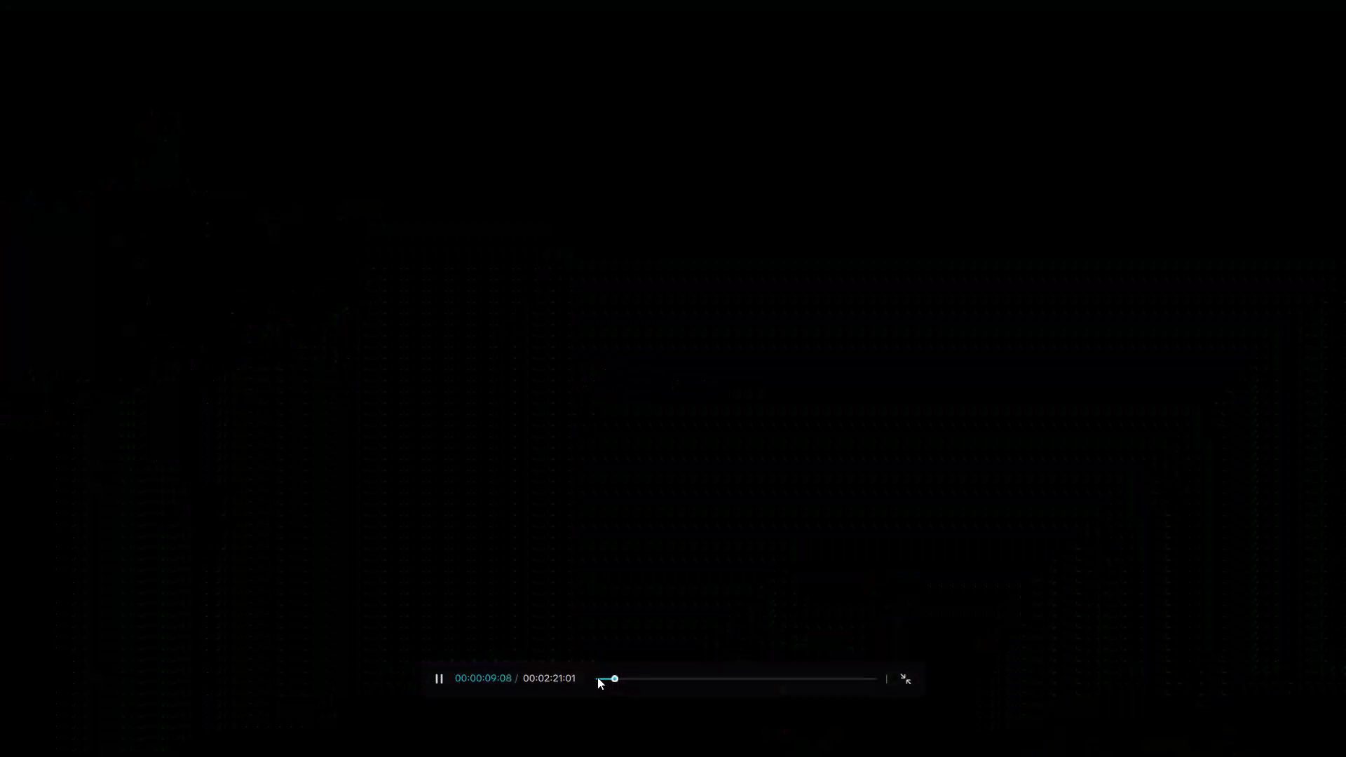
{"action": "left_click", "coordinate": [603, 676]}
{"action": "key", "text": "space"}
{"action": "key", "text": "space"}
{"action": "key", "text": "space"}
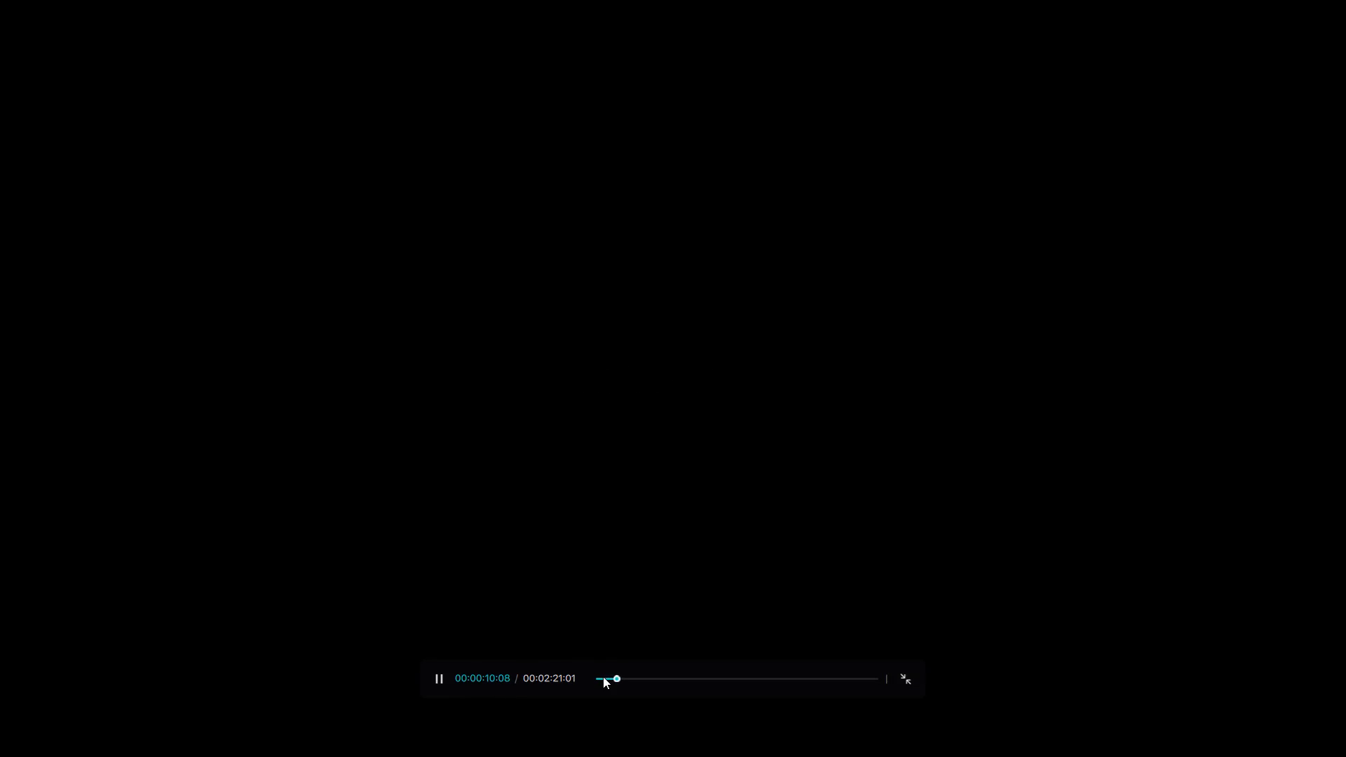